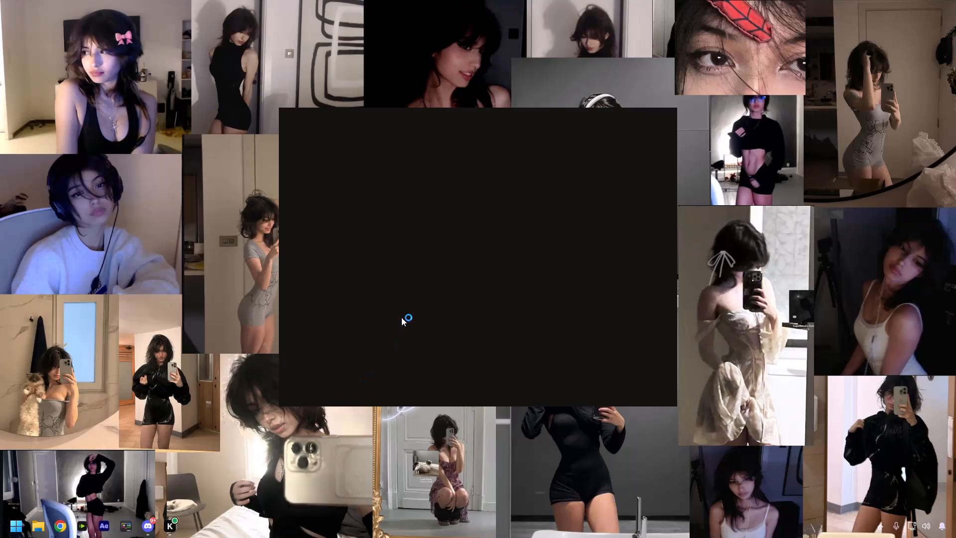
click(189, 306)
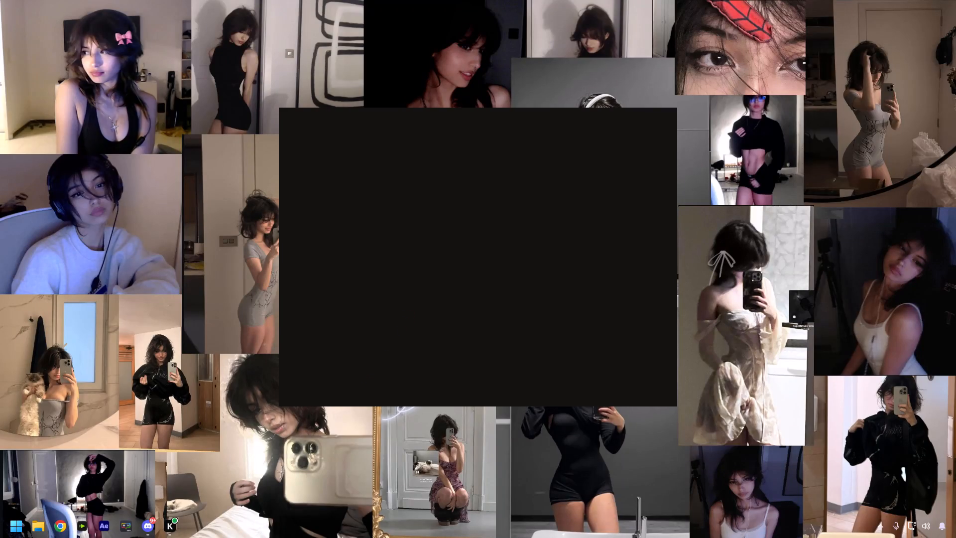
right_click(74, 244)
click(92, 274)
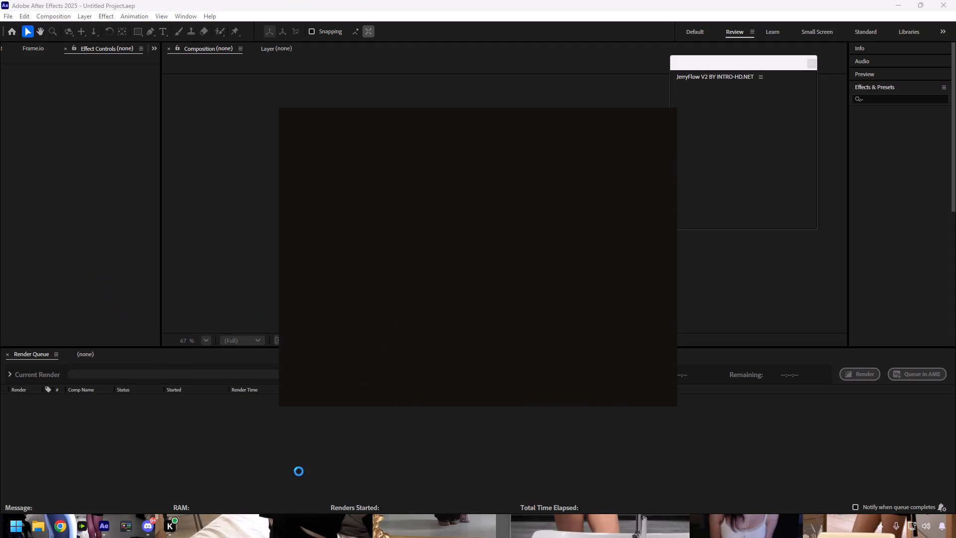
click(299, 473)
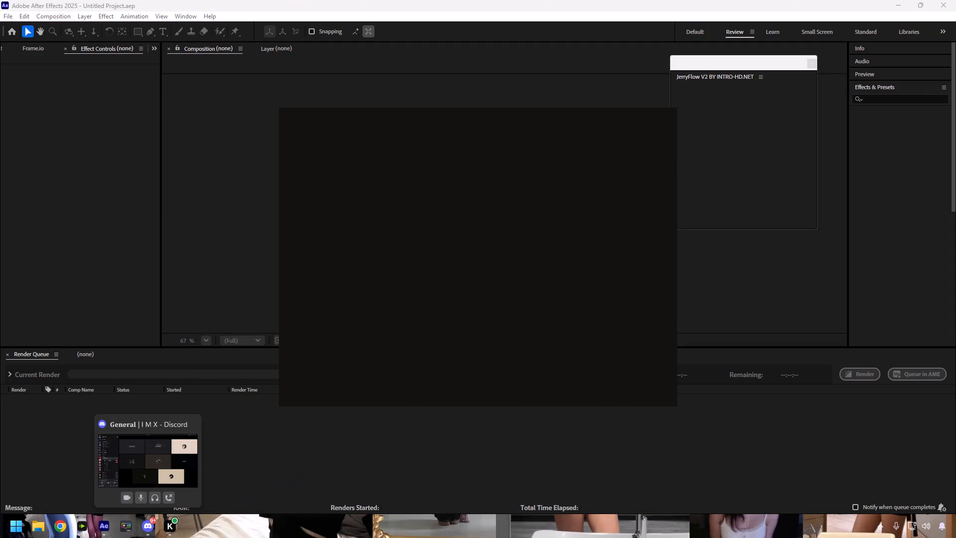
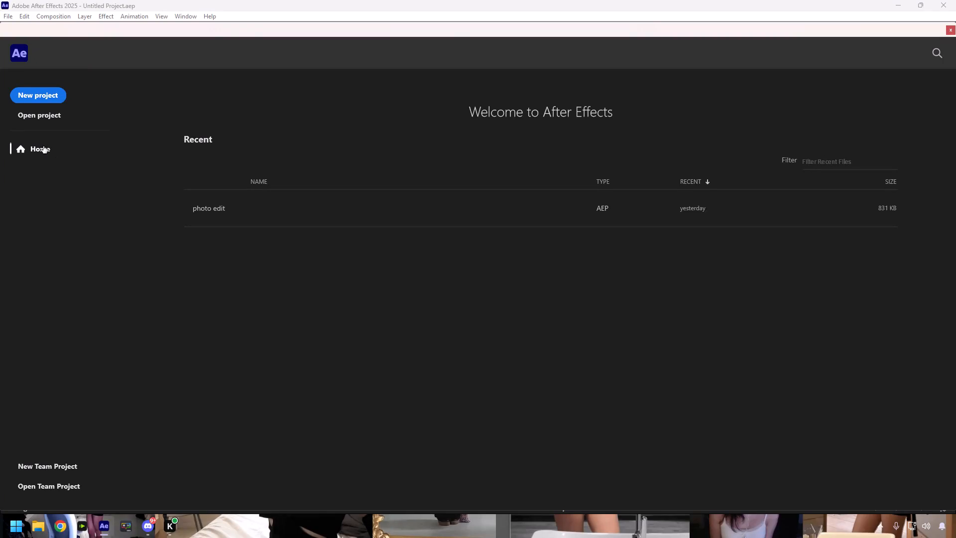
Create a new project.
click(37, 95)
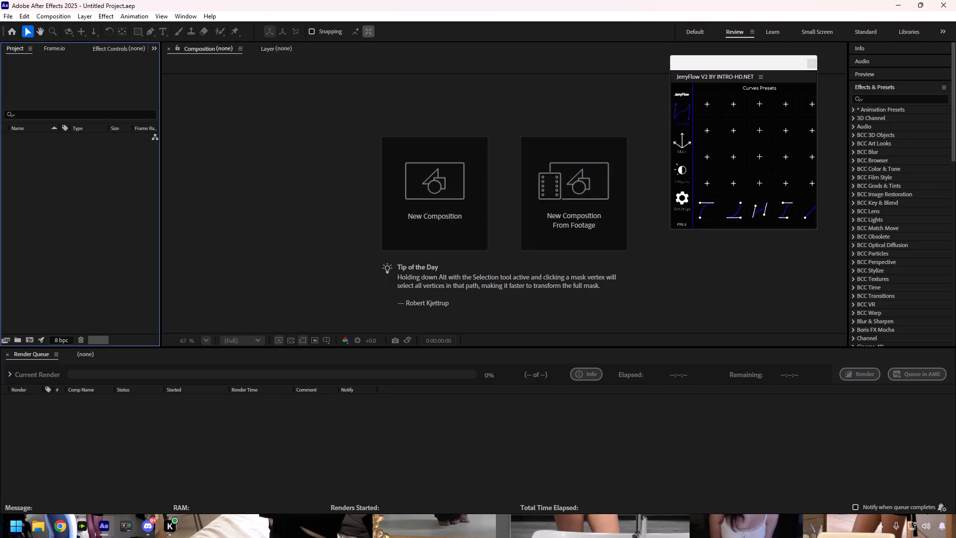
Create the composition Comp 1, entering 1 for both width and height and locking the aspect ratio to 1:1.
click(28, 341)
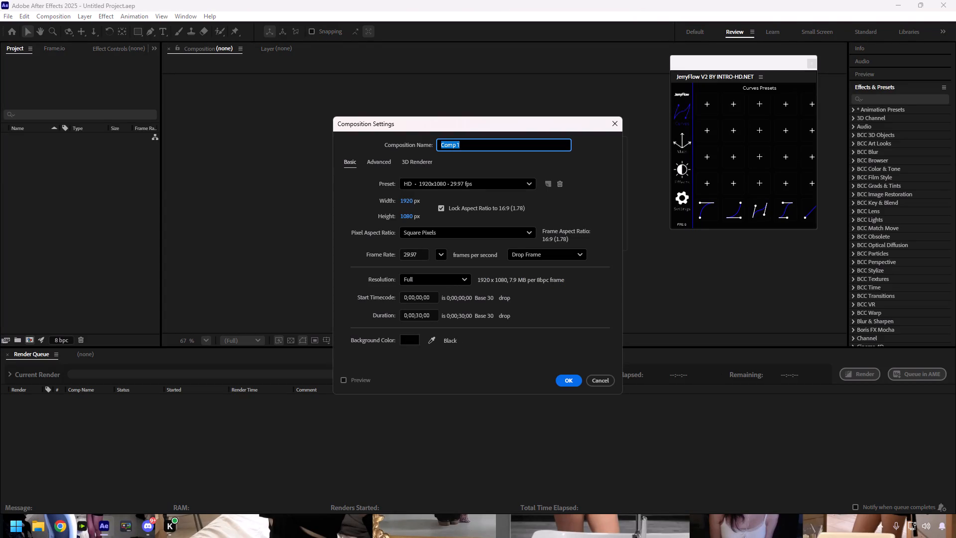
click(406, 200)
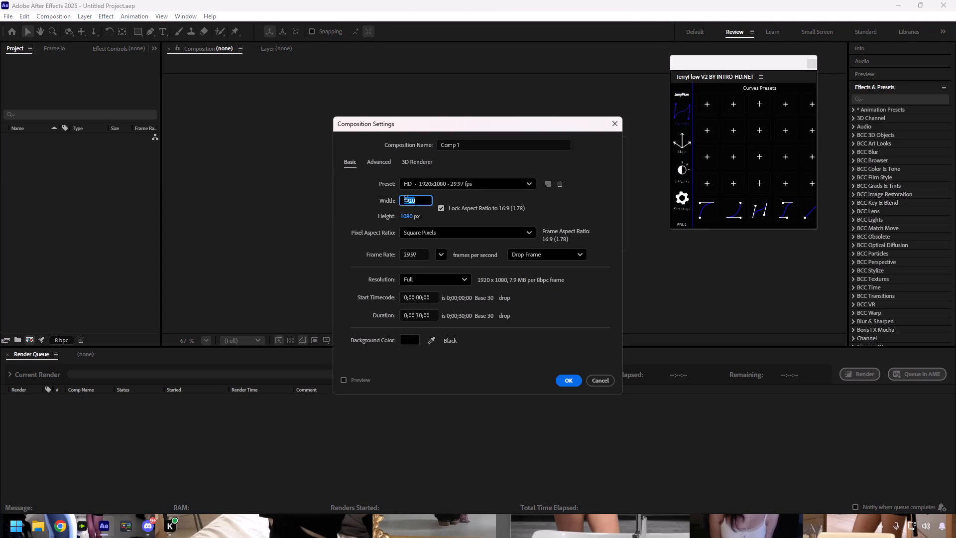
key(1)
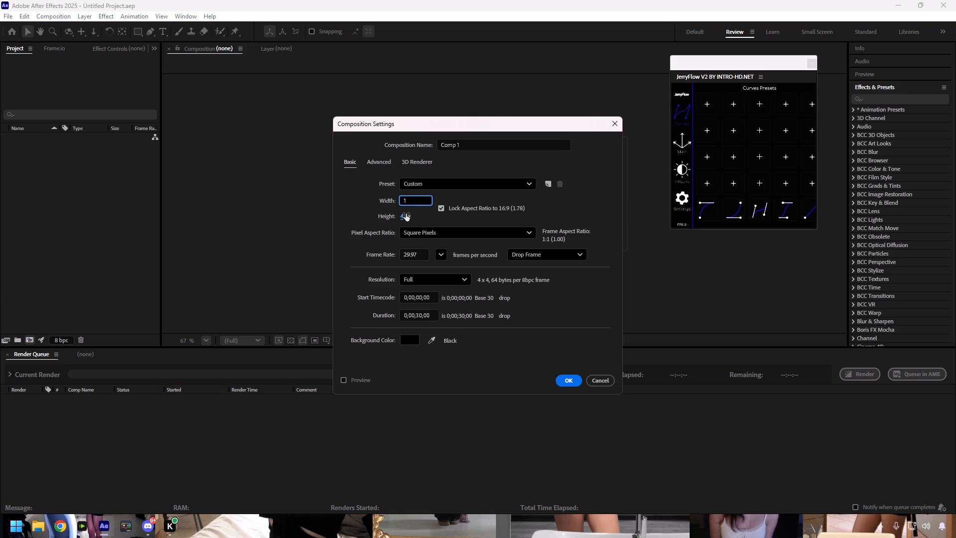
click(406, 214)
key(1)
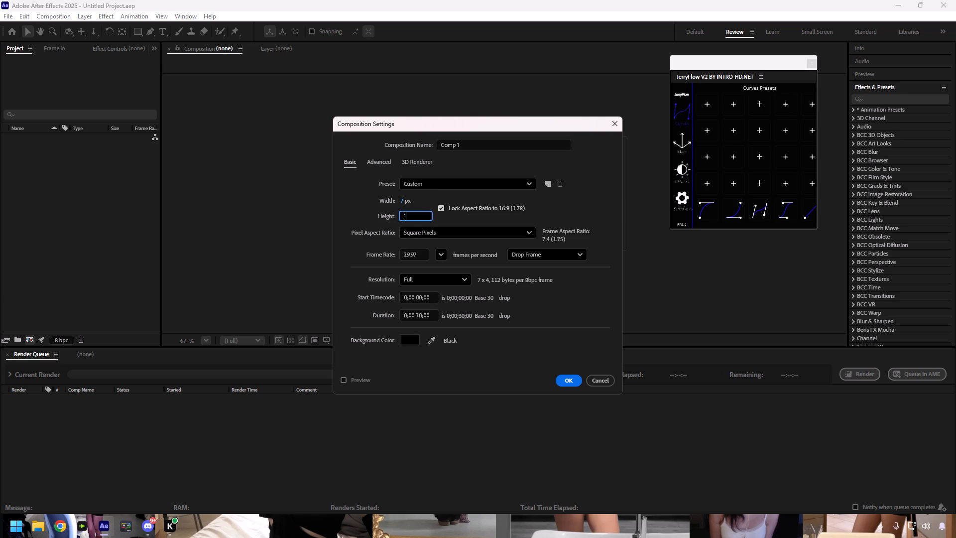
click(441, 205)
click(404, 201)
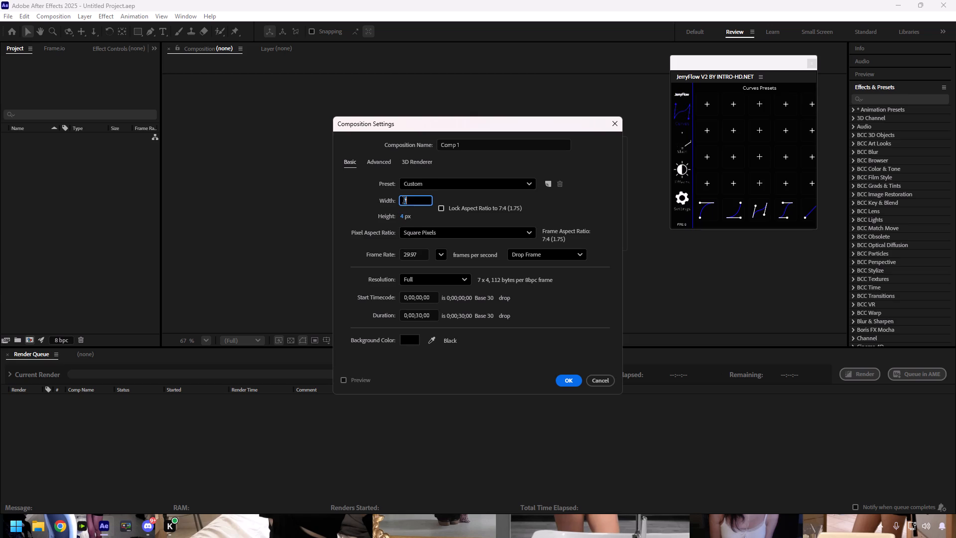
key(1)
click(401, 215)
key(1)
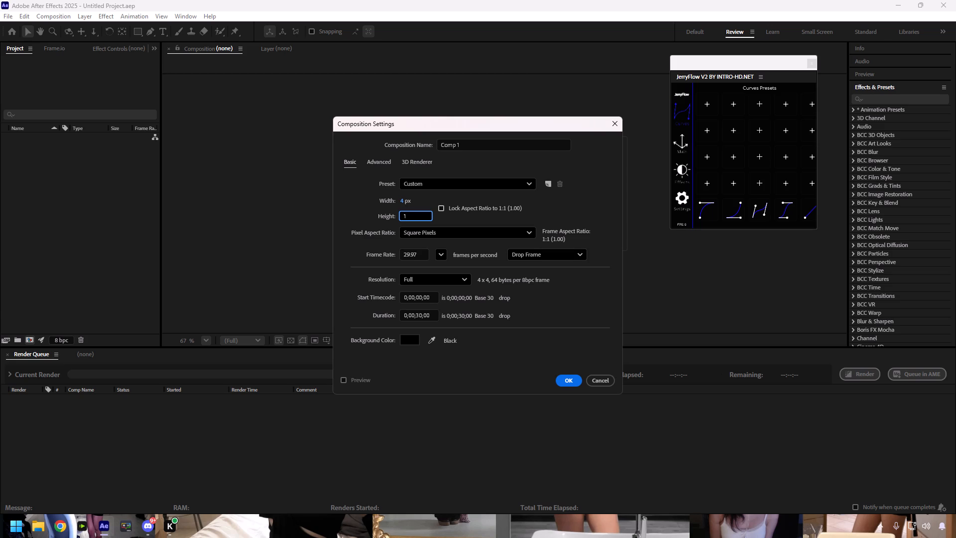
click(442, 207)
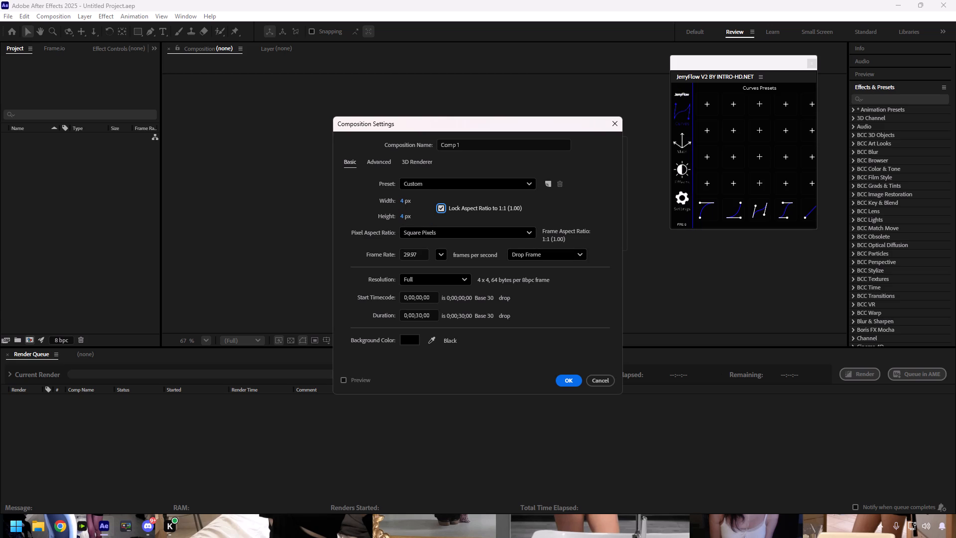
click(566, 379)
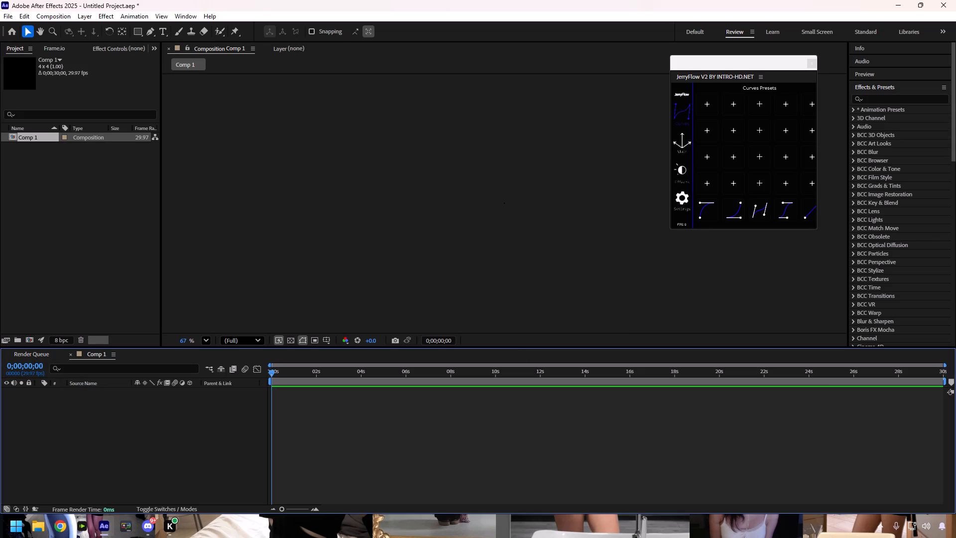
Magnify the tiny Comp 1 frame and centre it in the viewer to examine it.
scroll(493, 246, up, 15)
key(space)
key(space)
key(space)
key(space)
key(space)
key(space)
key(space)
key(space)
key(space)
key(space)
key(space)
key(space)
key(space)
key(space)
key(space)
key(space)
key(space)
drag(525, 178, 497, 267)
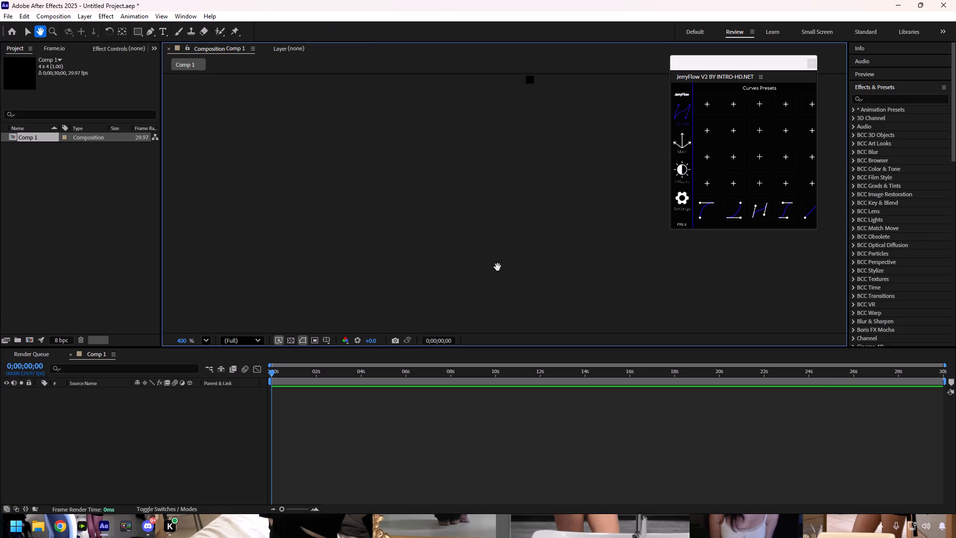
drag(497, 267, 474, 339)
scroll(483, 273, up, 5)
drag(490, 192, 448, 372)
key(space)
key(space)
key(space)
key(space)
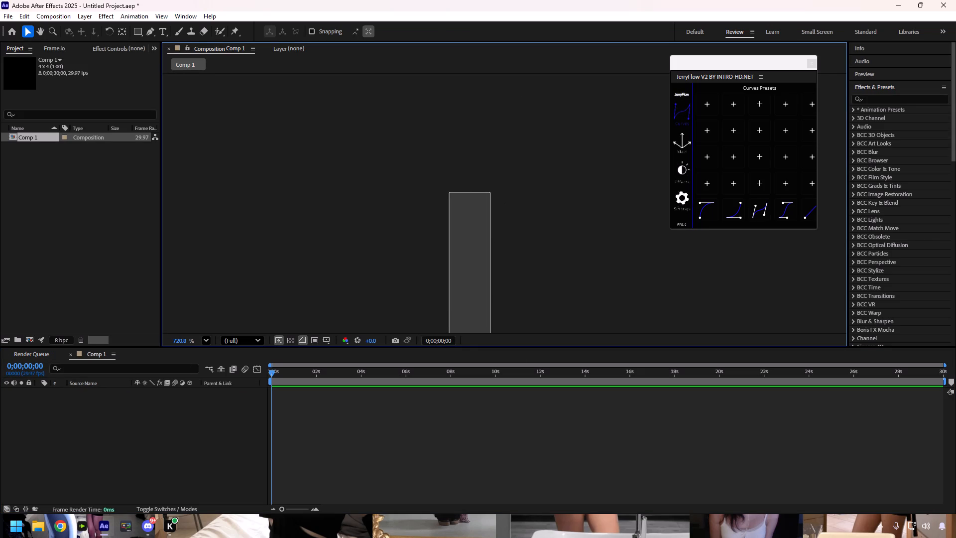
drag(448, 372, 449, 342)
key(space)
drag(535, 155, 493, 283)
key(space)
scroll(491, 262, up, 5)
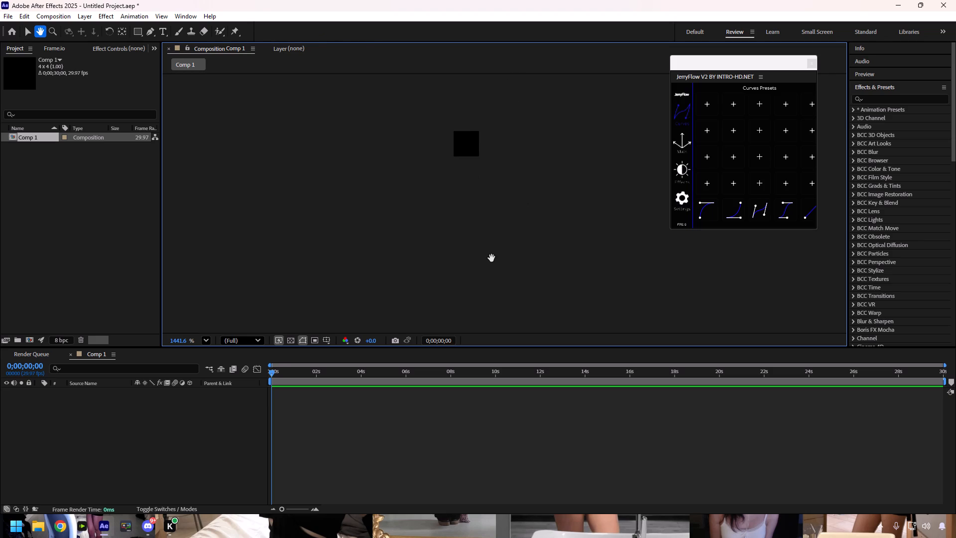
scroll(491, 258, up, 1)
key(space)
key(space)
key(space)
drag(482, 164, 489, 249)
scroll(489, 246, up, 10)
drag(438, 177, 471, 227)
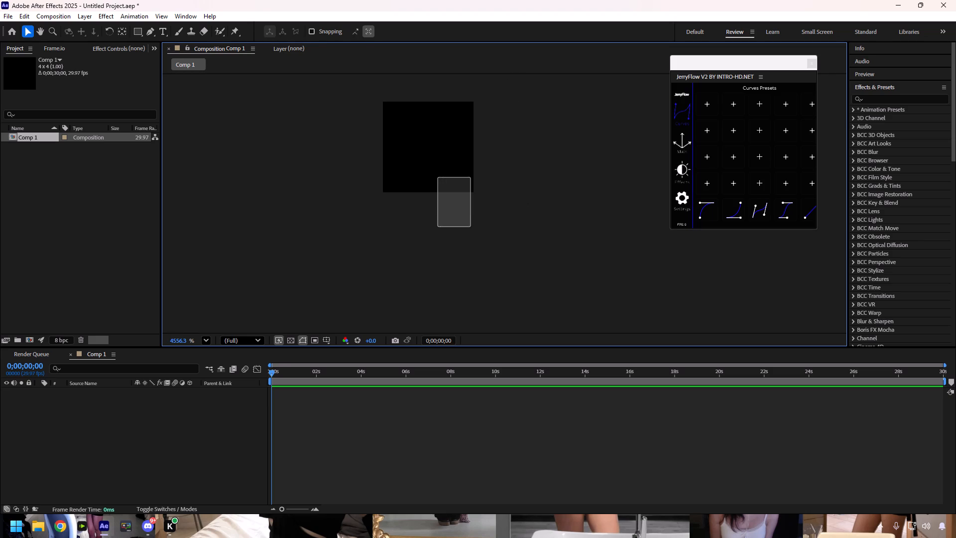
drag(471, 227, 470, 217)
key(space)
key(space)
key(space)
key(space)
key(space)
drag(448, 190, 490, 250)
scroll(490, 250, up, 4)
drag(476, 222, 485, 238)
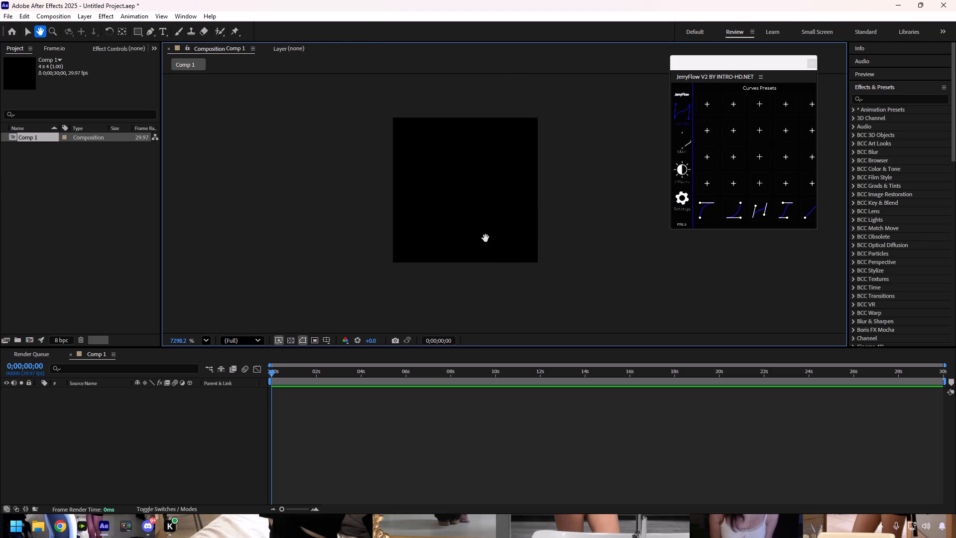
drag(485, 238, 492, 237)
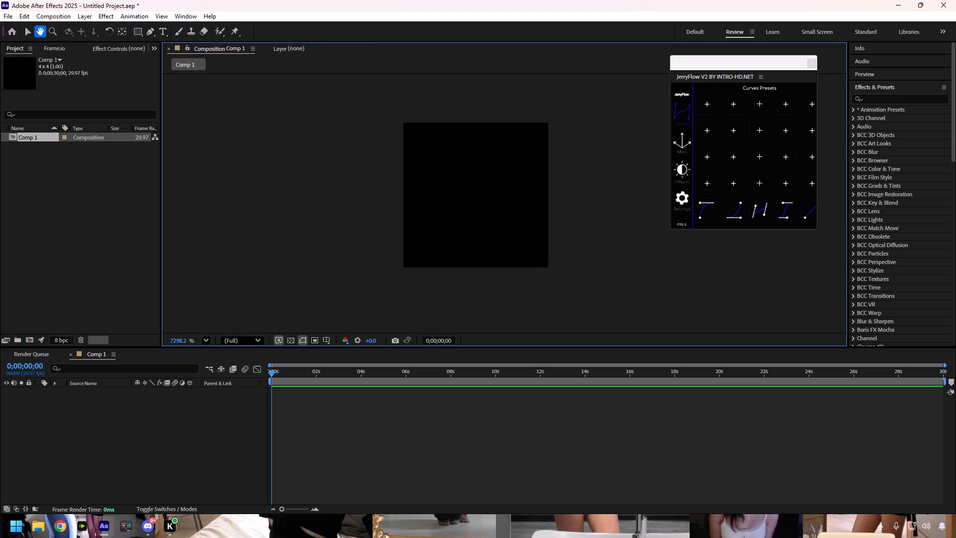
Import the "Girls, what if your future boyfriend looks like a villain…" MP4 from the Downloads folder as footage.
key(ctrl+i)
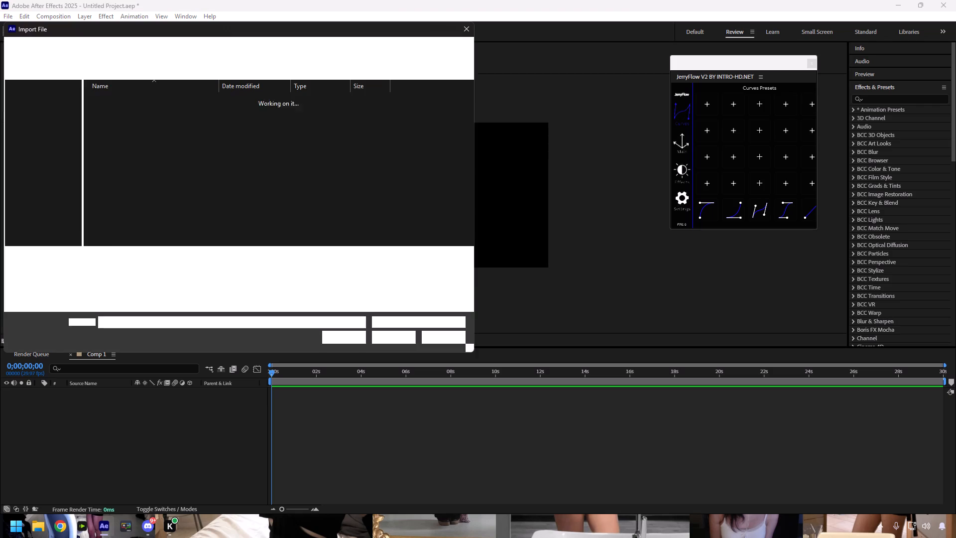
click(41, 127)
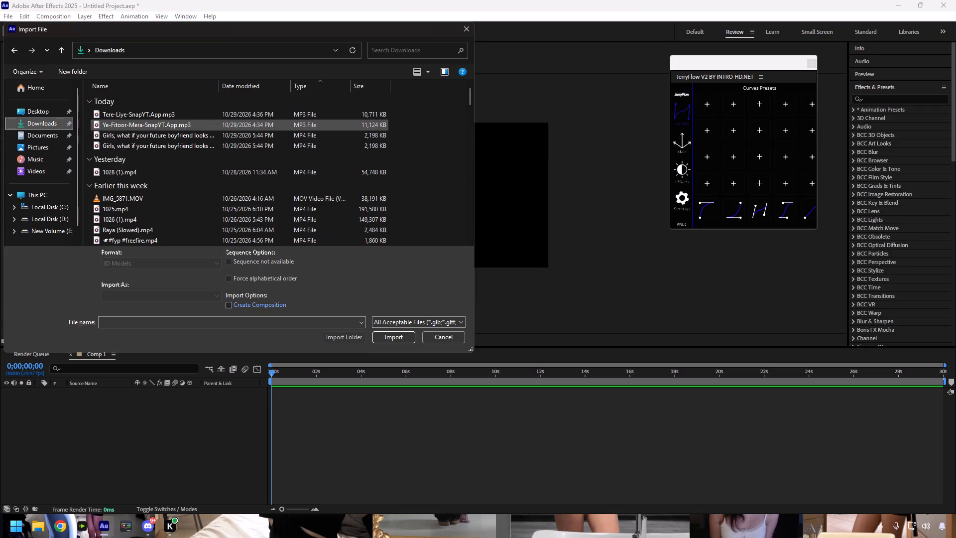
click(144, 141)
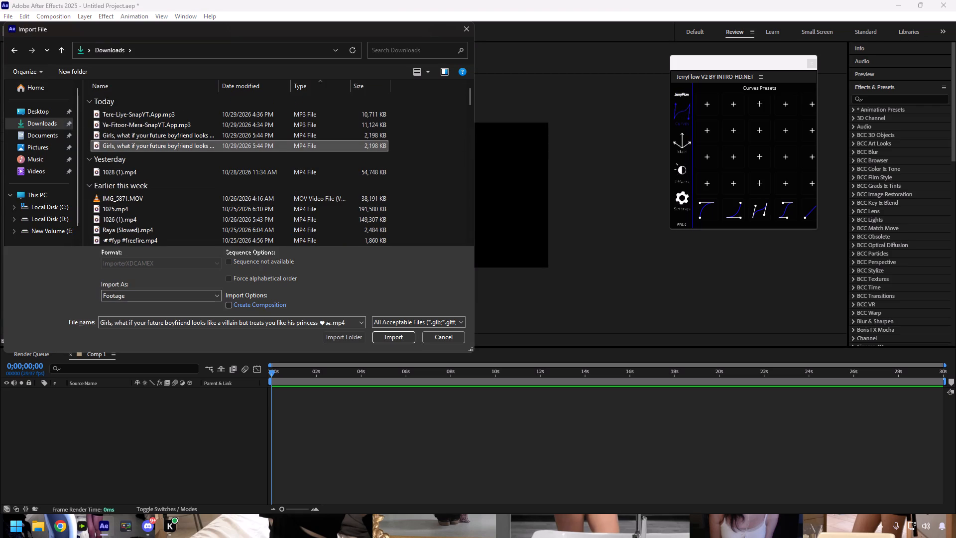
click(383, 336)
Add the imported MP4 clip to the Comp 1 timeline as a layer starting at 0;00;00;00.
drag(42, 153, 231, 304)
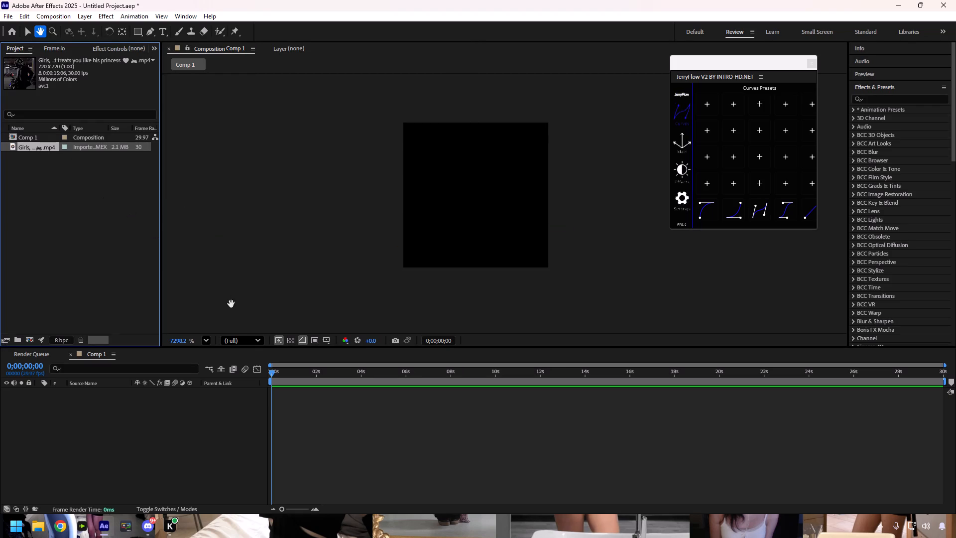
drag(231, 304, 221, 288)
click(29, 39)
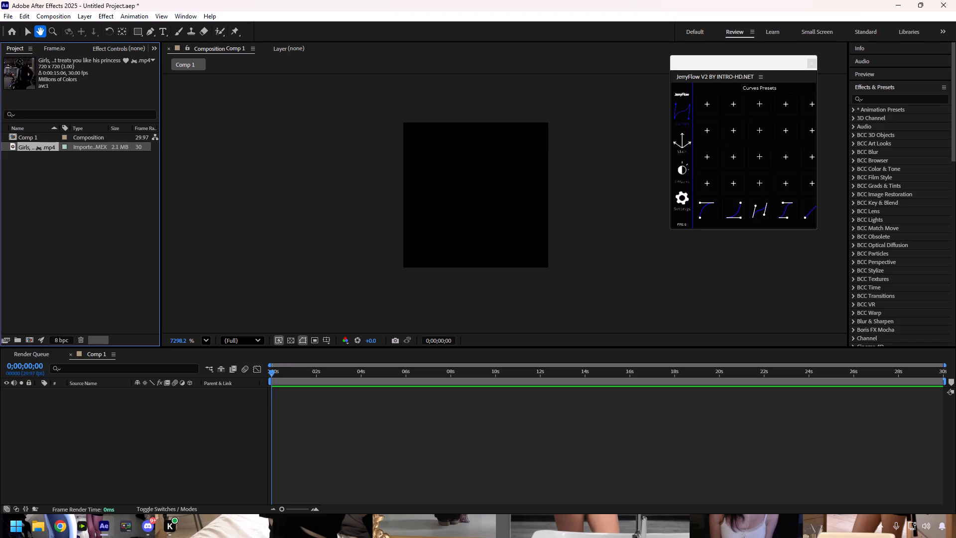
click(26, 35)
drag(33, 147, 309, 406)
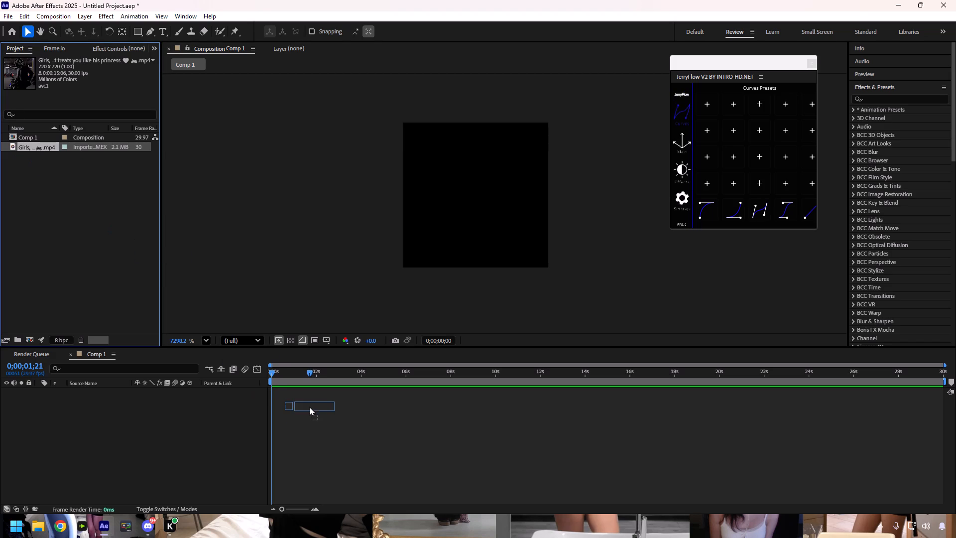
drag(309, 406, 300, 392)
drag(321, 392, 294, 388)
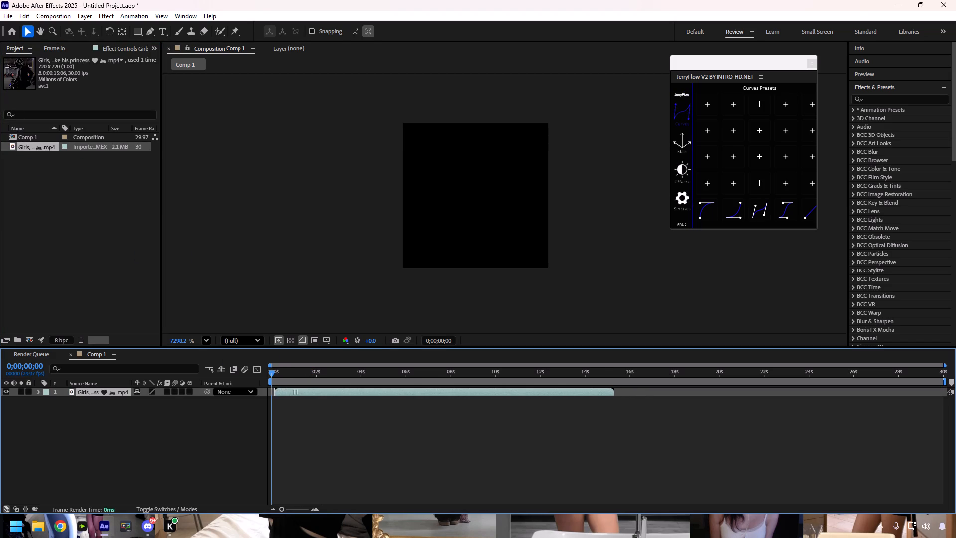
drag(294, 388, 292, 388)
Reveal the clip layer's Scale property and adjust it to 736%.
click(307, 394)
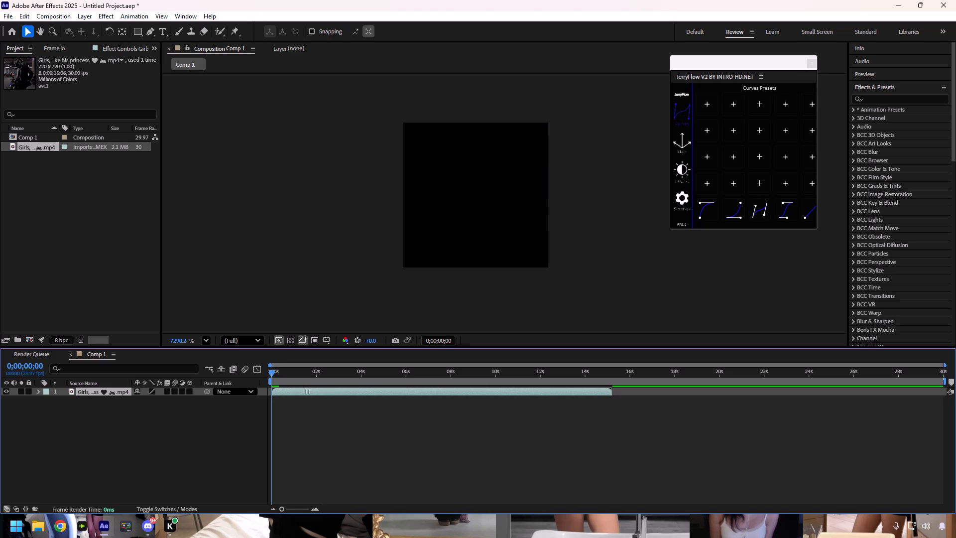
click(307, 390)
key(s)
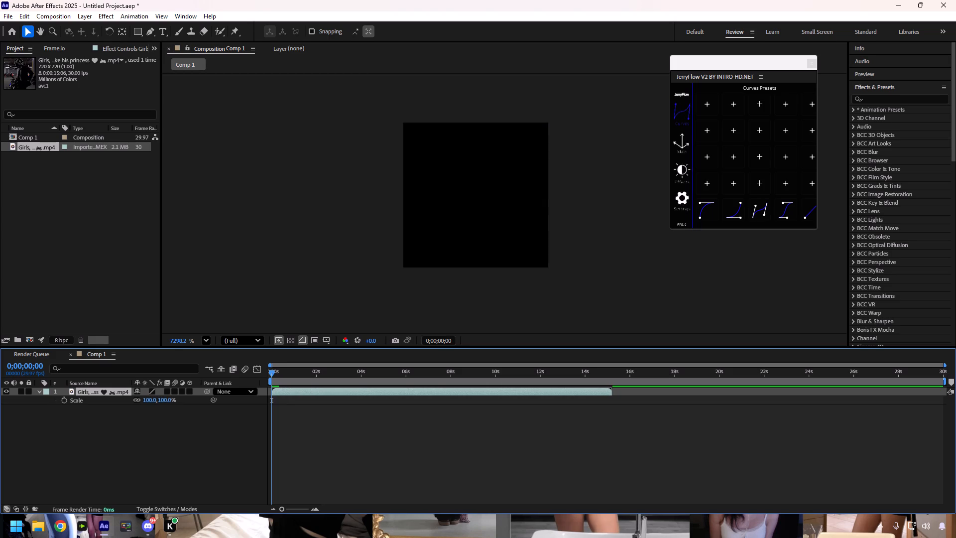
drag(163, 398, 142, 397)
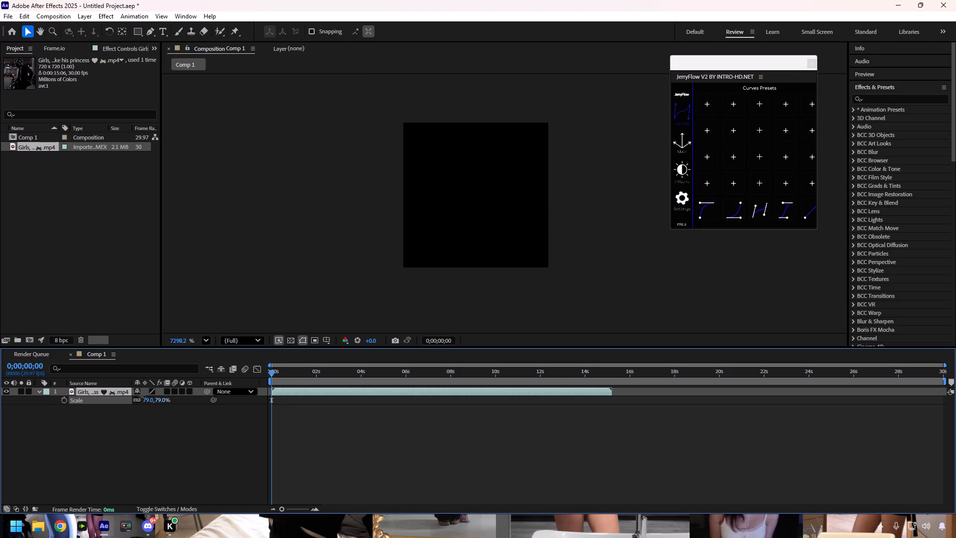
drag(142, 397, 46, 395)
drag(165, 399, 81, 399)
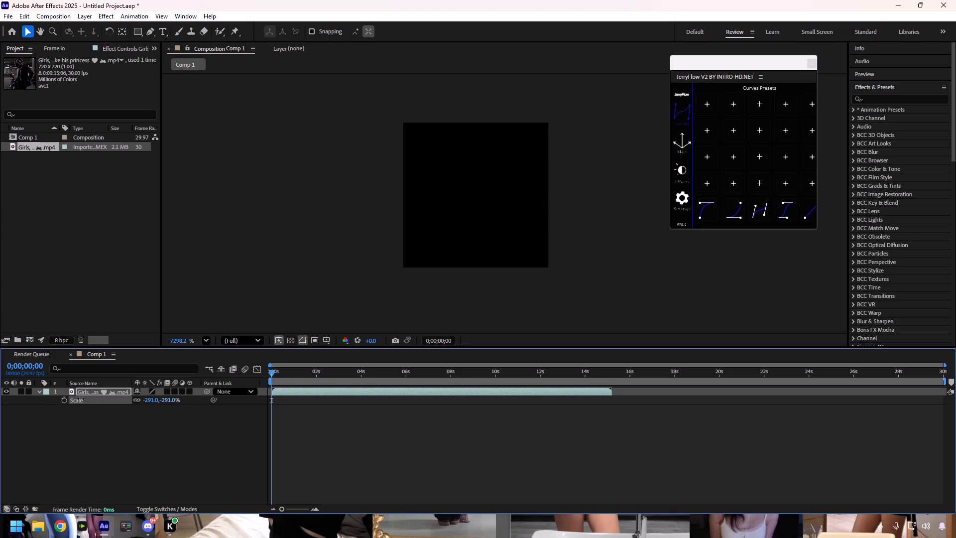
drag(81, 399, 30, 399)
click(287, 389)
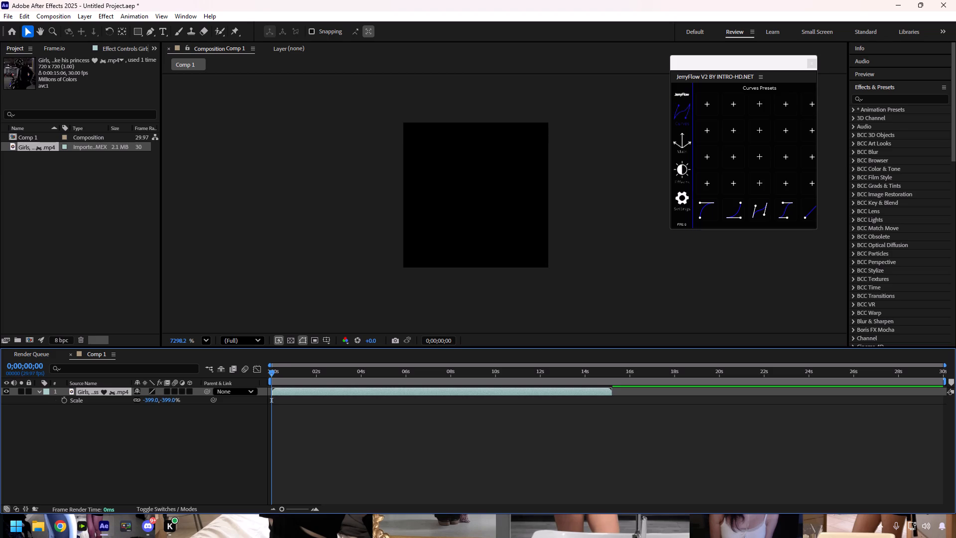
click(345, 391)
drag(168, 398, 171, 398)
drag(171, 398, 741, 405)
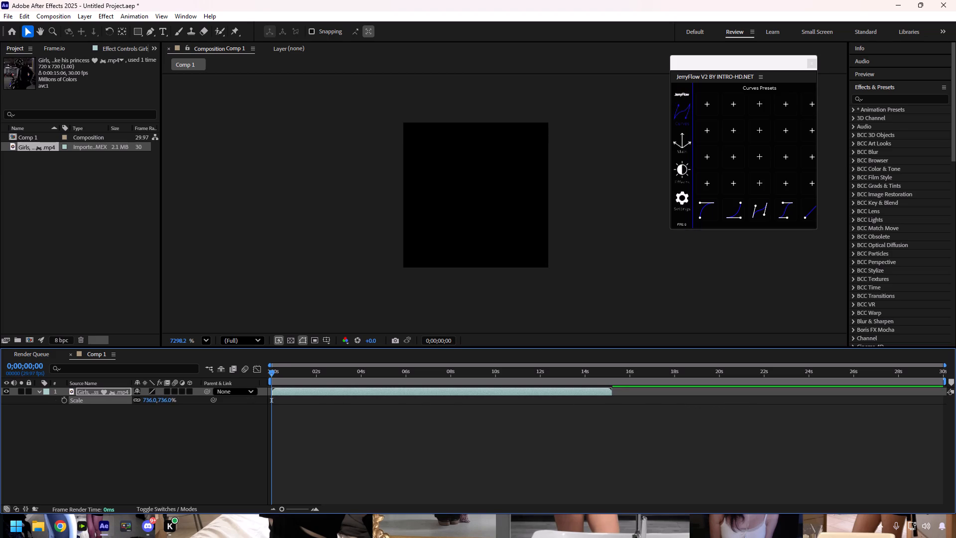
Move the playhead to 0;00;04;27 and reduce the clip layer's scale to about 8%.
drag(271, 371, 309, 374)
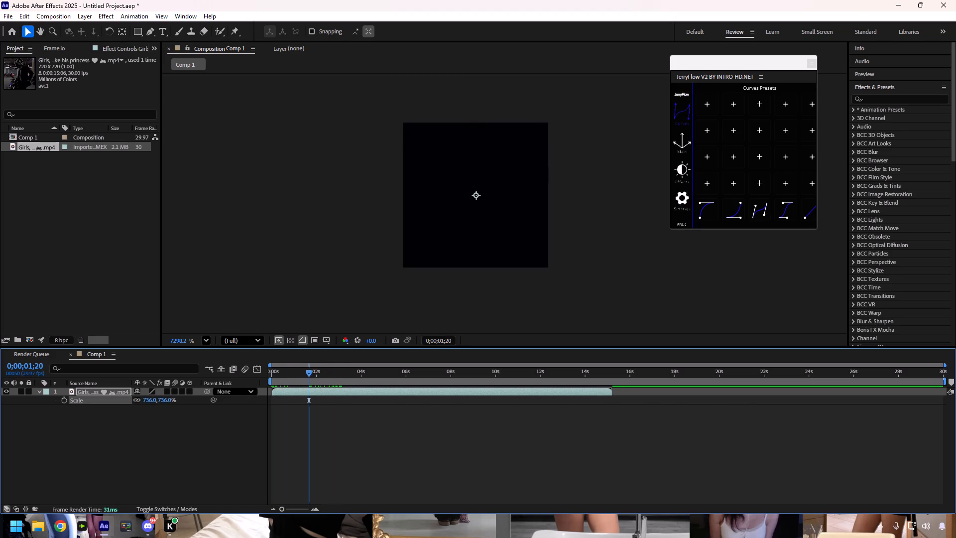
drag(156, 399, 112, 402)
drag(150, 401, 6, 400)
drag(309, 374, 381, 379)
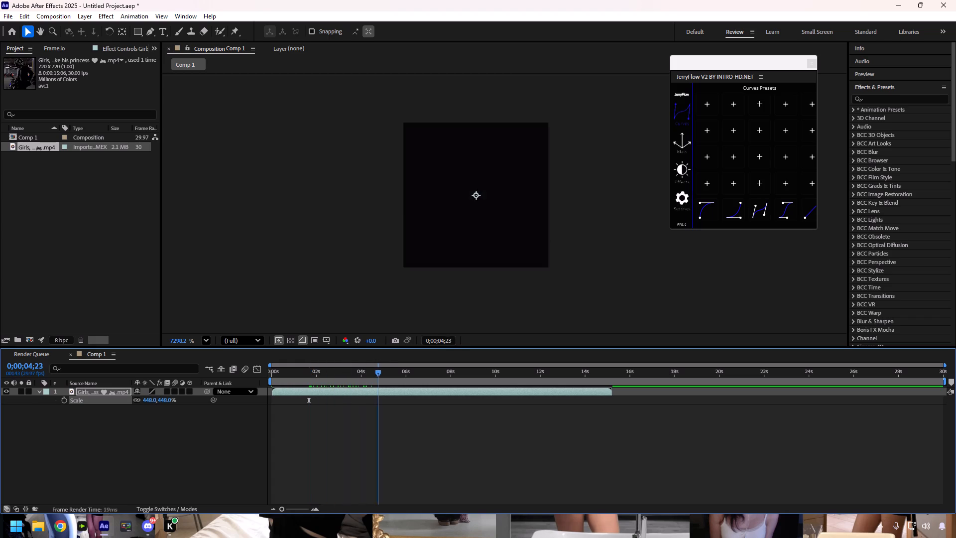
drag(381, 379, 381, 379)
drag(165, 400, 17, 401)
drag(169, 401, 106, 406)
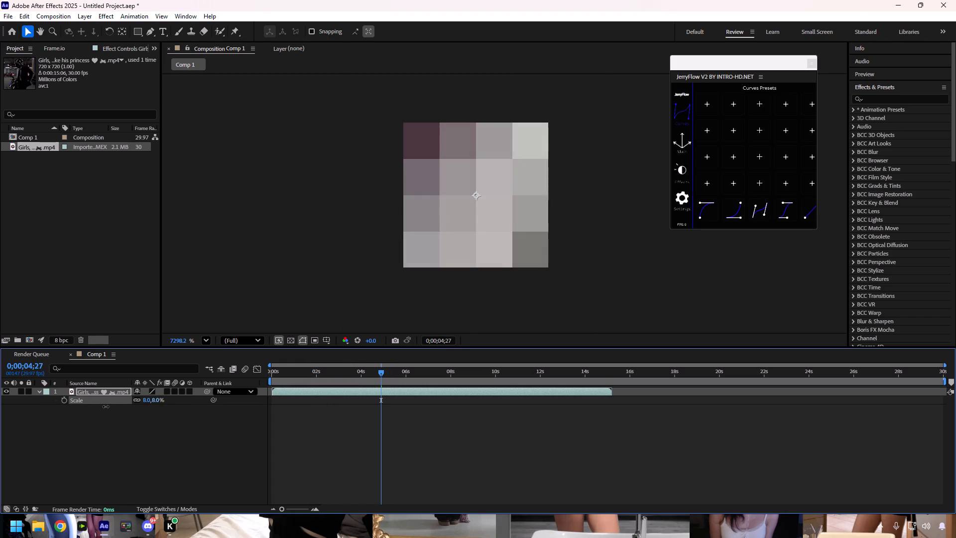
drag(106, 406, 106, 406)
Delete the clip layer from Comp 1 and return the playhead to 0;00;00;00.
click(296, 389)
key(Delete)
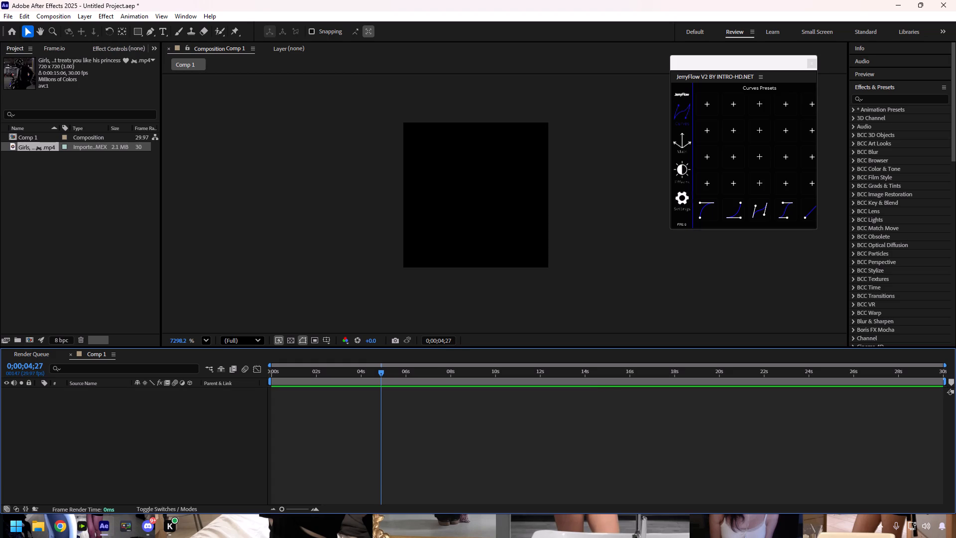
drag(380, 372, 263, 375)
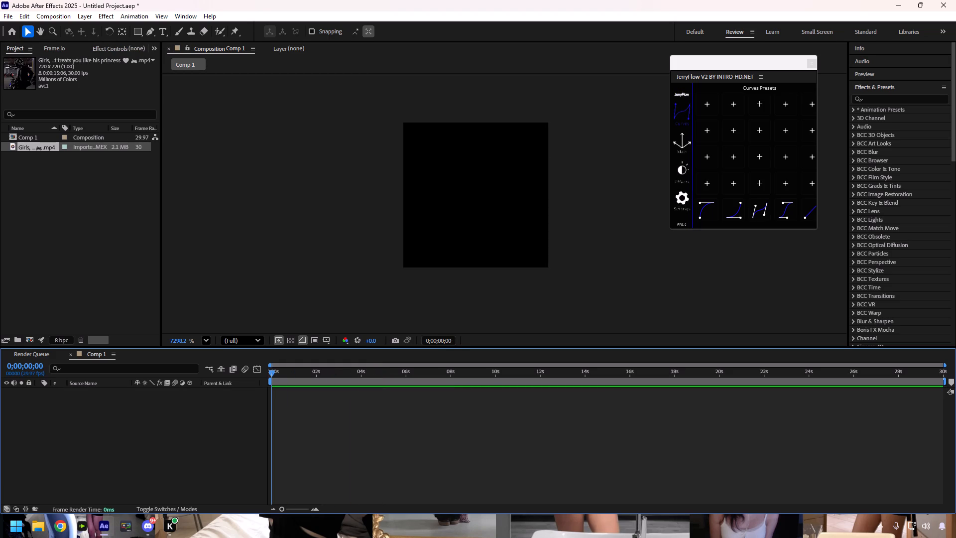
Close the Comp 1 timeline.
click(71, 354)
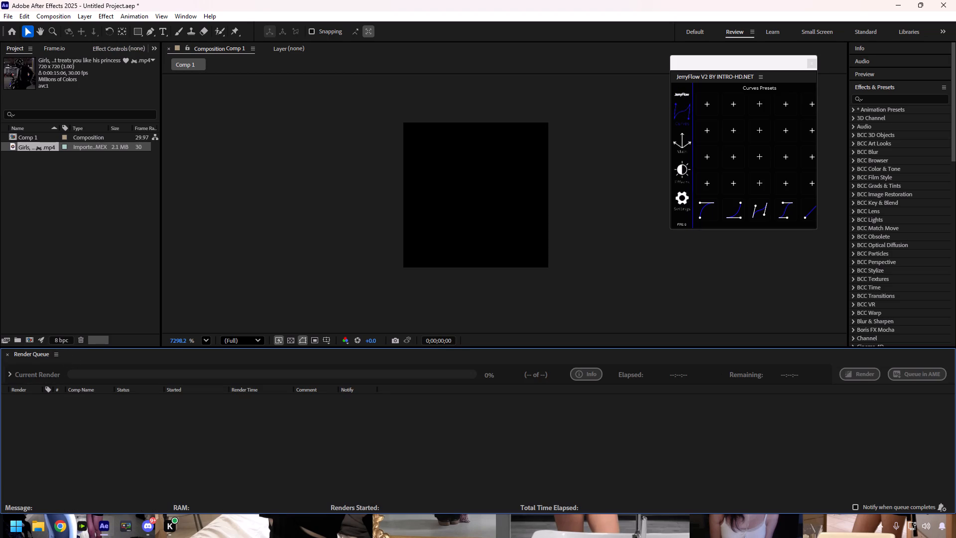
Create a new project, discarding the unsaved changes to Untitled Project.aep.
click(4, 13)
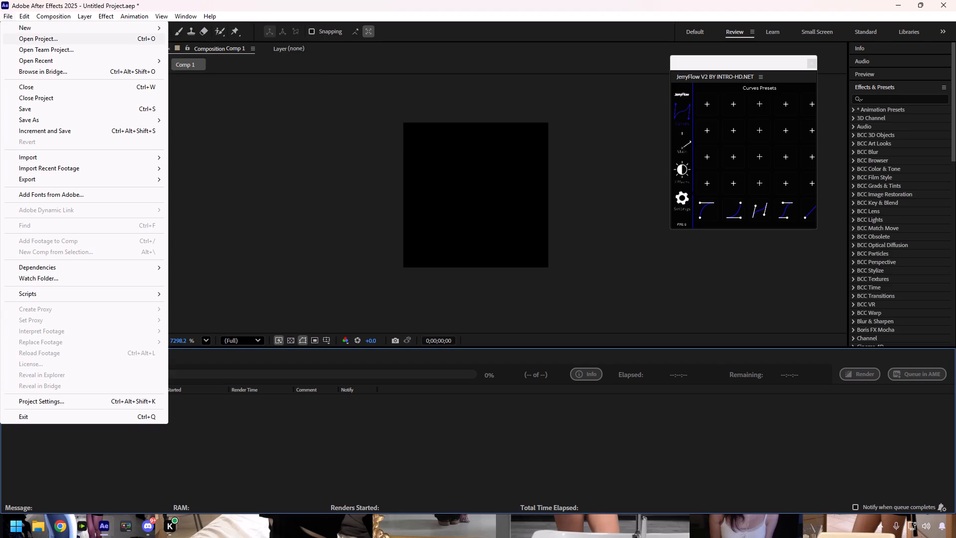
click(27, 26)
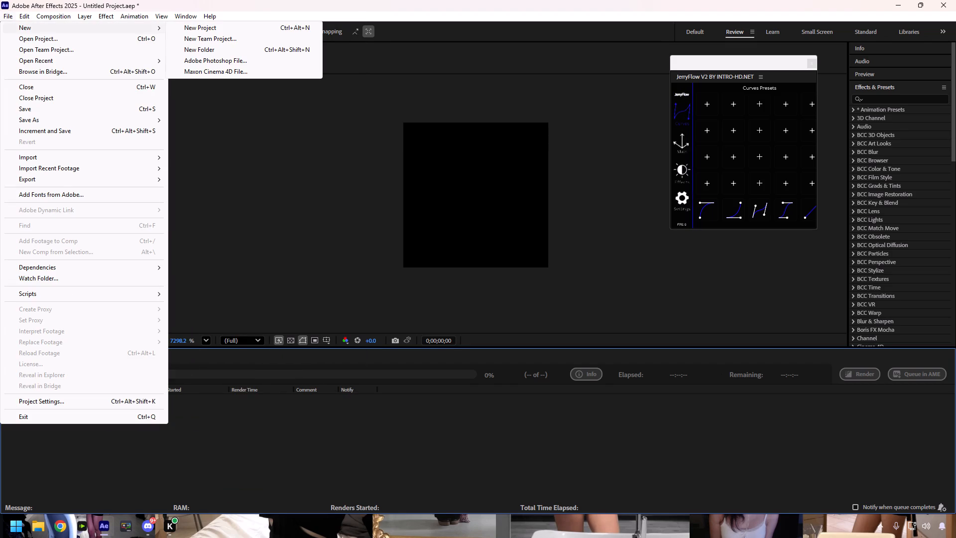
click(193, 23)
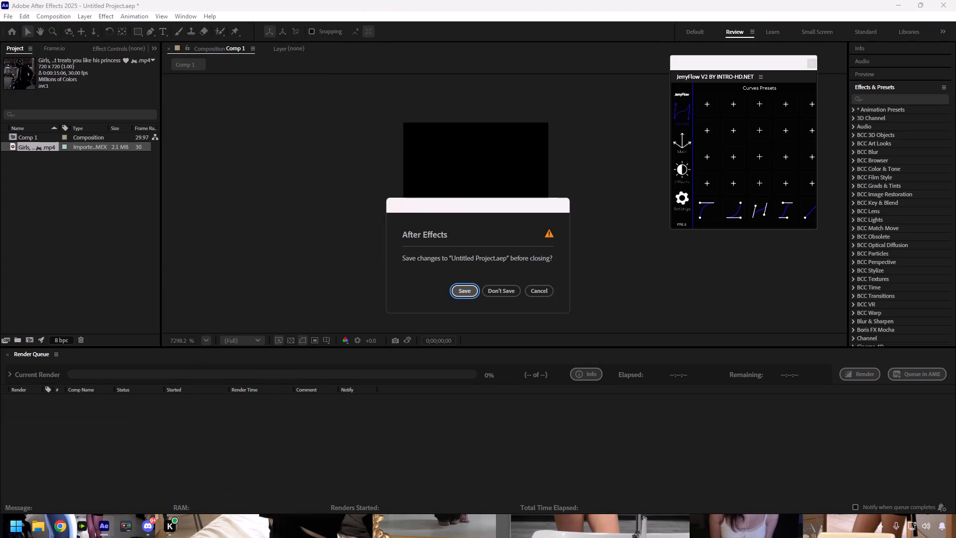
click(489, 291)
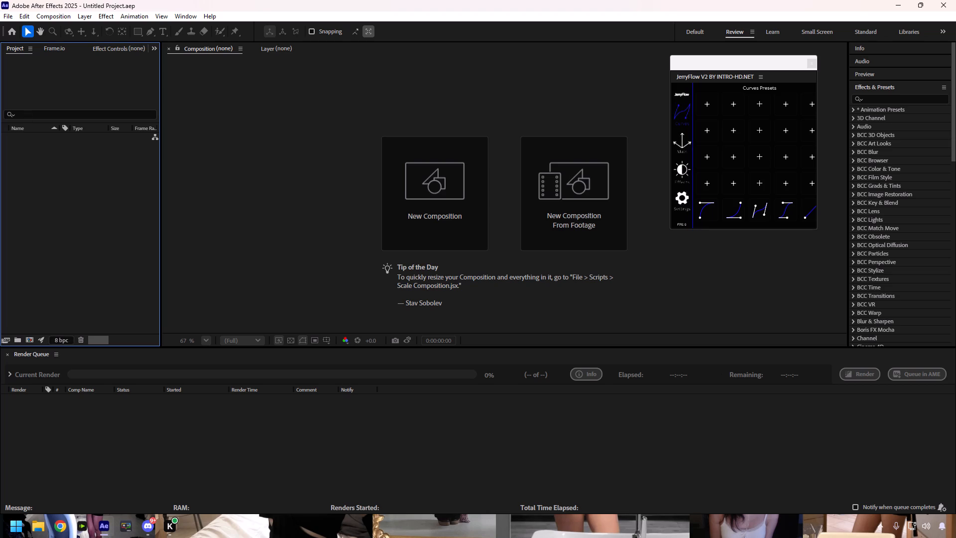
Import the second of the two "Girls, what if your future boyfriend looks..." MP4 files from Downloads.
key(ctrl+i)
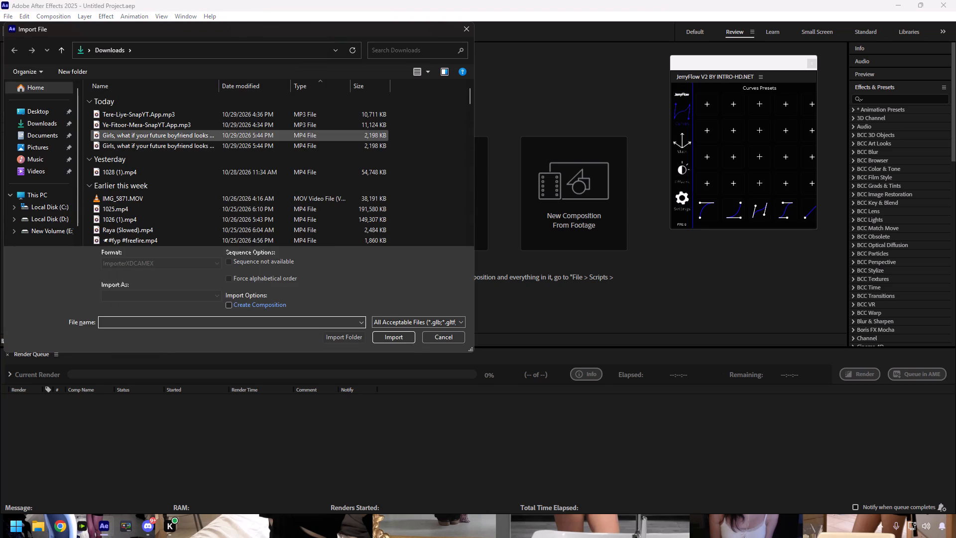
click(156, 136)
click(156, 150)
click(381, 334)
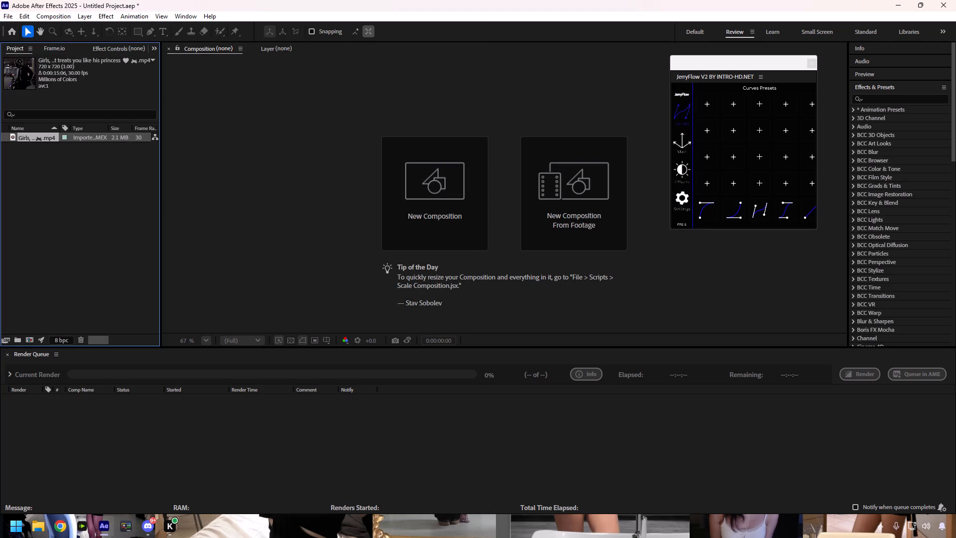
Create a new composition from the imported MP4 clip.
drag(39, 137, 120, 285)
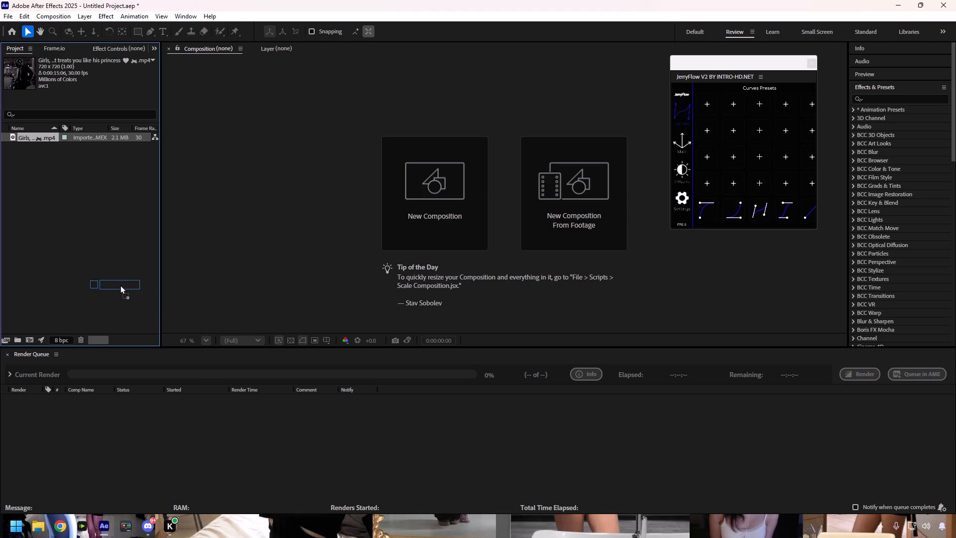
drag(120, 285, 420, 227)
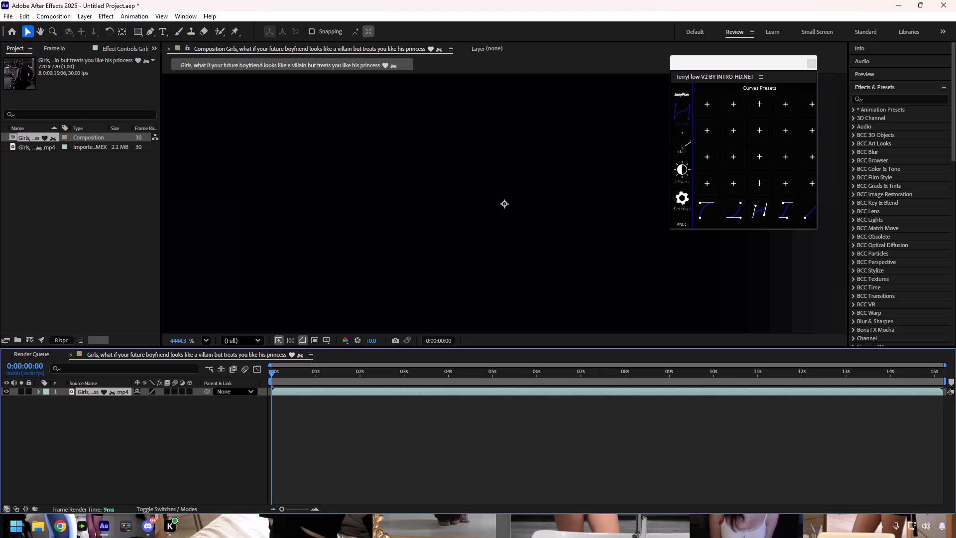
Fit the whole frame of the clip in view and preview its playback several times from 0:00:00:00.
scroll(378, 228, down, 4)
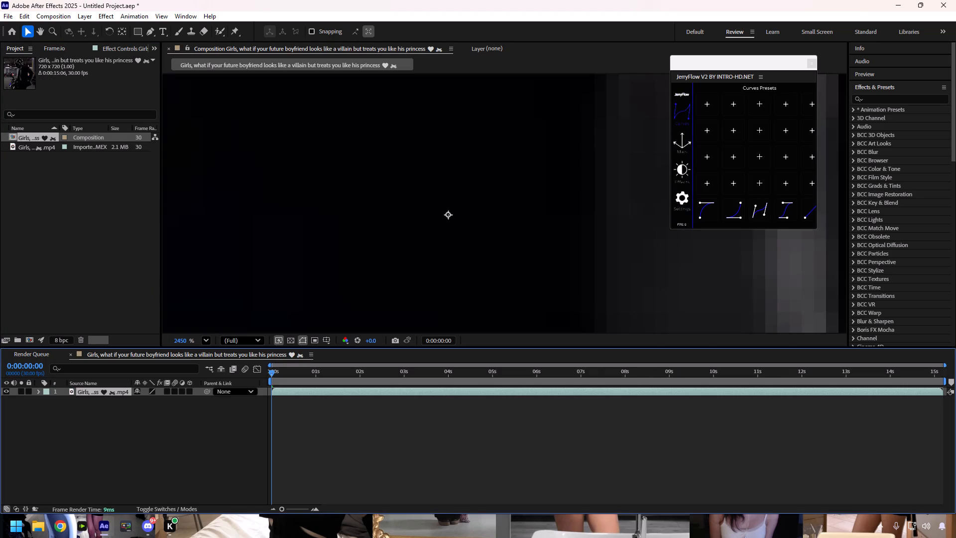
scroll(379, 235, down, 20)
scroll(379, 235, down, 5)
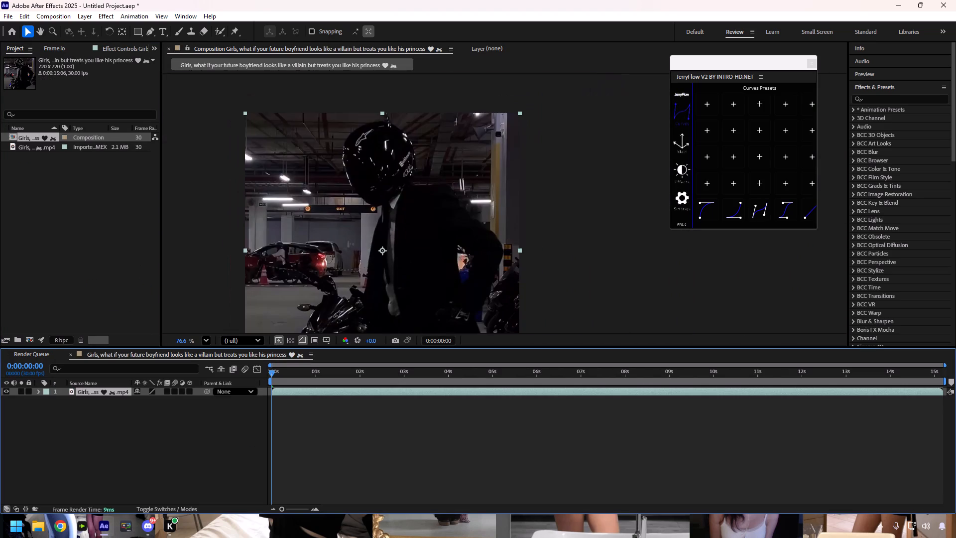
scroll(381, 255, down, 1)
key(space)
key(space)
key(space)
key(space)
key(space)
key(space)
key(space)
key(space)
key(space)
key(space)
key(space)
key(space)
key(space)
key(space)
key(space)
key(space)
drag(367, 276, 396, 231)
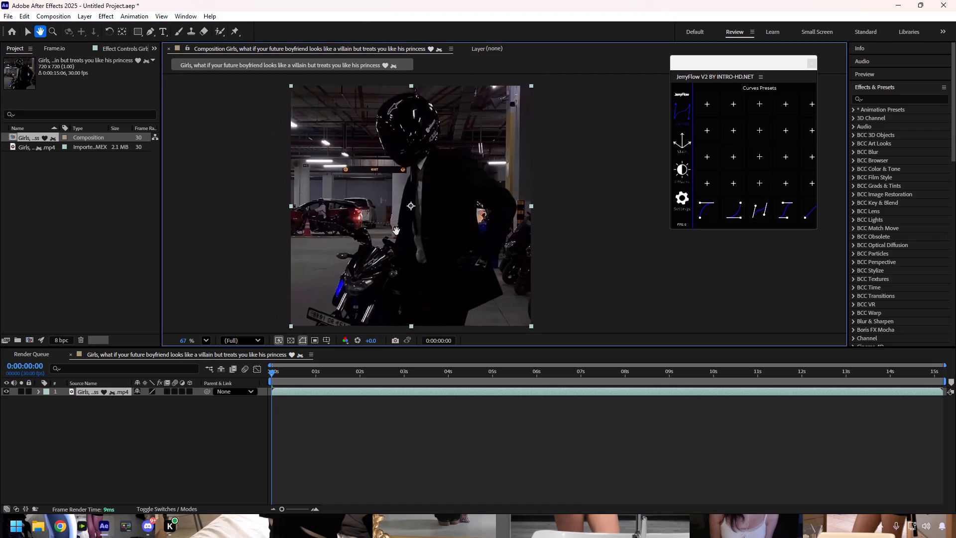
drag(396, 231, 403, 223)
scroll(407, 234, down, 1)
key(space)
key(space)
key(space)
key(space)
key(space)
key(space)
key(space)
drag(407, 240, 426, 239)
key(space)
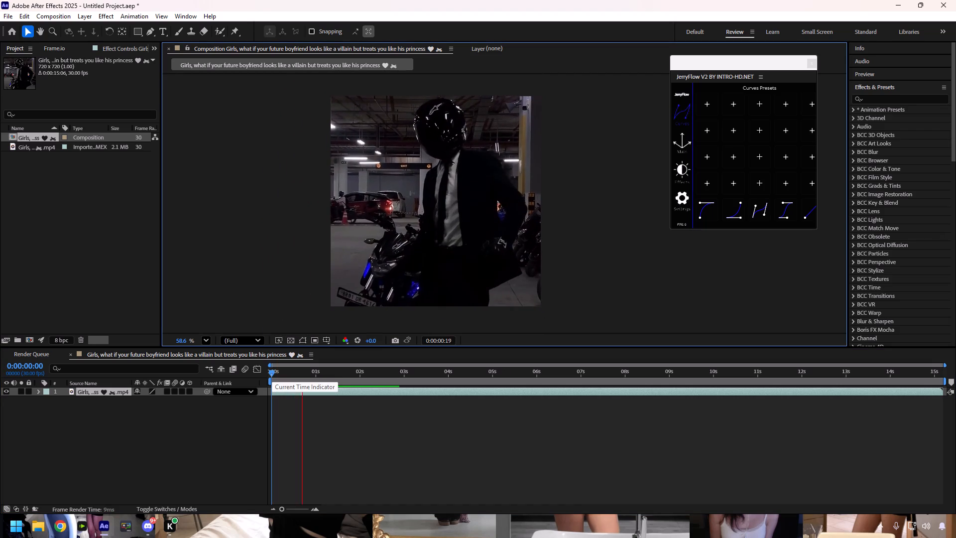
drag(272, 376, 253, 376)
key(space)
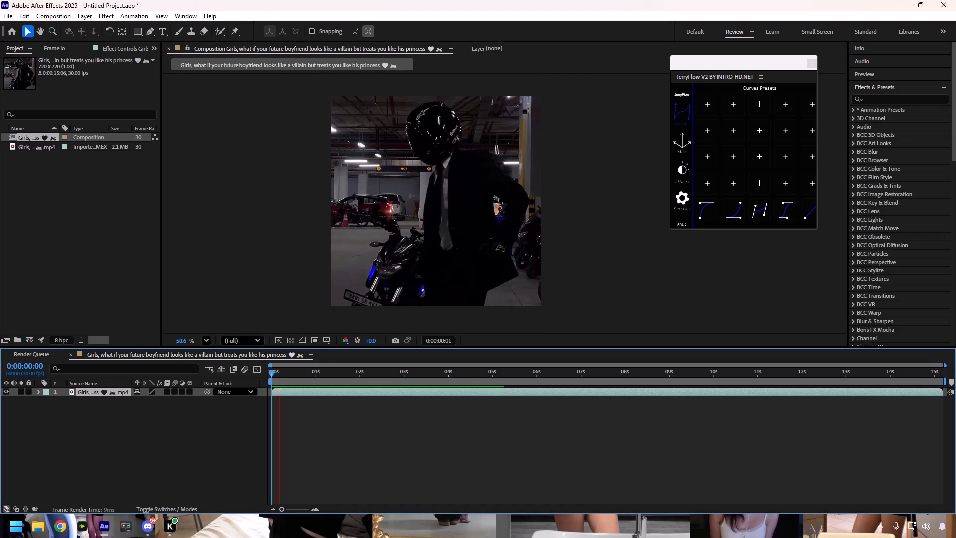
drag(273, 373, 252, 374)
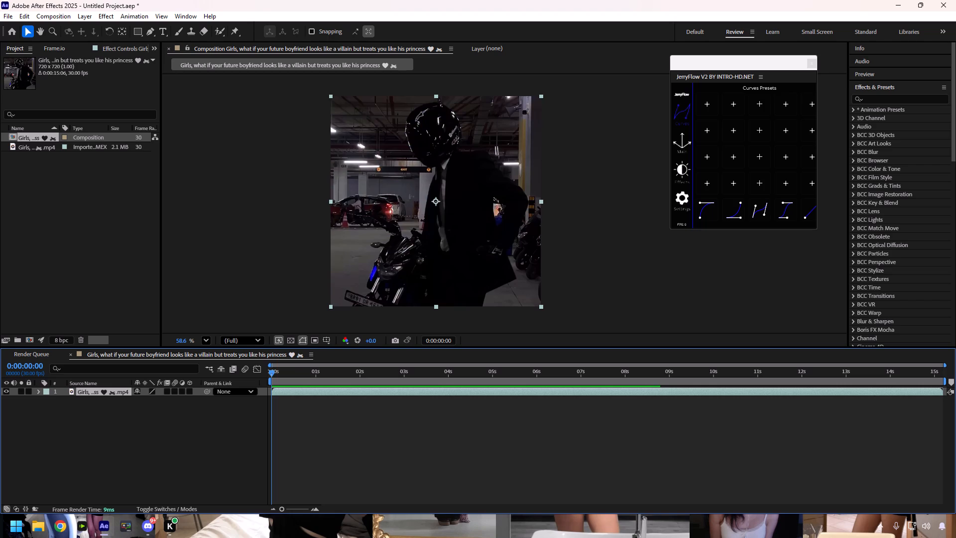
key(space)
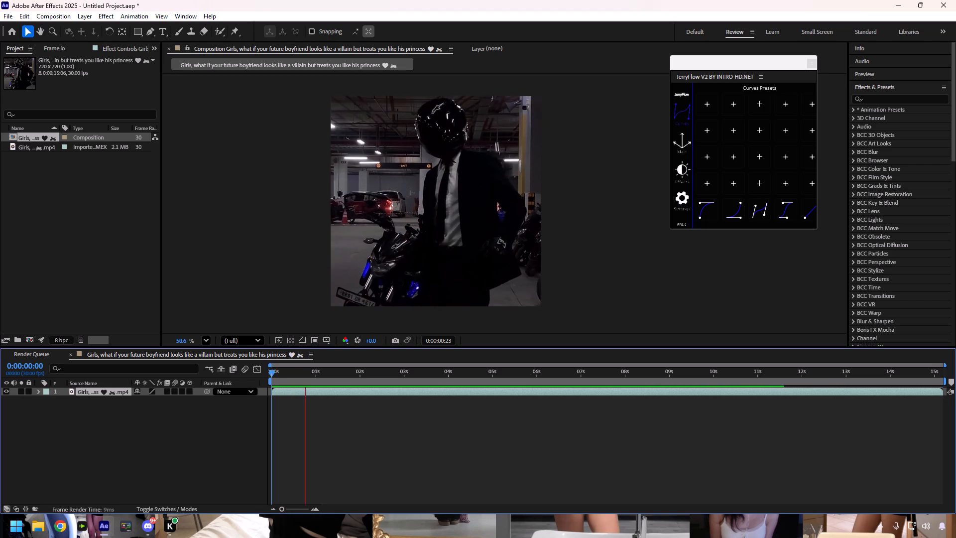
drag(271, 374, 196, 367)
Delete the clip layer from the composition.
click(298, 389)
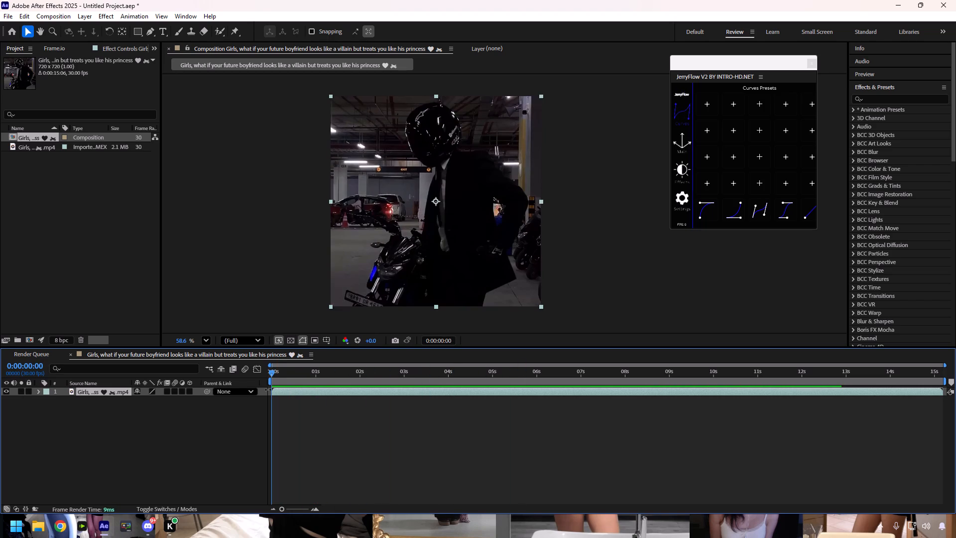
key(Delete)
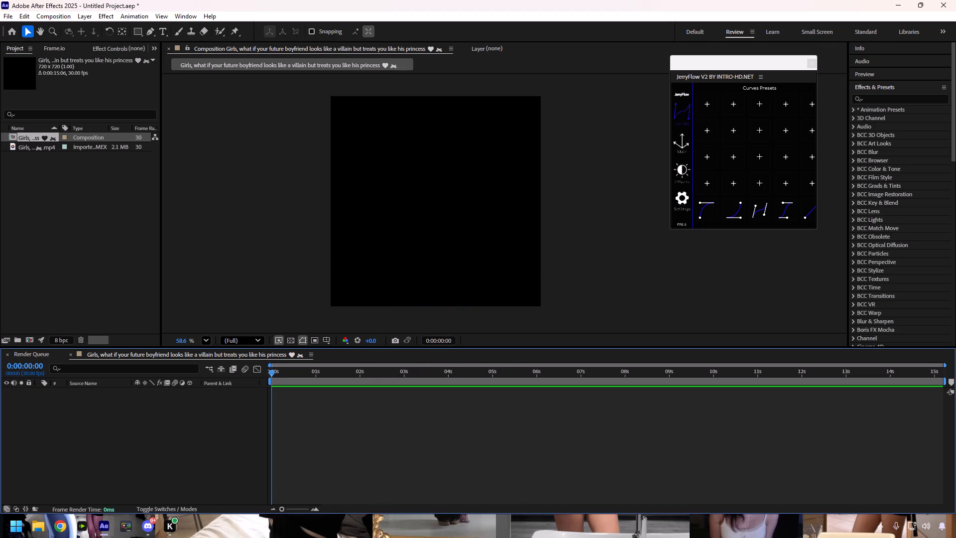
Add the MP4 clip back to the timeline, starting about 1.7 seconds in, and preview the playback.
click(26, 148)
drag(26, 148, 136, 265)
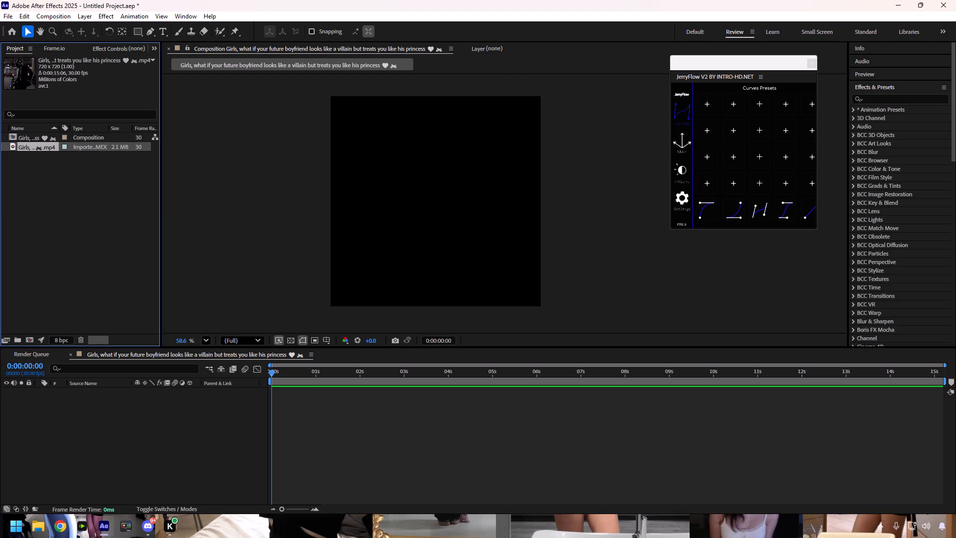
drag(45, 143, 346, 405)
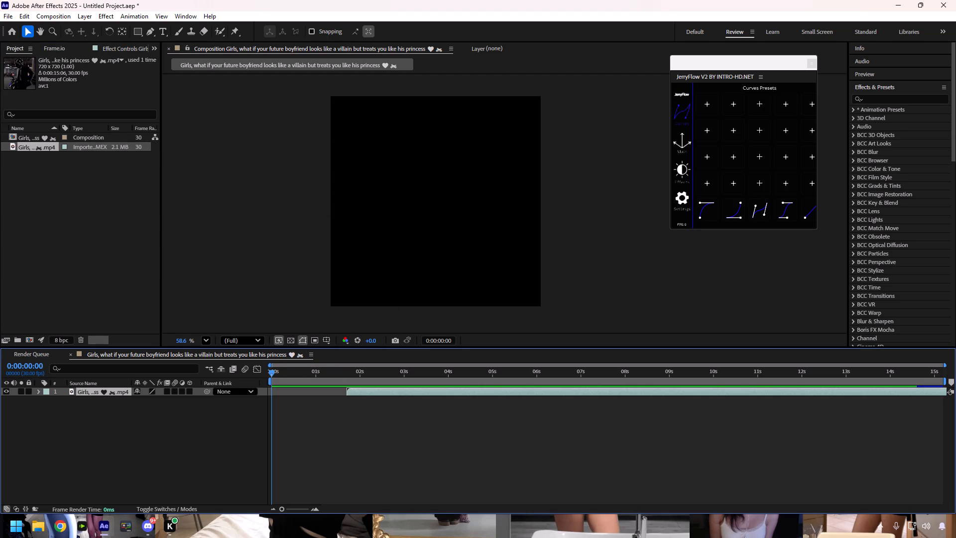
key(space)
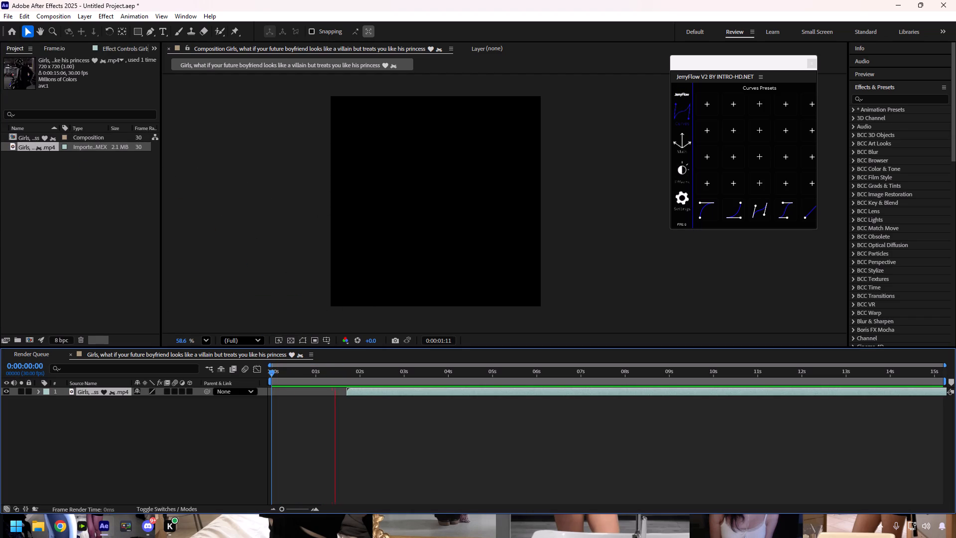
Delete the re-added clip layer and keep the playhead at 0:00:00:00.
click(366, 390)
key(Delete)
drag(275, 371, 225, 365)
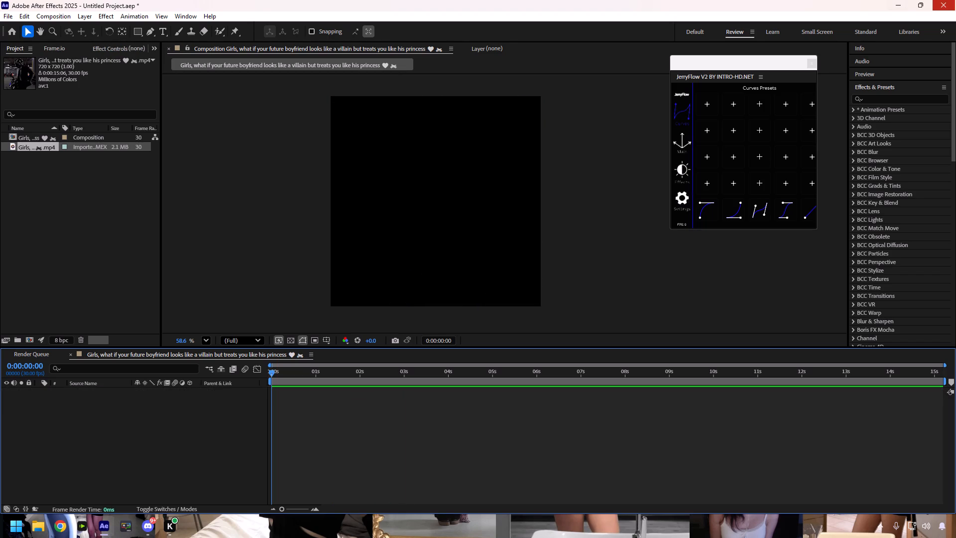
Close After Effects without saving the project.
click(947, 1)
click(494, 291)
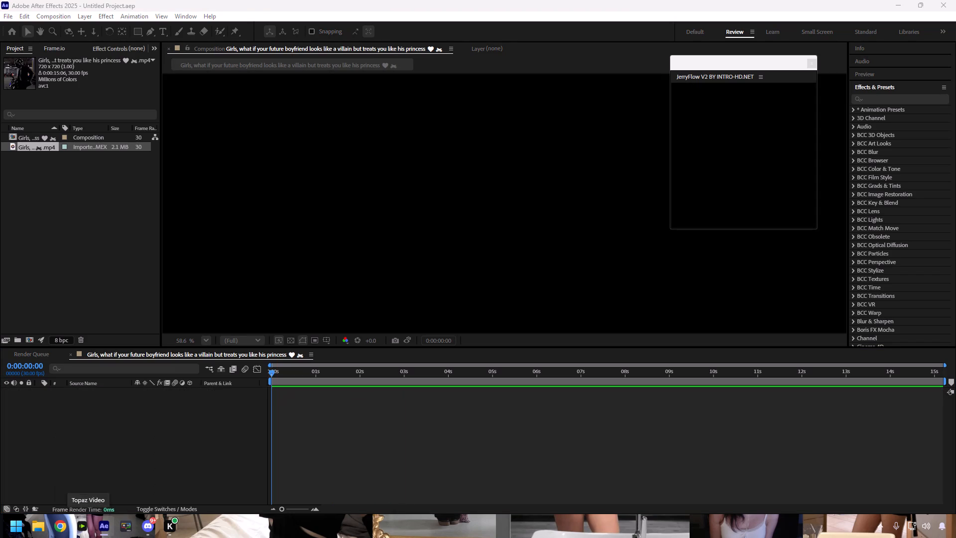
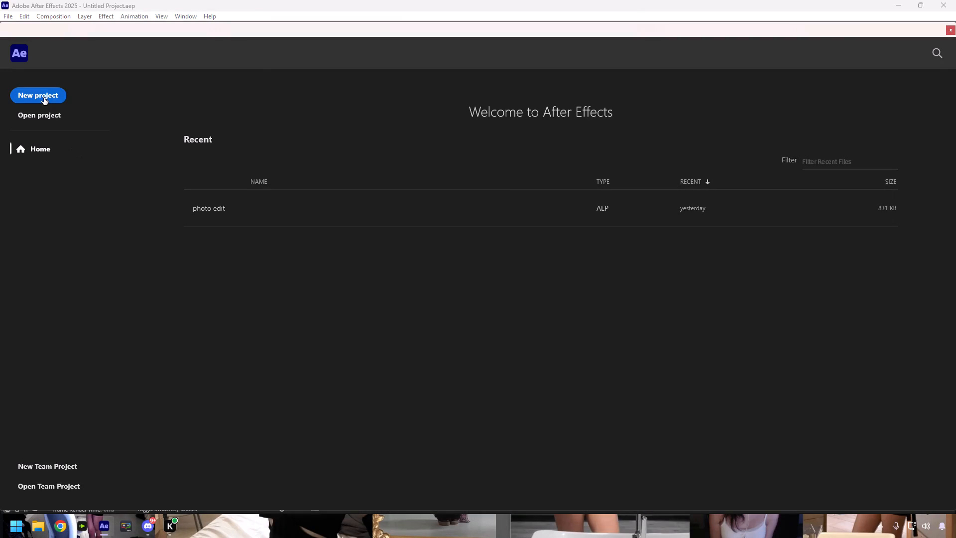
Create a new project and open the Import File dialog to bring in footage.
click(44, 98)
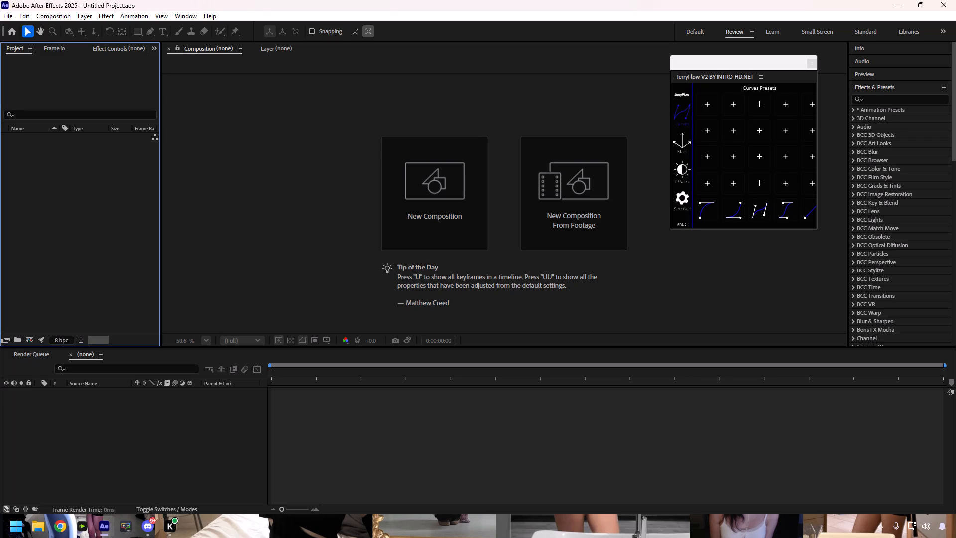
key(ctrl+i)
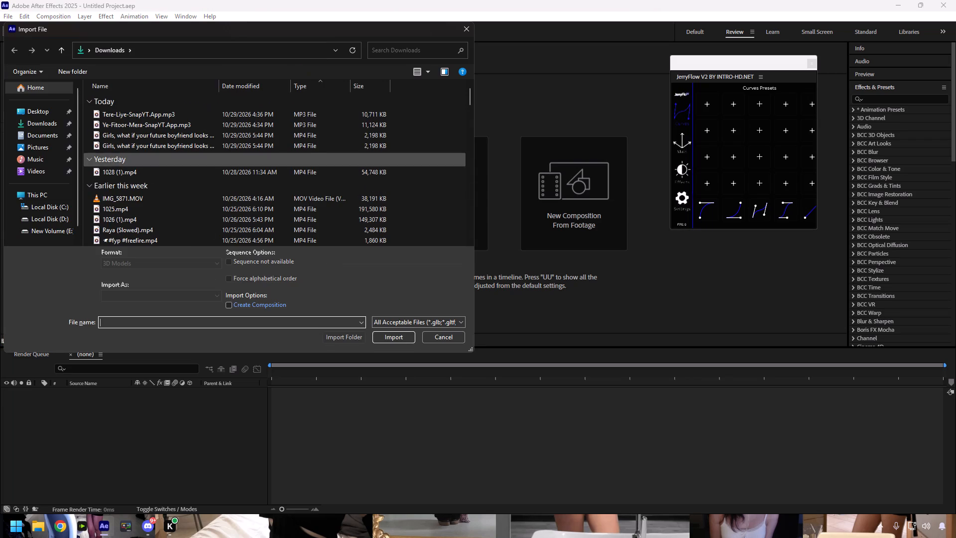
Import the "Girls, what if your future boyfriend looks…" MP4 from Downloads and create a composition from it in the timeline.
click(119, 144)
click(386, 340)
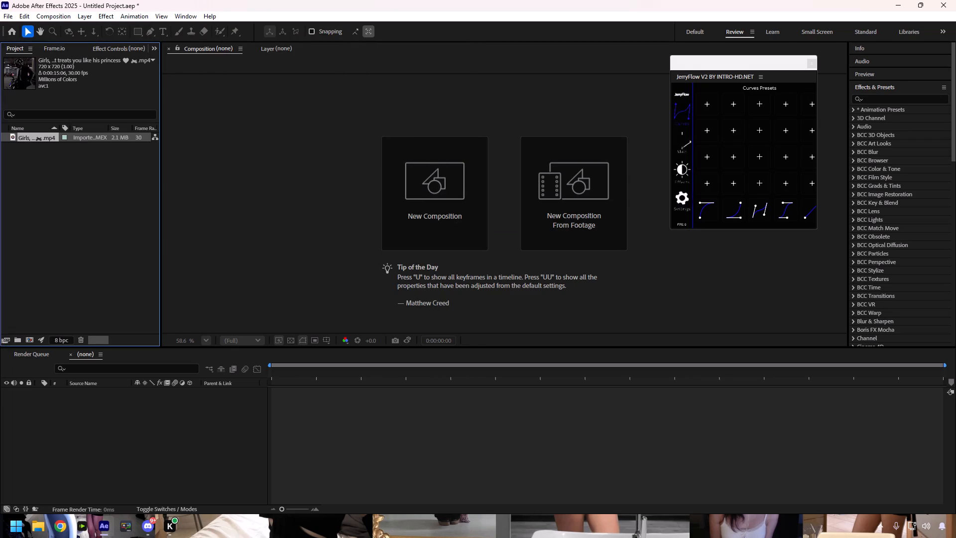
drag(39, 135, 302, 394)
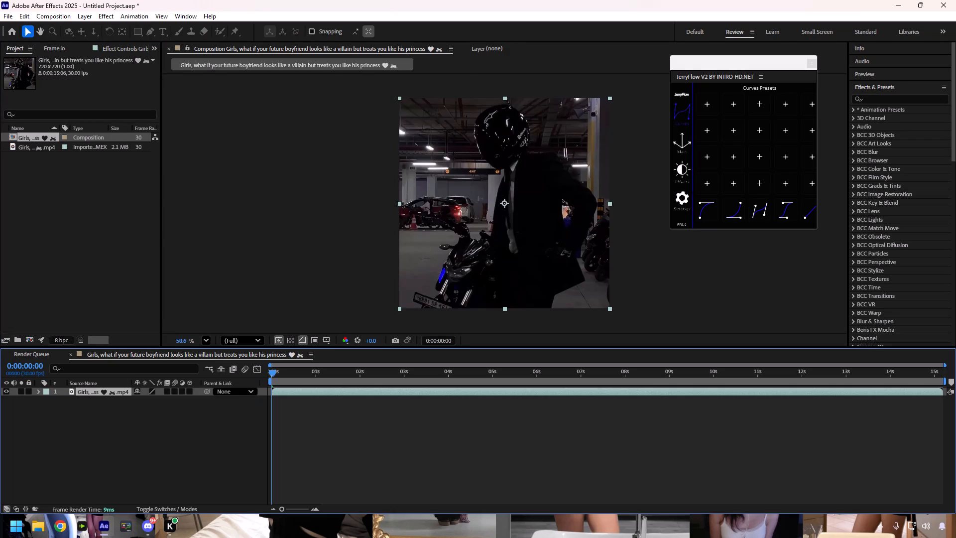
Preview the clip's playback, scrub to 0:00:01:11, and return the playhead to 0:00:00:00.
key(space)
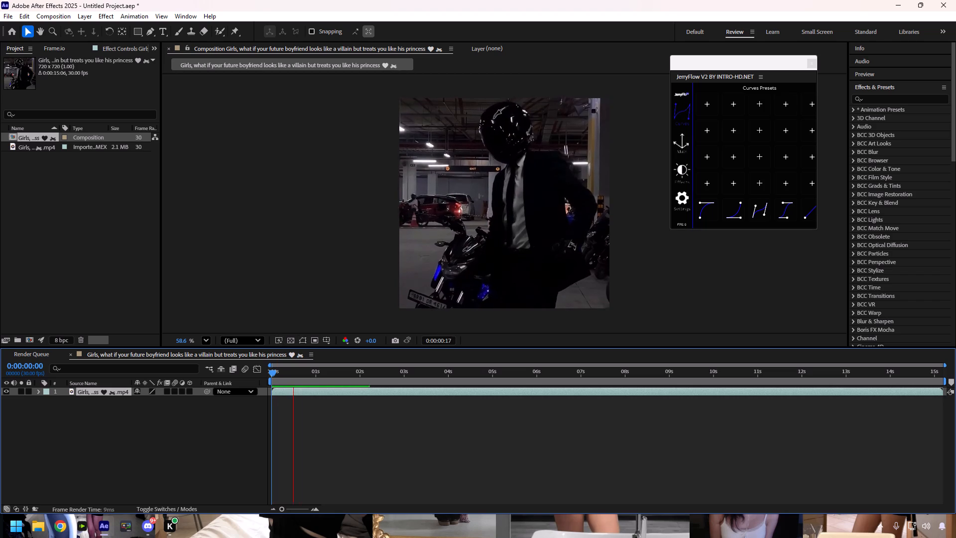
drag(270, 370, 330, 376)
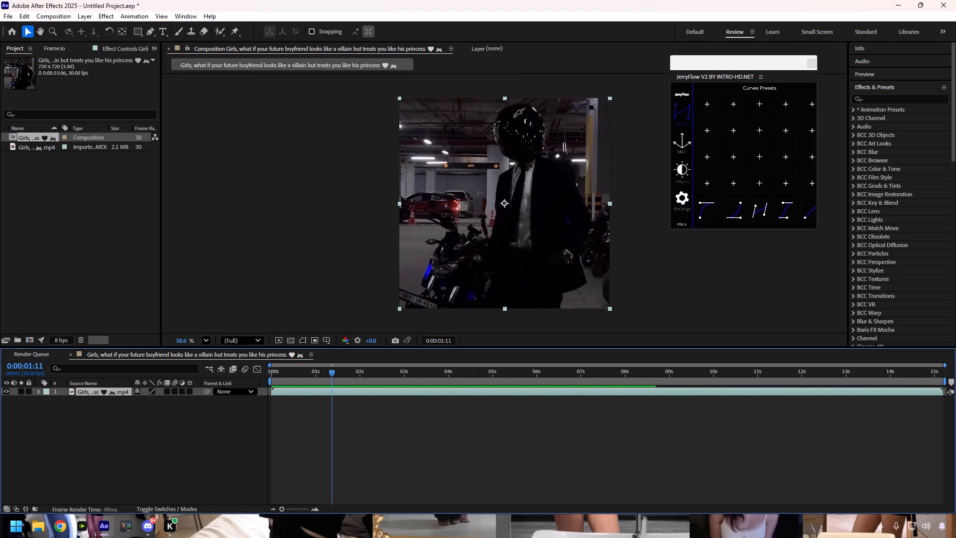
drag(330, 376, 258, 367)
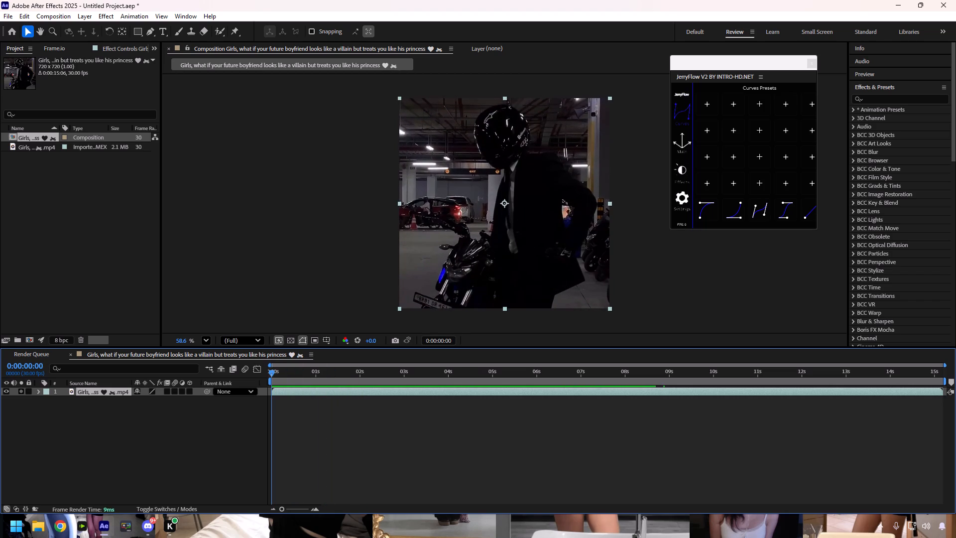
Delete the clip layer from the new composition.
click(287, 393)
key(Delete)
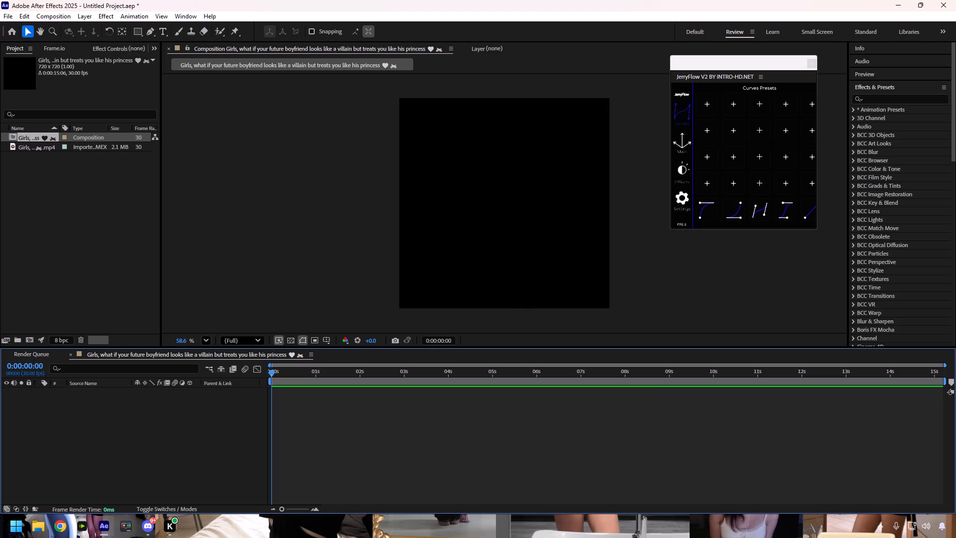
Switch to Chrome with the V1VHU profile, search for "download instagram videos" and open the FastDl Instagram Downloader.
click(60, 524)
click(613, 239)
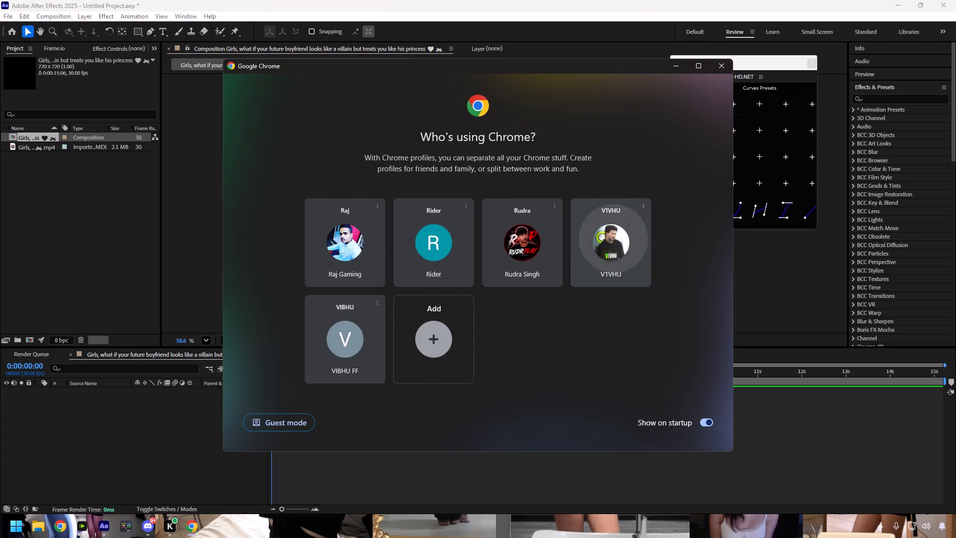
click(167, 190)
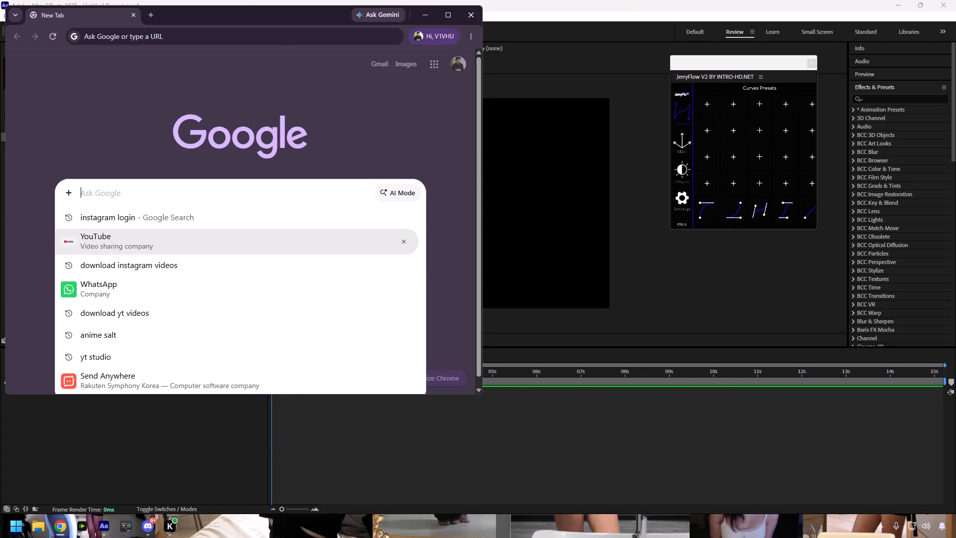
click(88, 272)
click(111, 161)
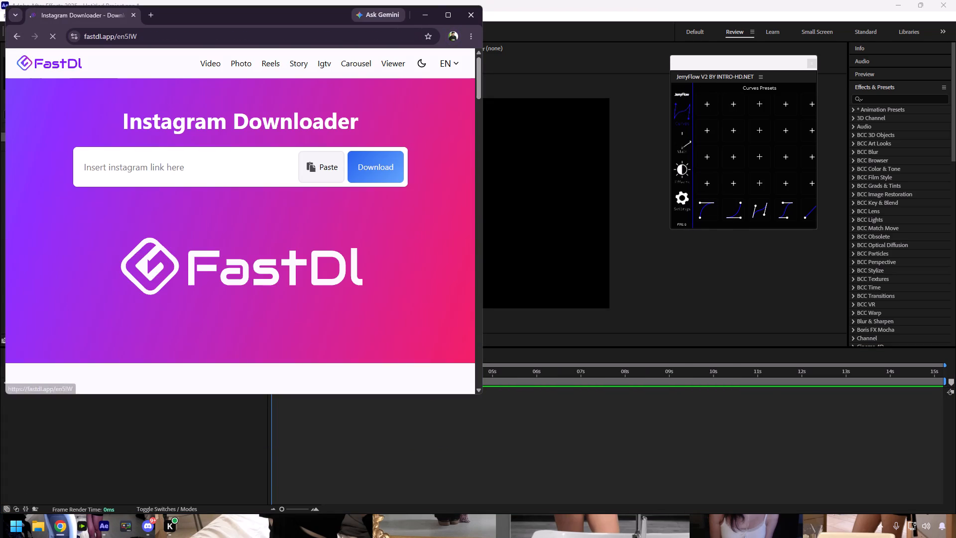
Load the copied Instagram link in FastDl, dismiss the IGTV banner, and play the reel's video preview with sound.
click(312, 168)
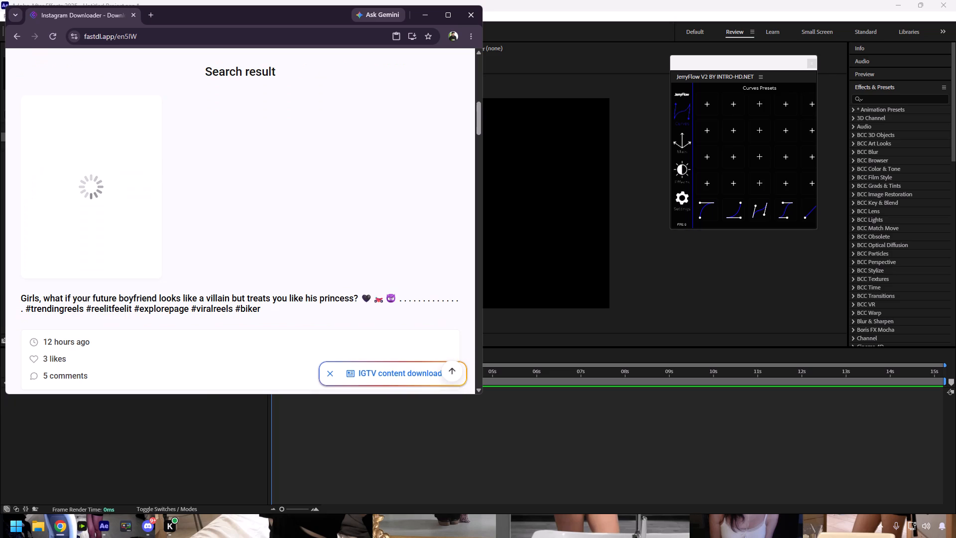
scroll(145, 322, down, 1)
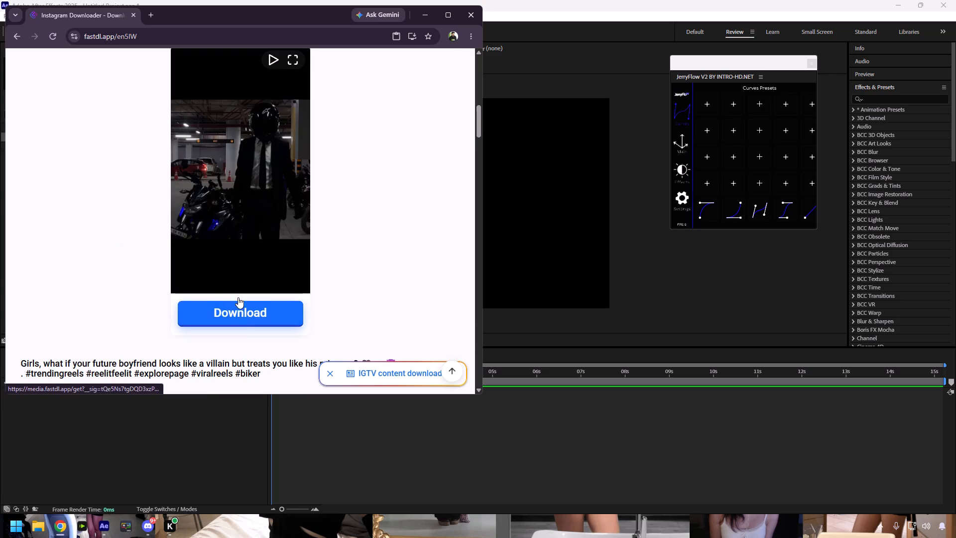
click(232, 212)
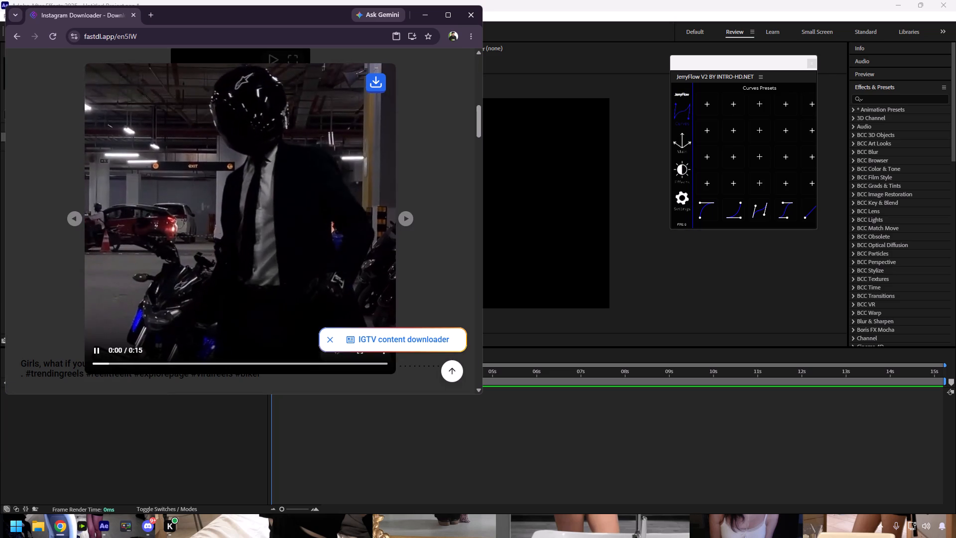
click(201, 239)
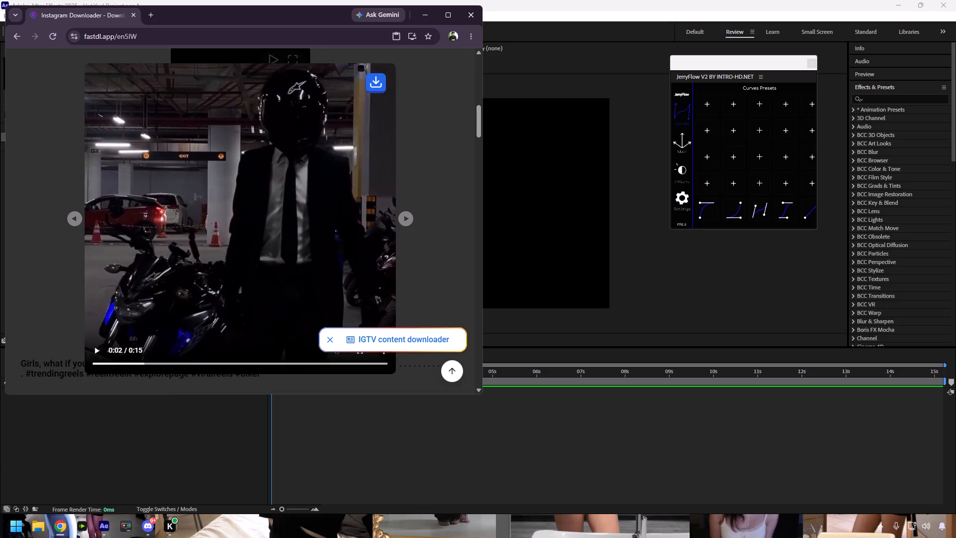
click(328, 337)
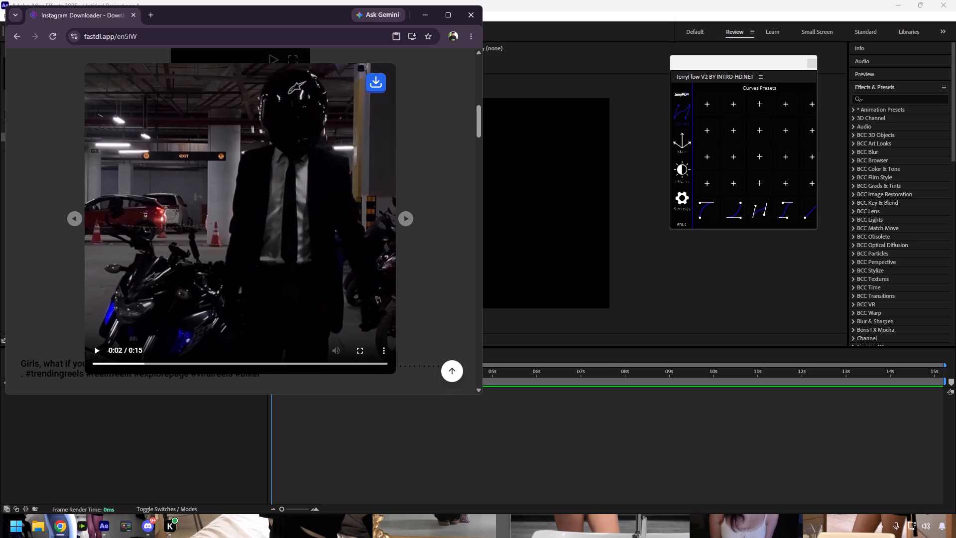
click(334, 353)
click(235, 282)
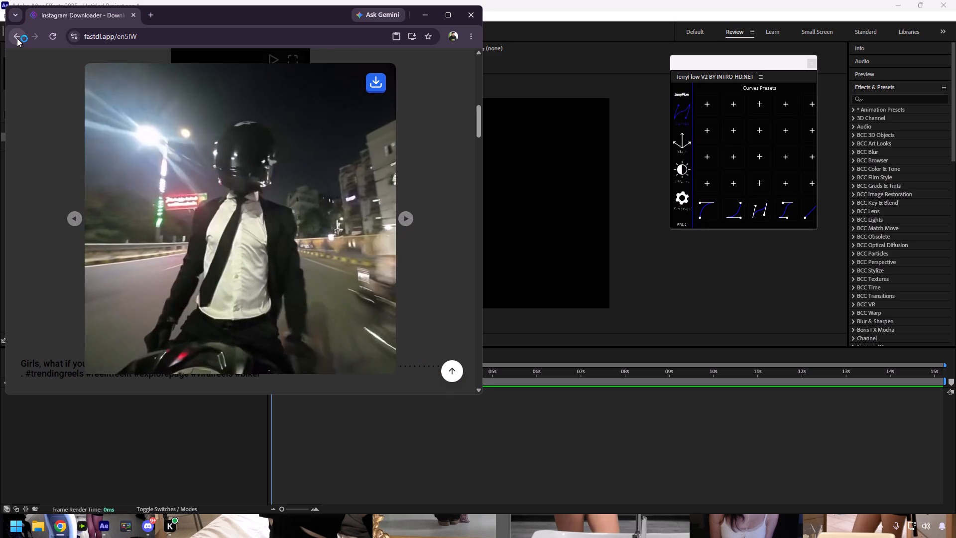
Go back to the Google results and clear the "download instagram videos" query to start a new search.
click(17, 38)
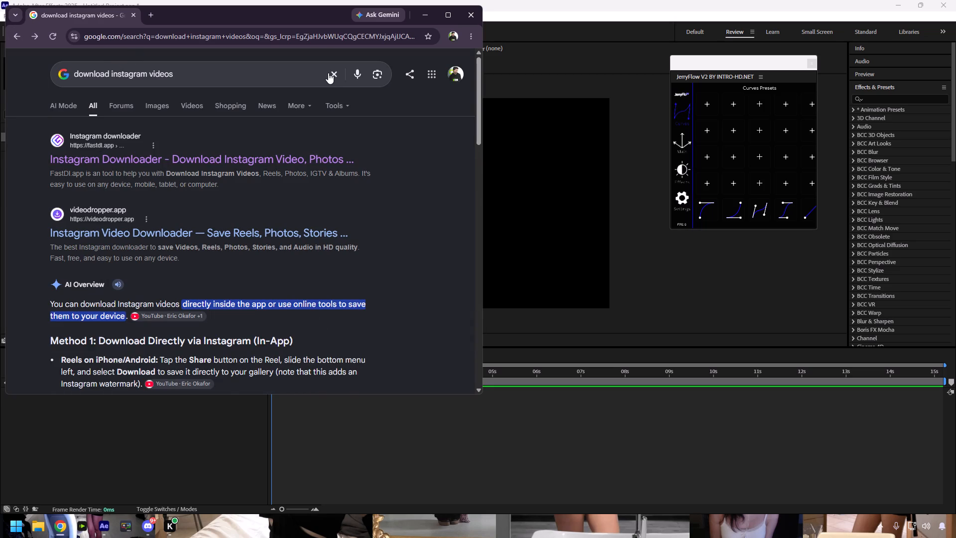
click(334, 73)
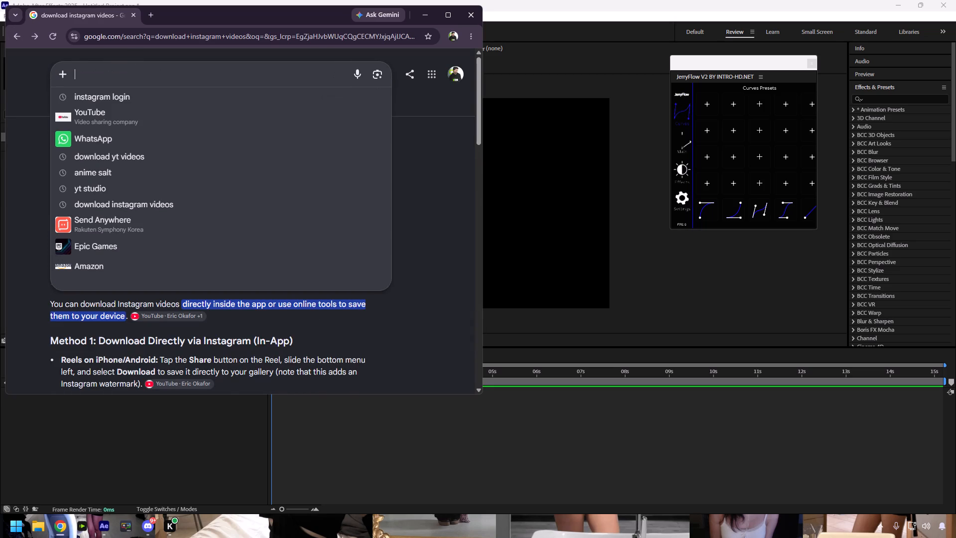
click(140, 75)
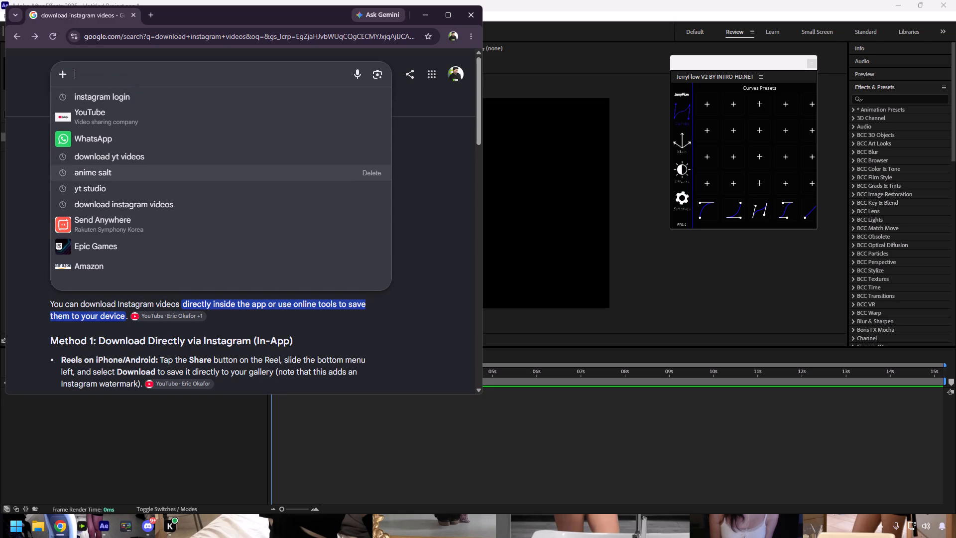
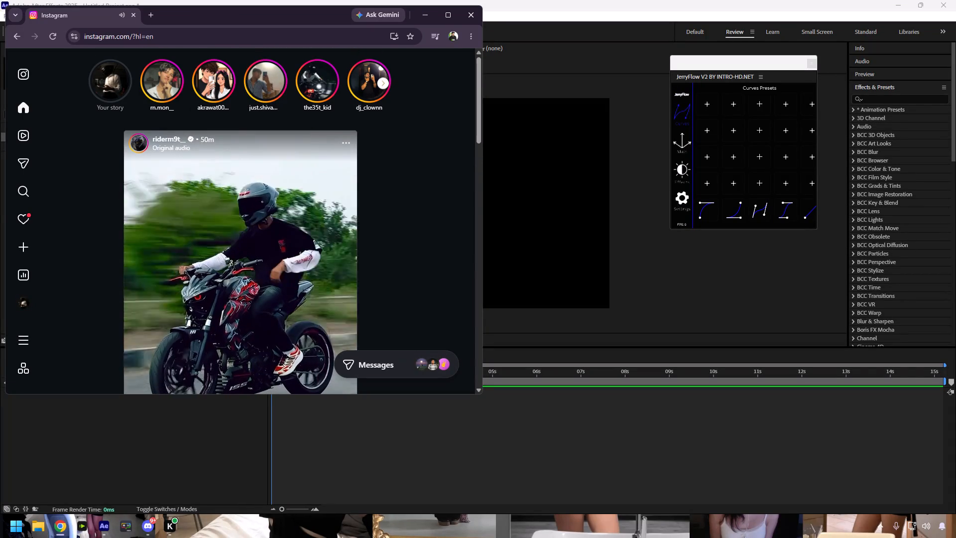
click(382, 84)
click(382, 84)
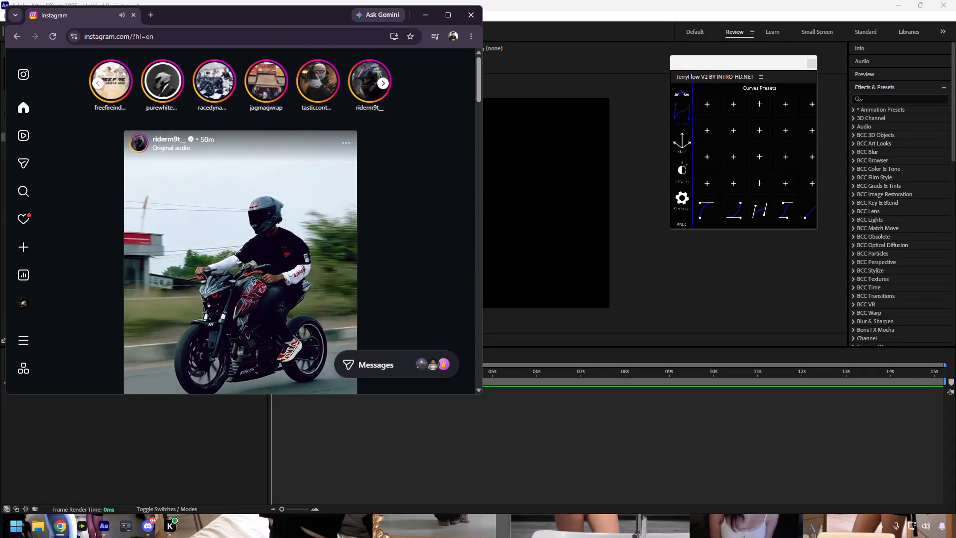
click(99, 83)
click(263, 88)
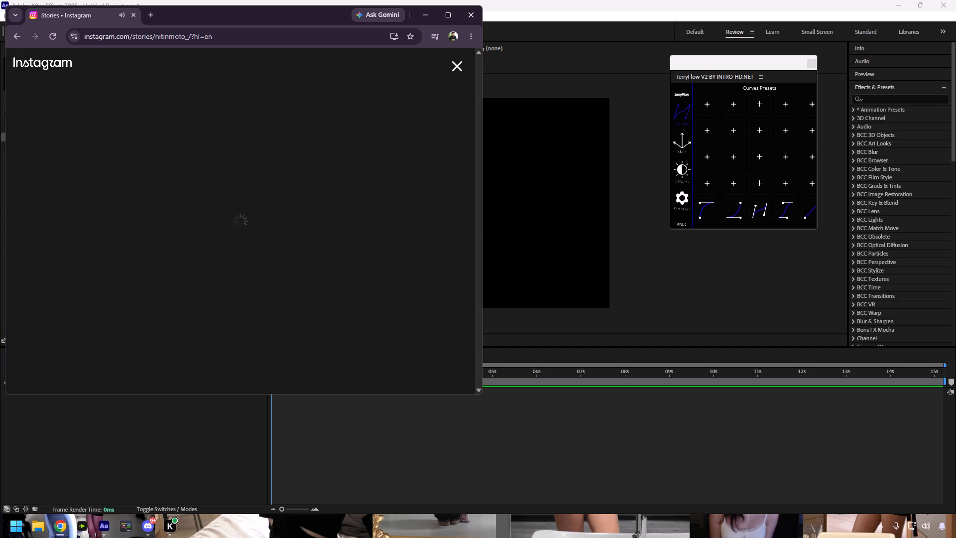
click(197, 92)
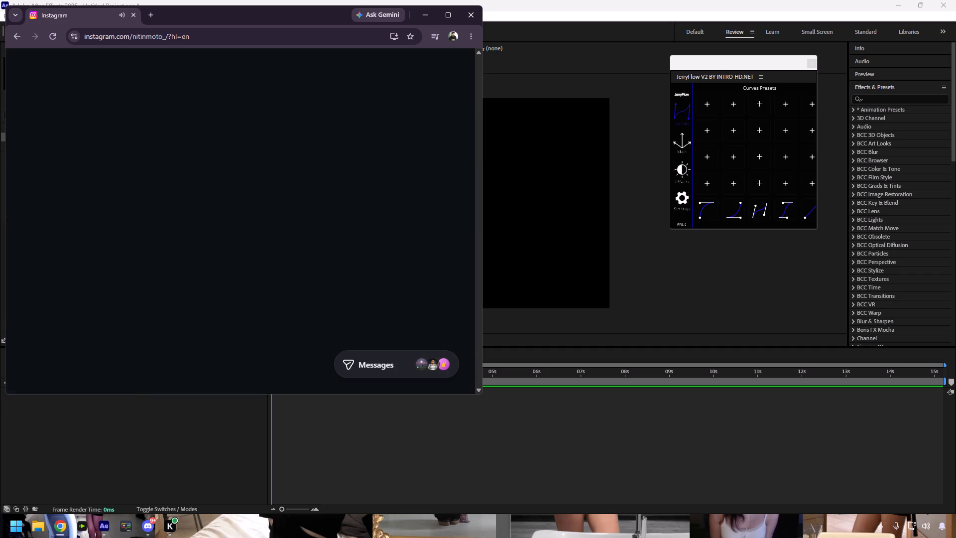
Open the profile's reel of the suited, helmeted biker in a parking garage and play it with the volume raised to maximum.
scroll(171, 310, down, 3)
scroll(215, 291, down, 2)
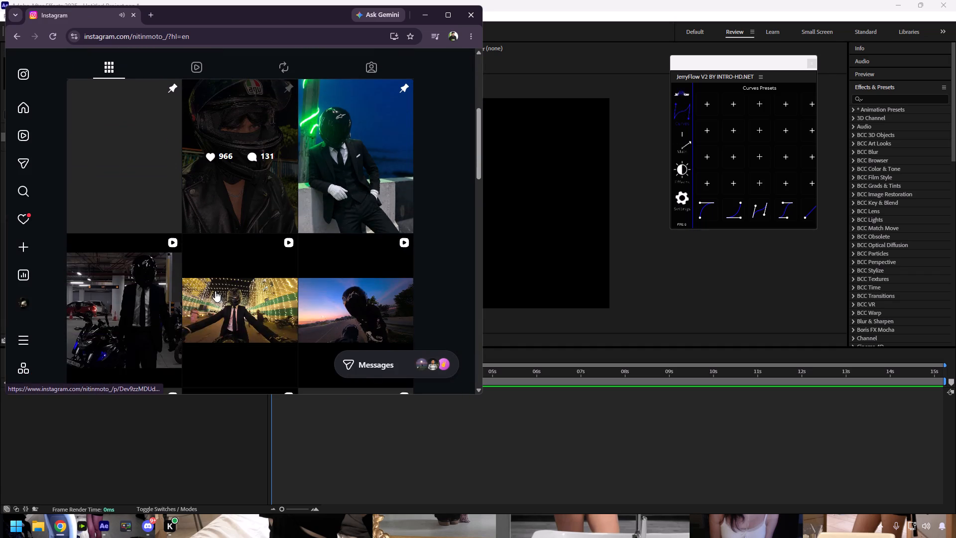
click(111, 312)
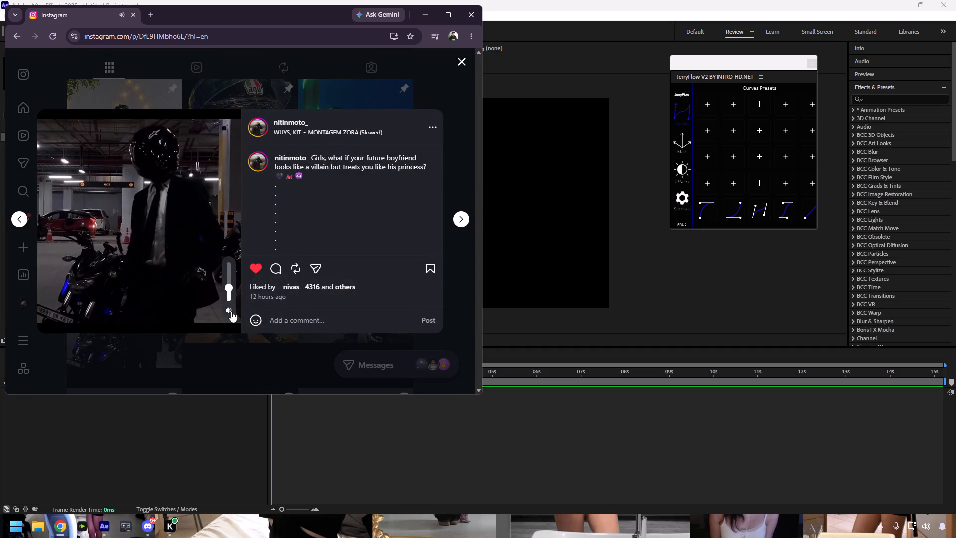
drag(227, 285, 229, 254)
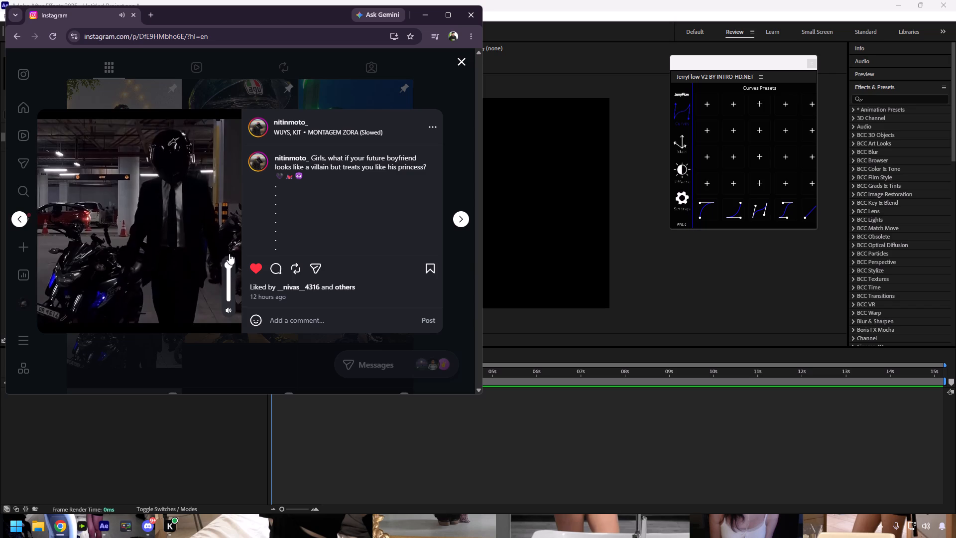
drag(229, 254, 232, 233)
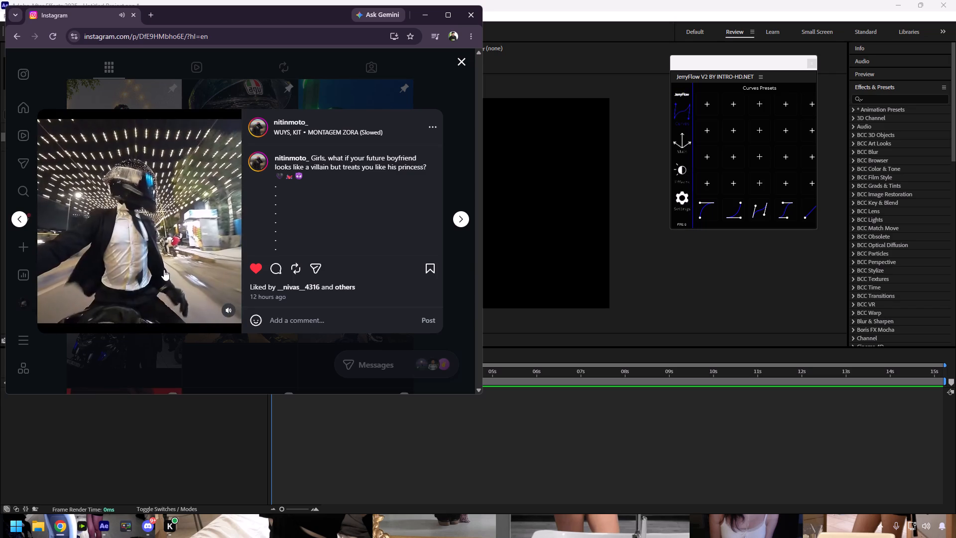
click(437, 126)
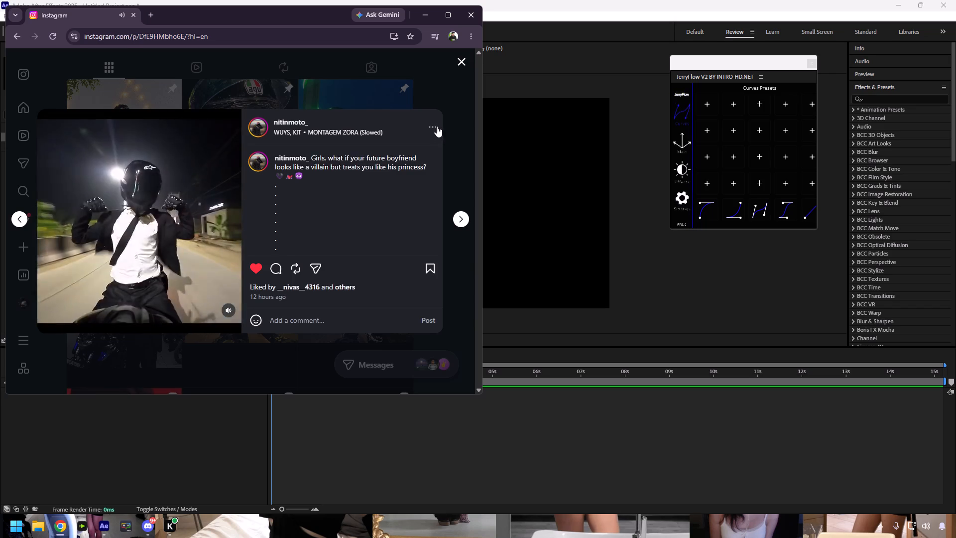
click(248, 212)
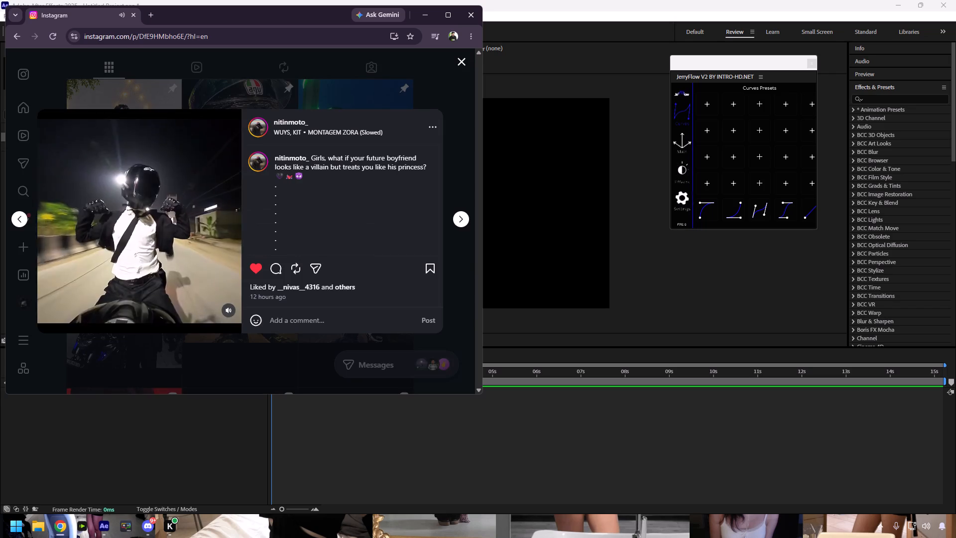
Open a new browser tab alongside the Instagram reel.
click(146, 18)
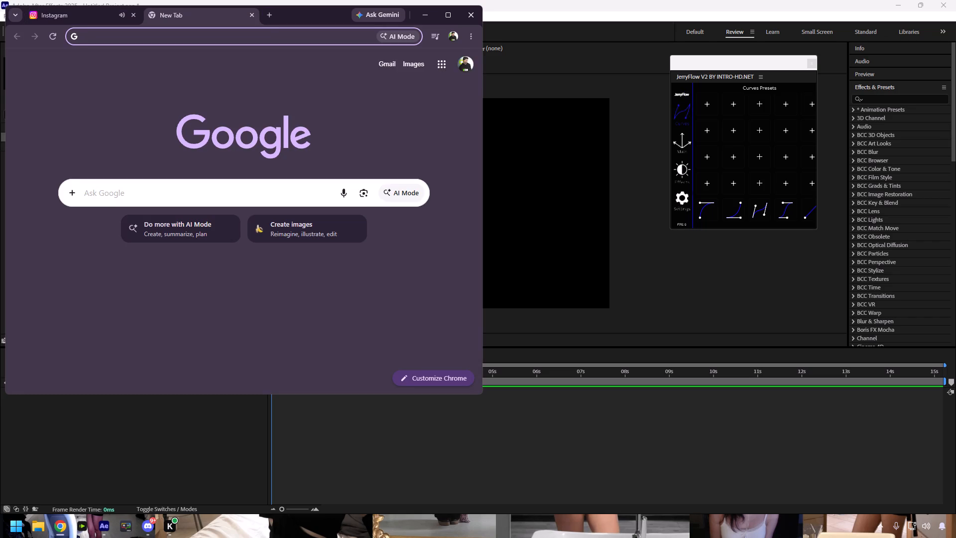
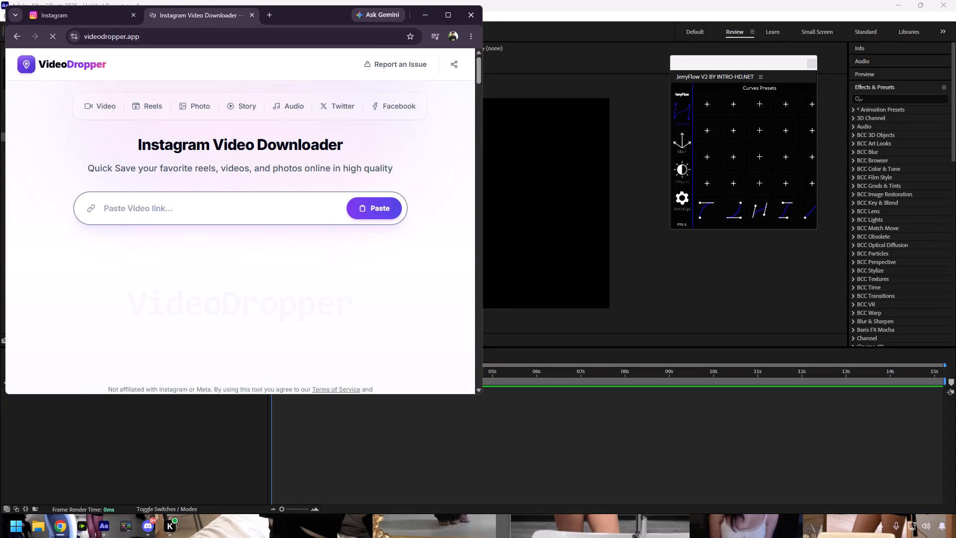
Fetch the copied Instagram reel link in VideoDropper, preview the clip, and download the video before closing the browser.
click(249, 207)
click(357, 214)
click(163, 119)
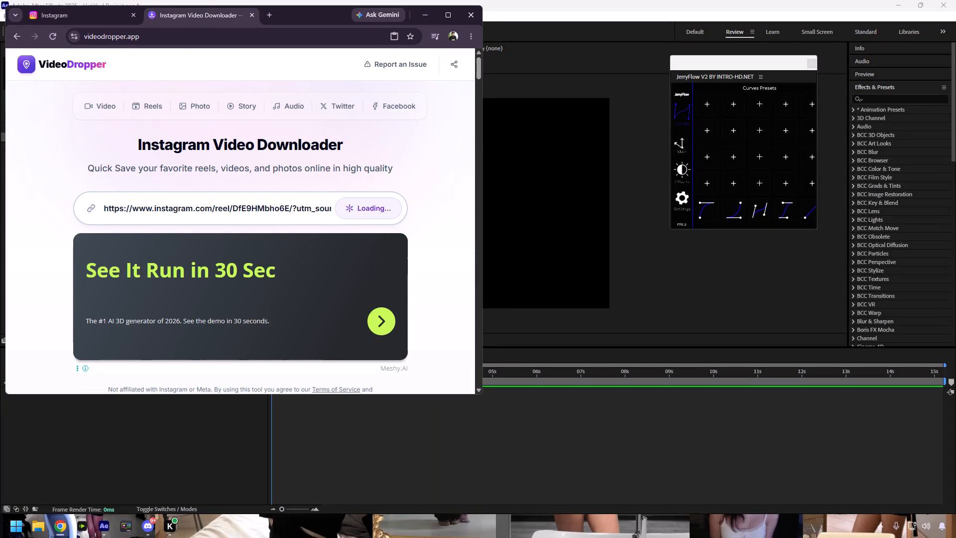
scroll(279, 293, down, 4)
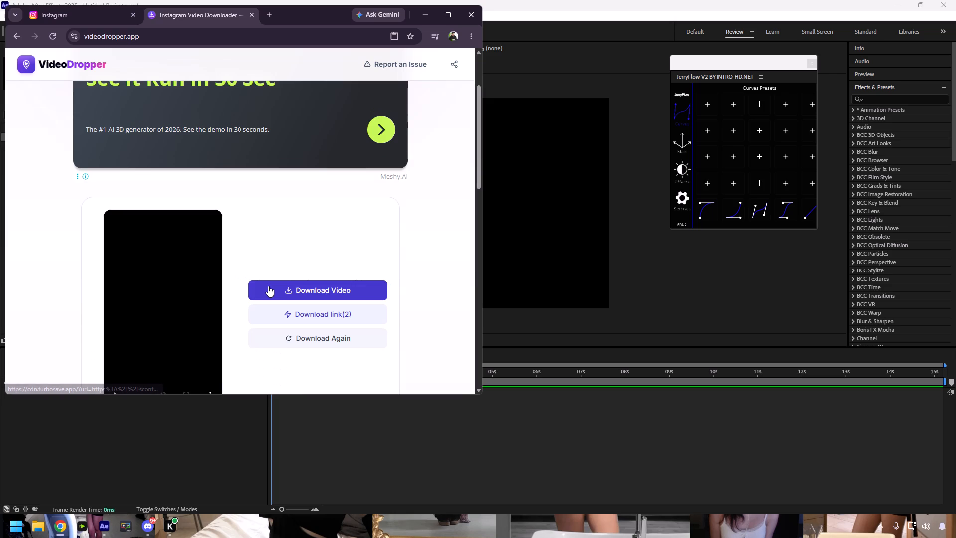
scroll(268, 286, down, 1)
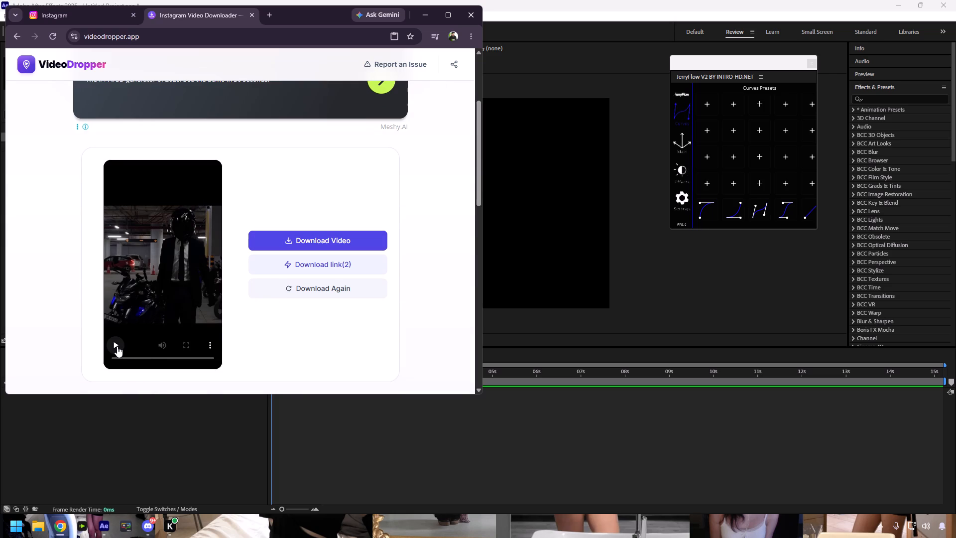
click(117, 346)
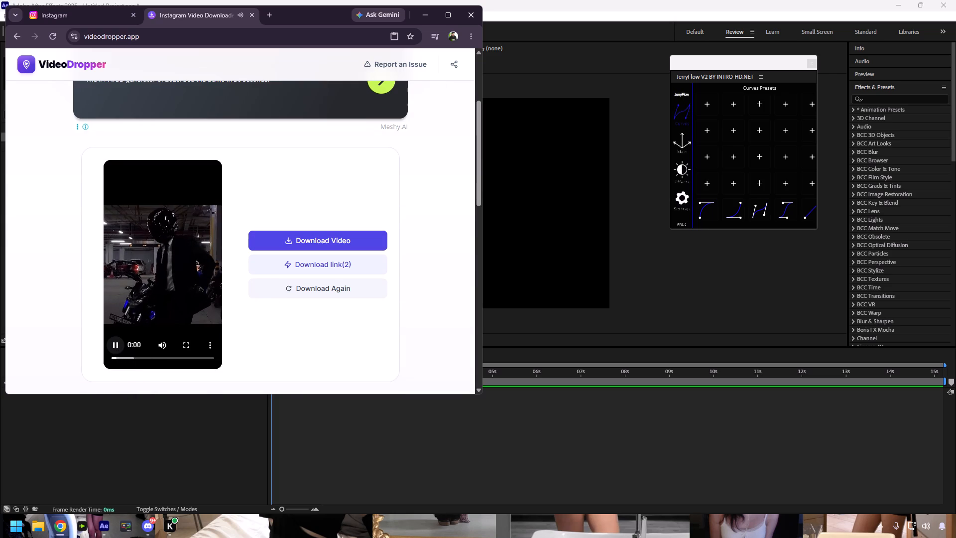
click(291, 243)
click(318, 138)
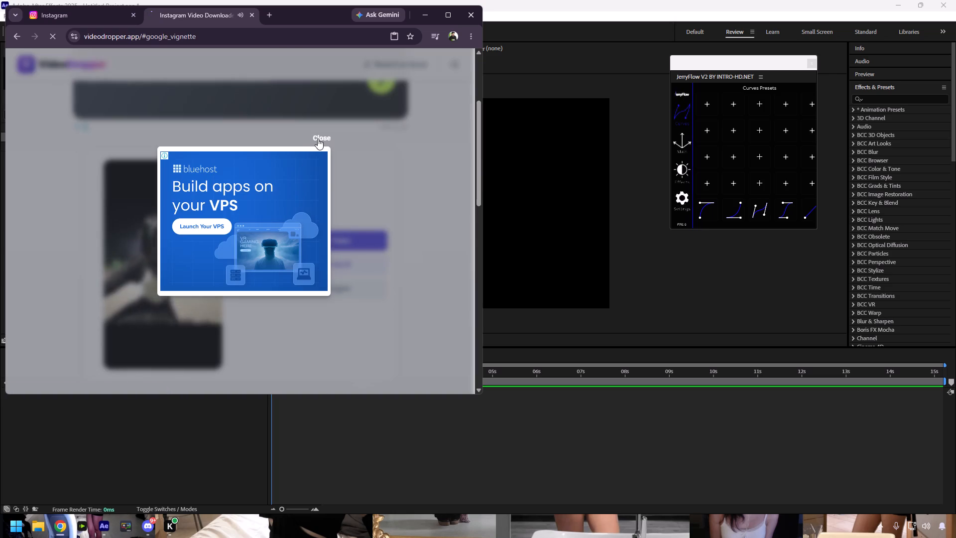
click(321, 136)
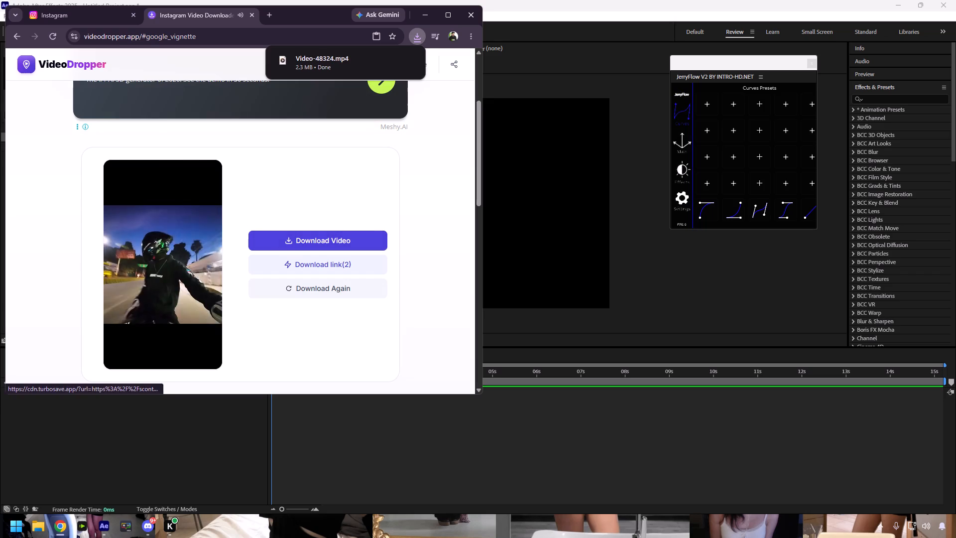
click(467, 13)
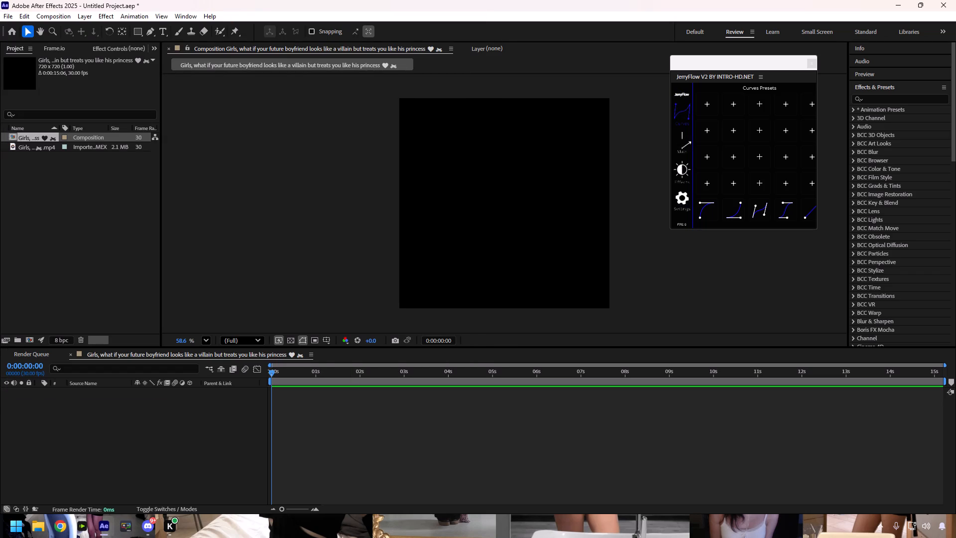
Import Video-48324.mp4 from the Downloads folder into the After Effects project.
key(ctrl+i)
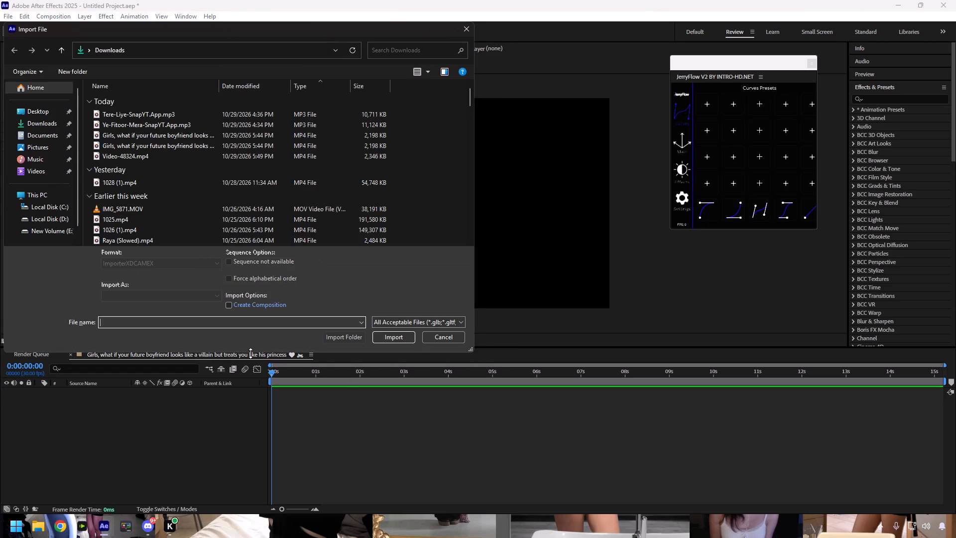
click(125, 155)
click(387, 336)
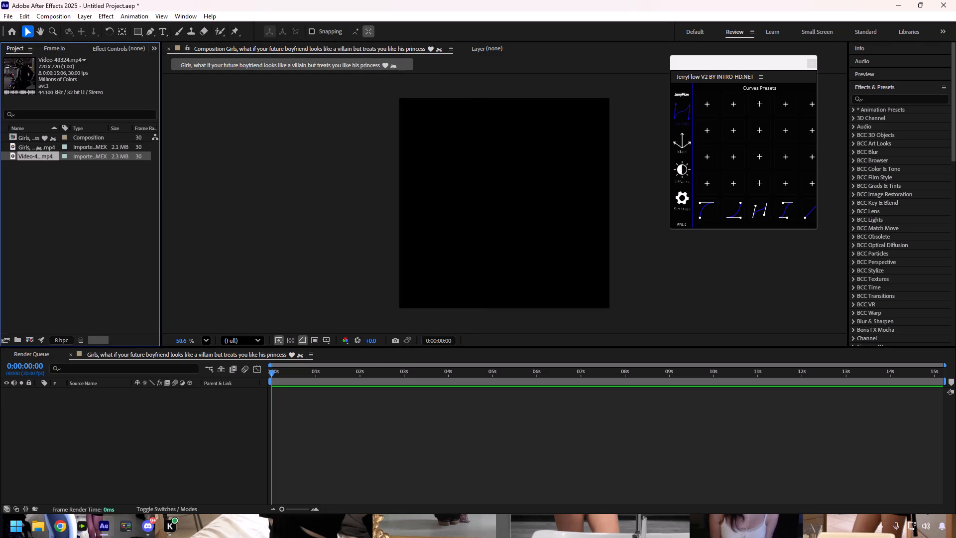
Add Video-48324.mp4 to the composition's timeline as a layer starting at 0 seconds.
drag(28, 156, 287, 394)
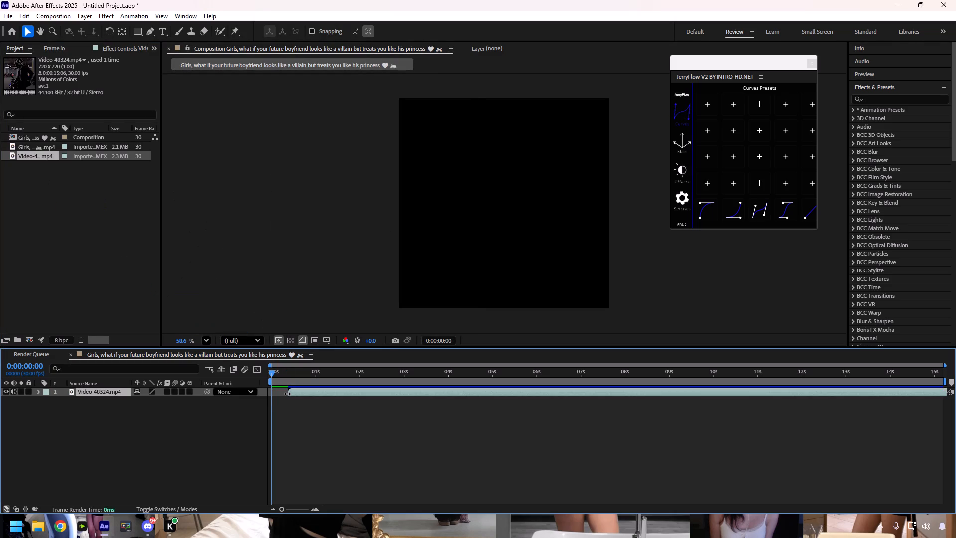
drag(294, 396, 277, 396)
drag(303, 392, 290, 390)
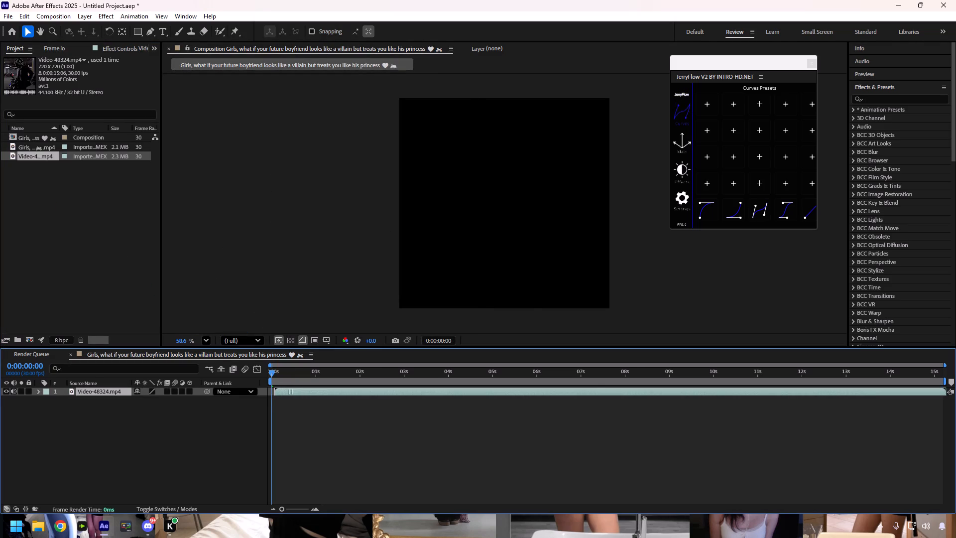
drag(290, 390, 287, 390)
Play the composition from the start and add 16 markers in rhythm to the Video-48324.mp4 layer, from about 3:21 to 15 seconds.
key(space)
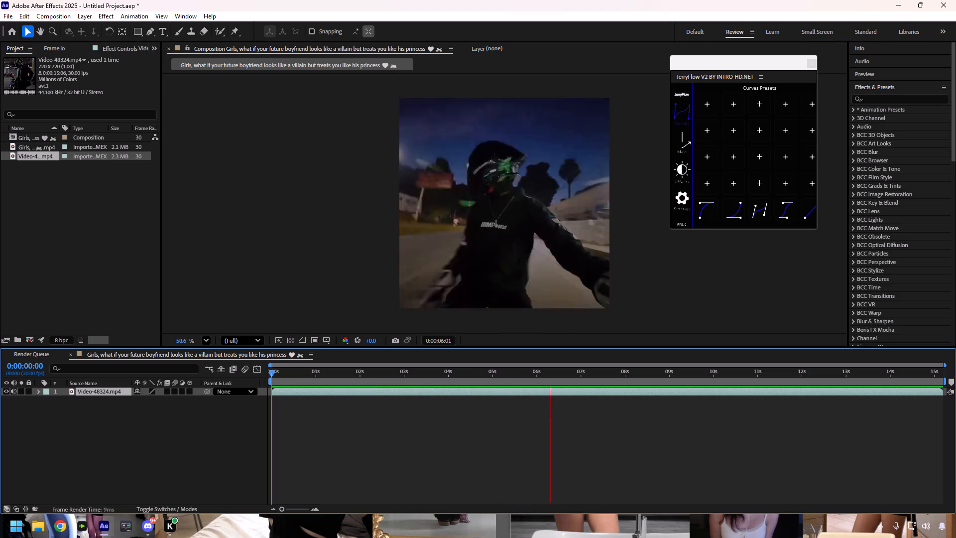
drag(270, 371, 261, 369)
key(space)
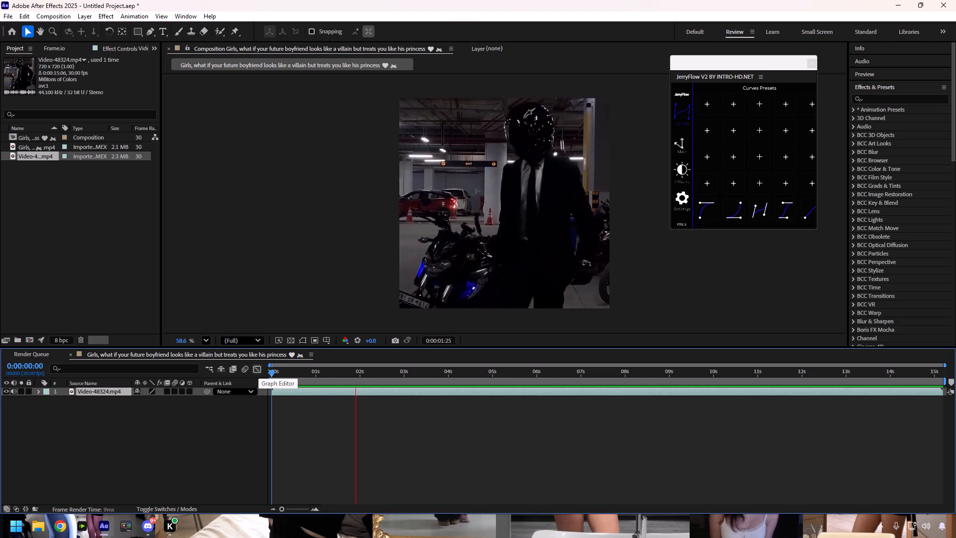
key(asterisk)
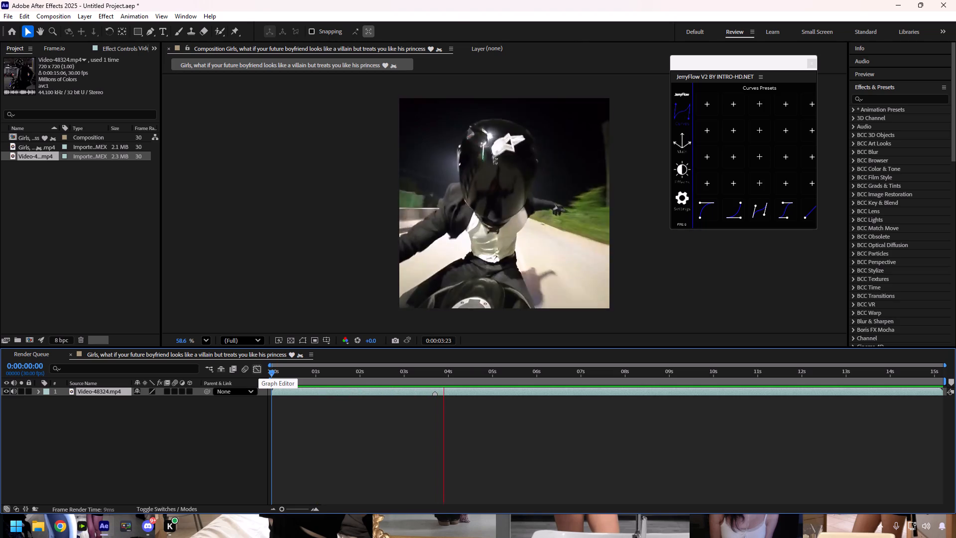
text(**)
key(asterisk)
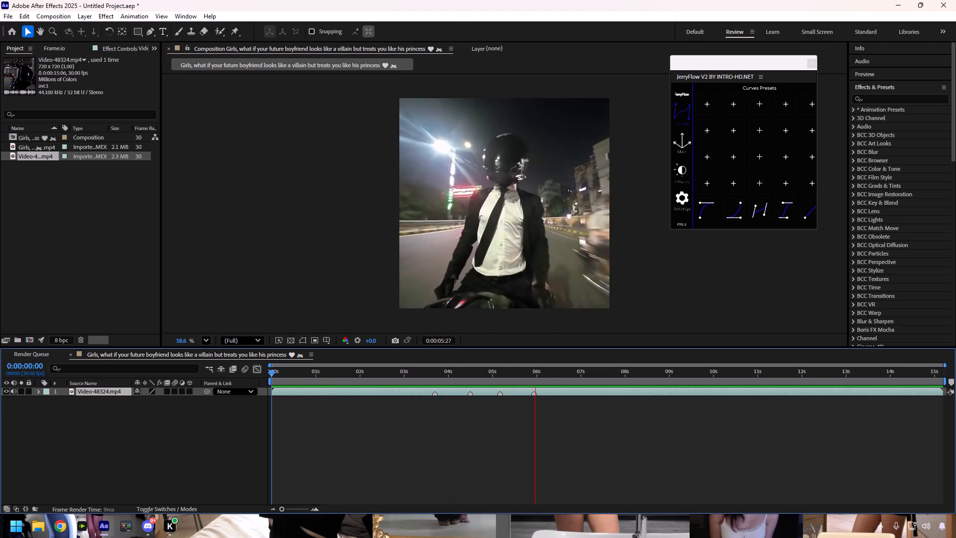
key(asterisk)
text(**)
key(asterisk)
key(asterisk)
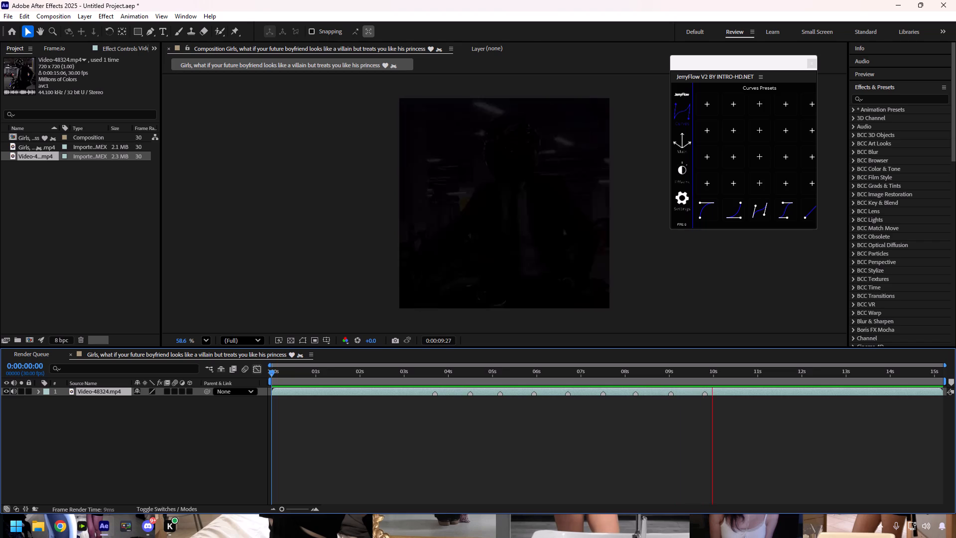
text(**)
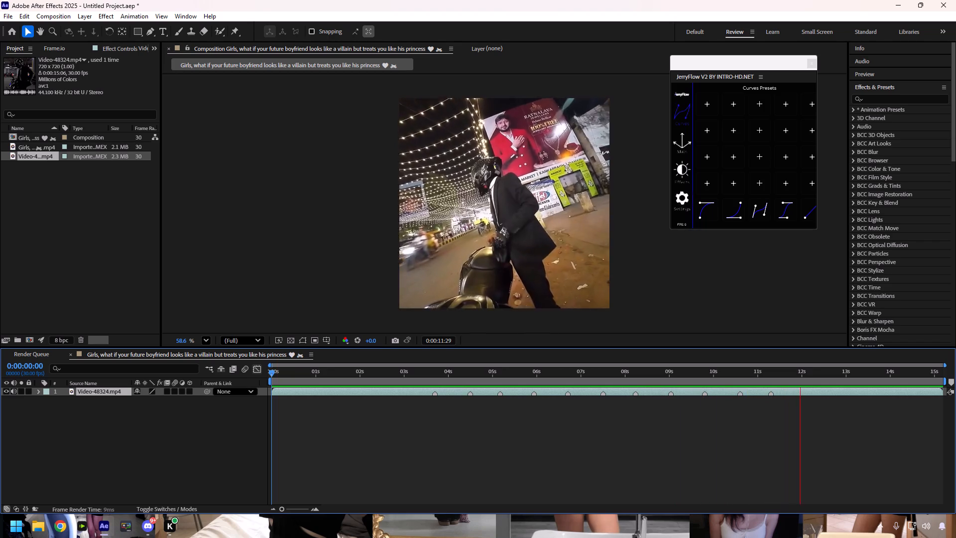
text(*****)
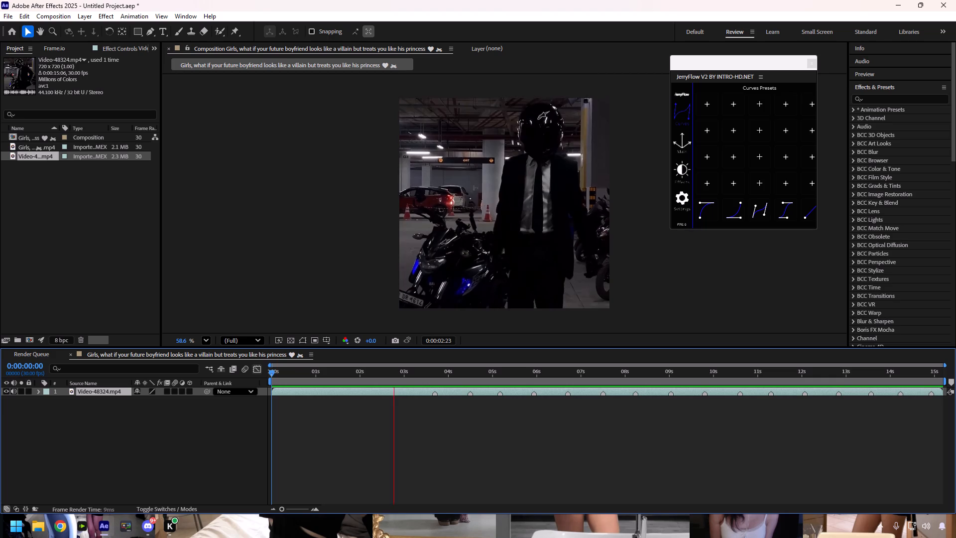
Reveal the Video-48324.mp4 layer's audio waveform and play back the composition to check the markers against it, then collapse the layer.
key(l)
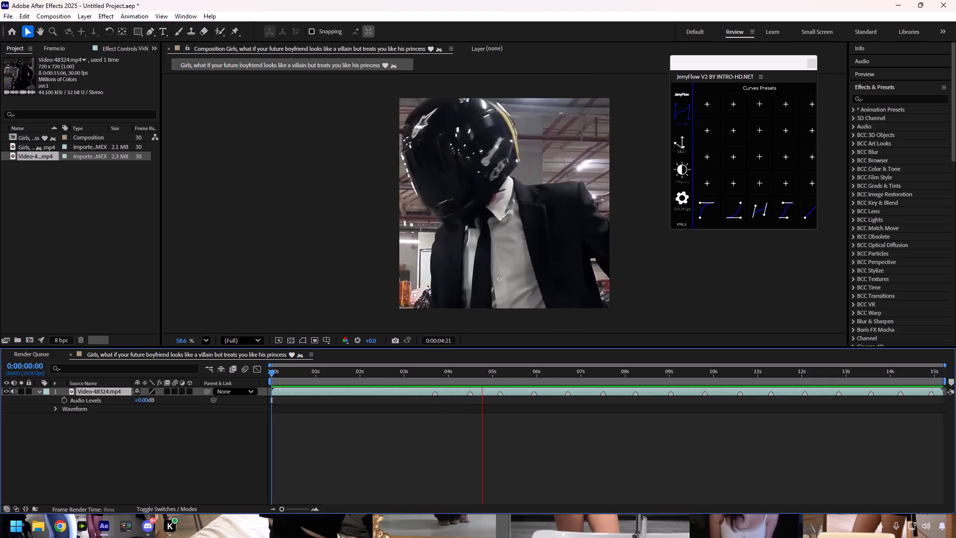
click(312, 392)
text(ll)
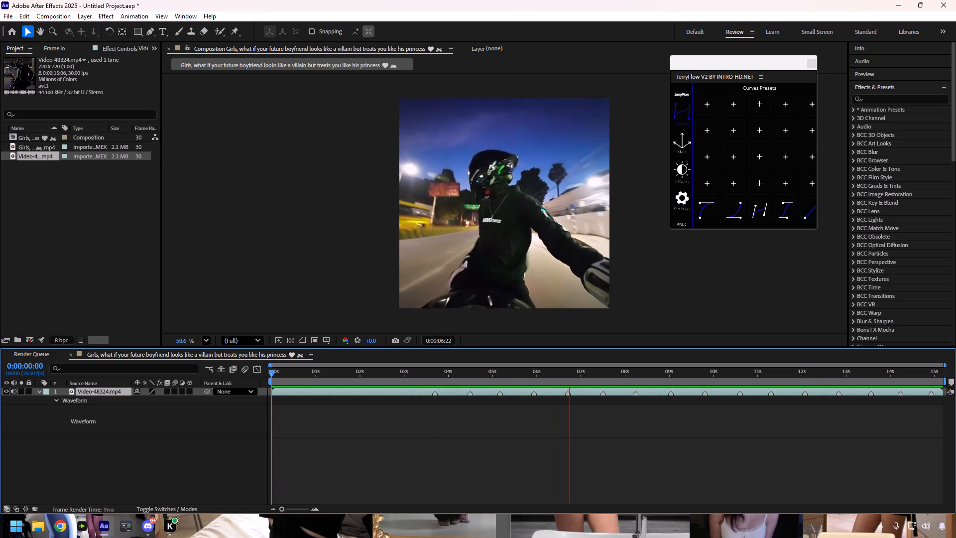
click(268, 371)
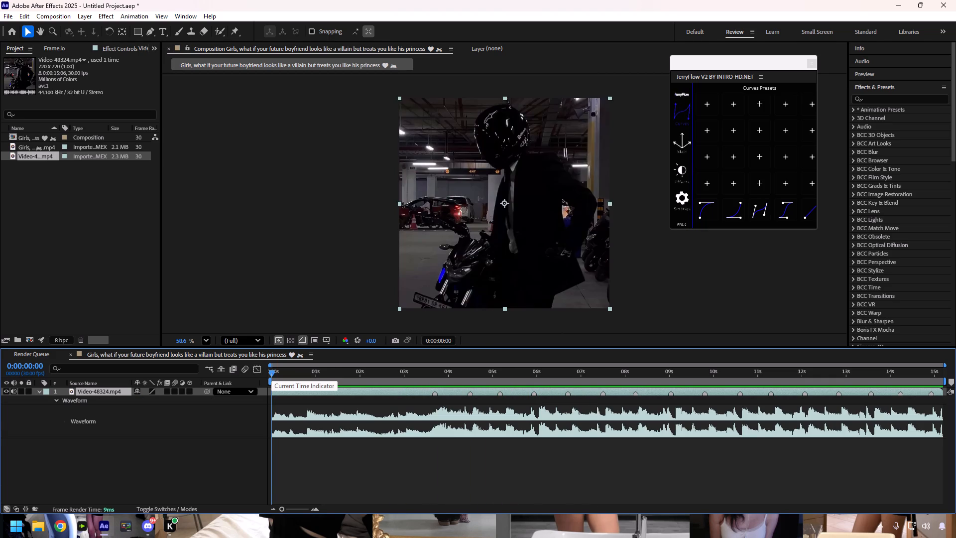
key(l)
click(282, 390)
text(ll)
key(space)
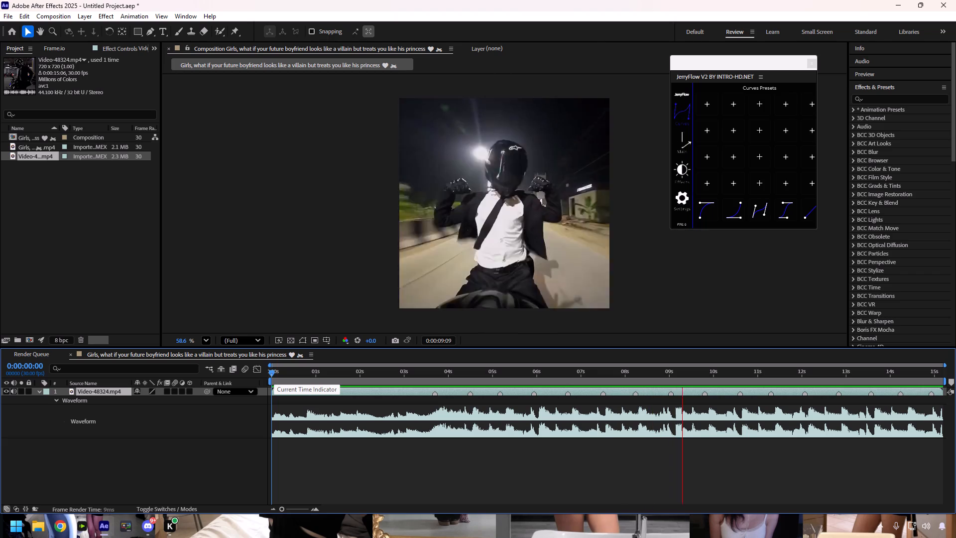
click(272, 374)
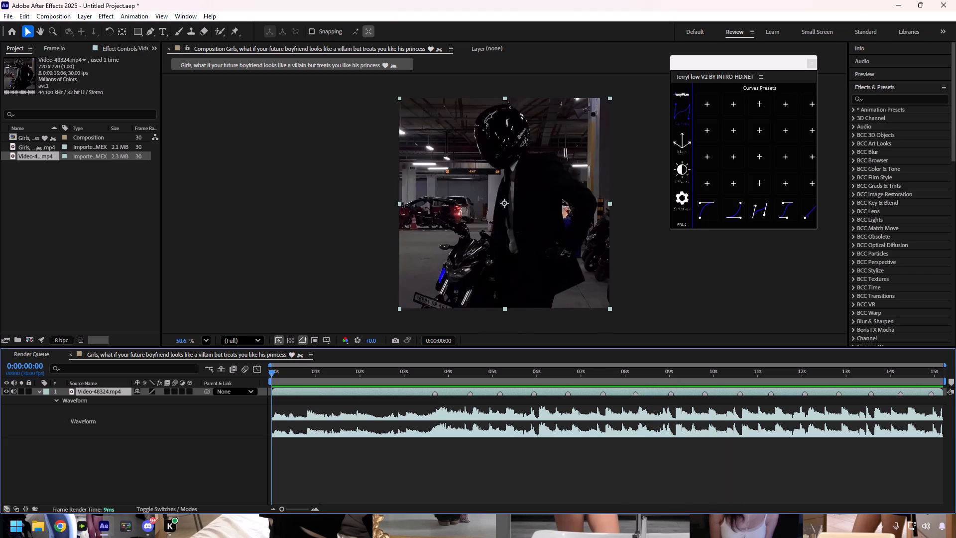
click(41, 391)
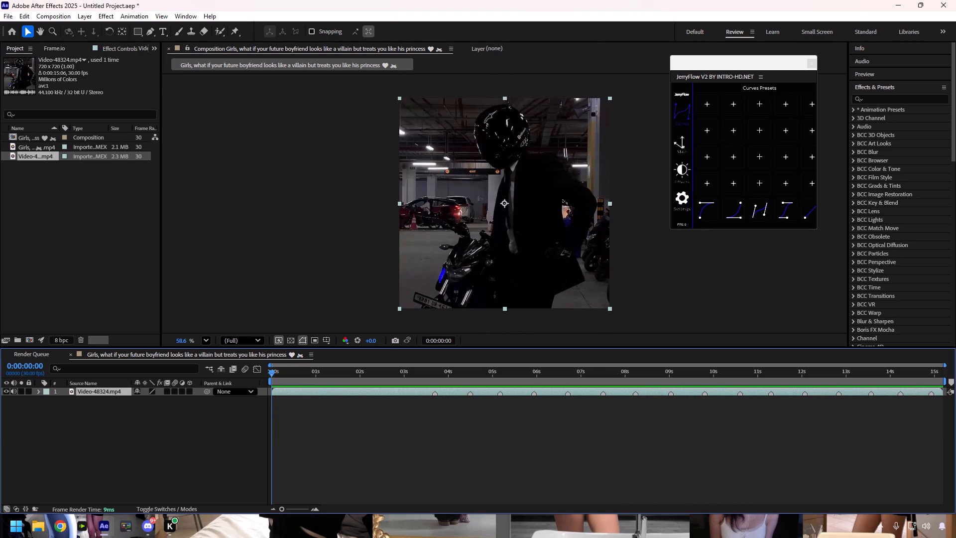
Set the Video-48324.mp4 layer's opacity to 0%.
click(285, 392)
key(t)
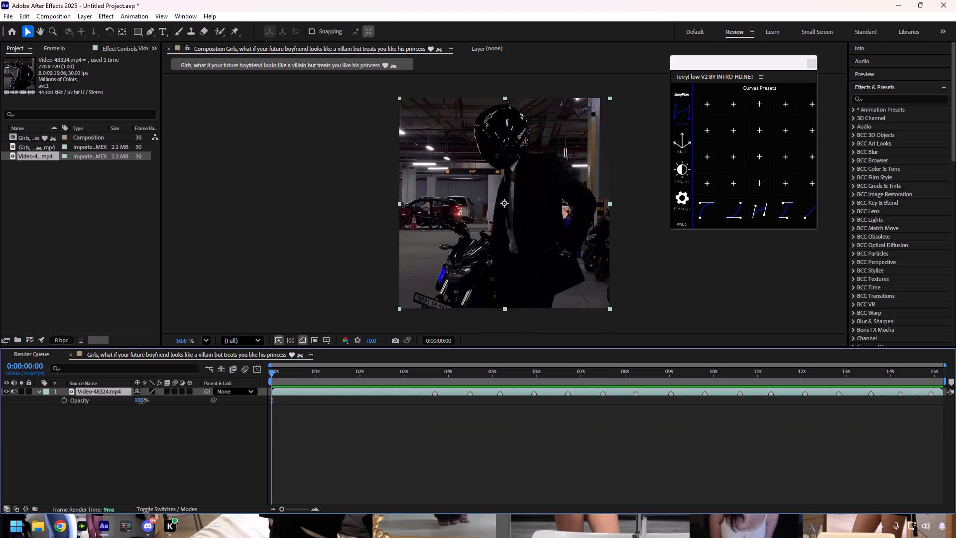
click(141, 403)
key(0)
key(Return)
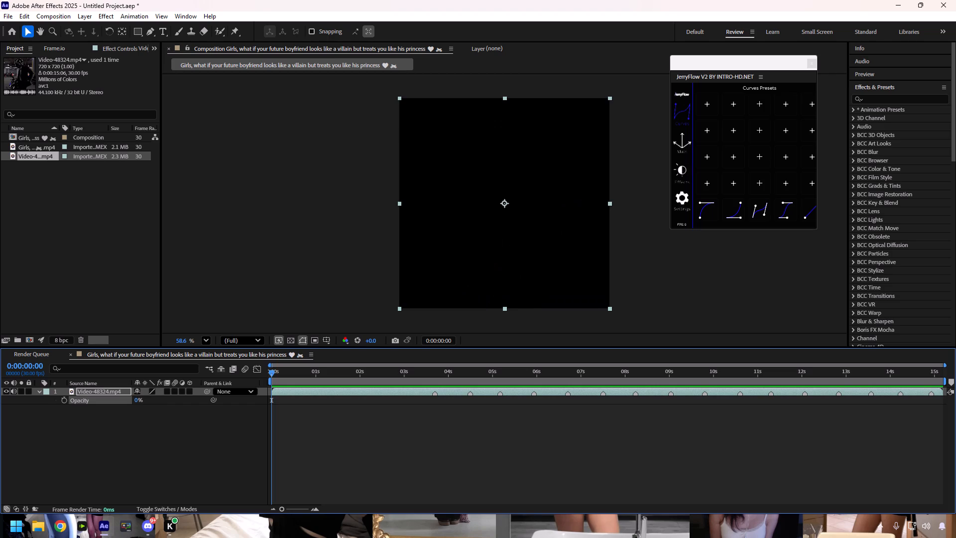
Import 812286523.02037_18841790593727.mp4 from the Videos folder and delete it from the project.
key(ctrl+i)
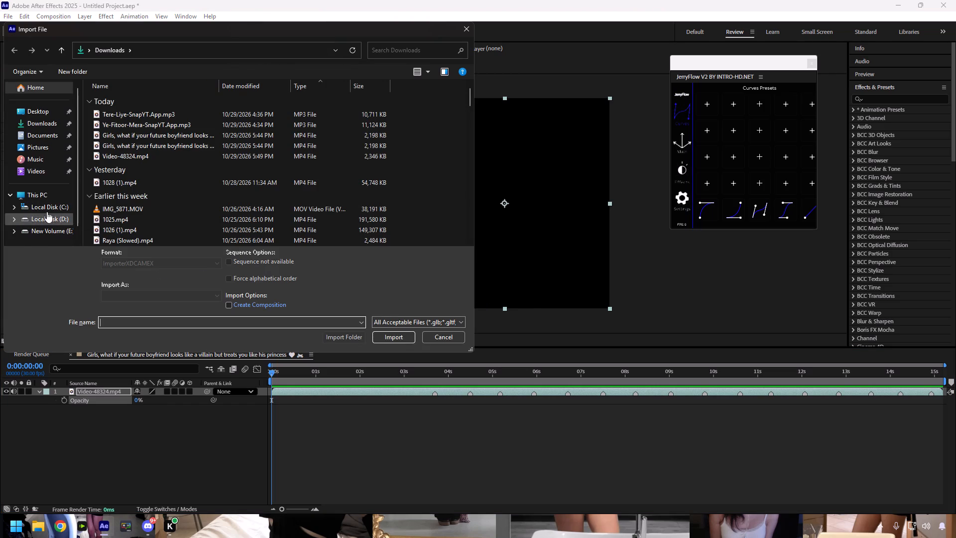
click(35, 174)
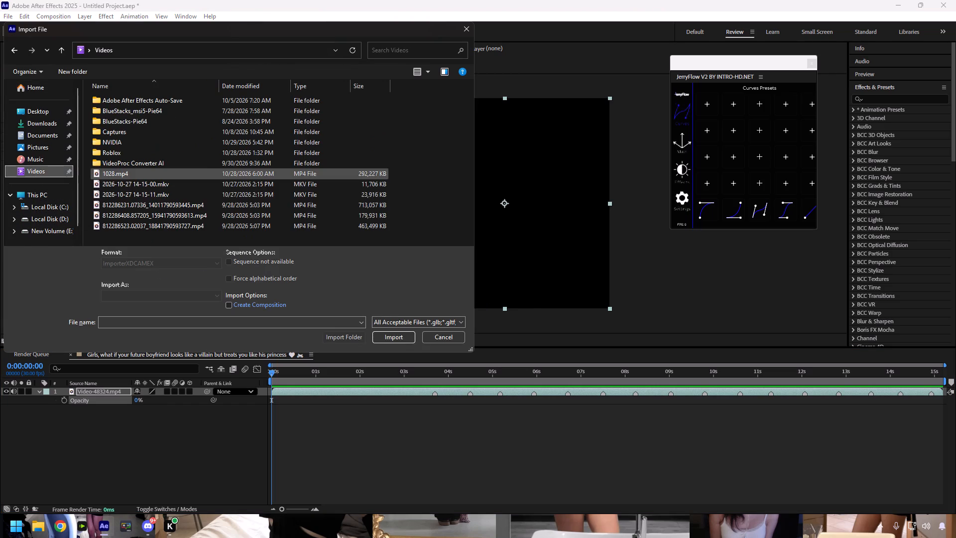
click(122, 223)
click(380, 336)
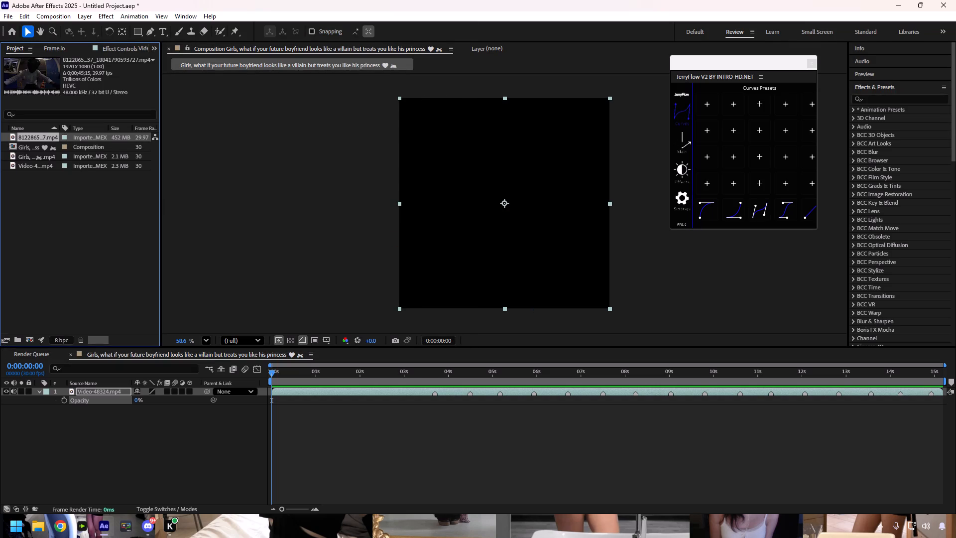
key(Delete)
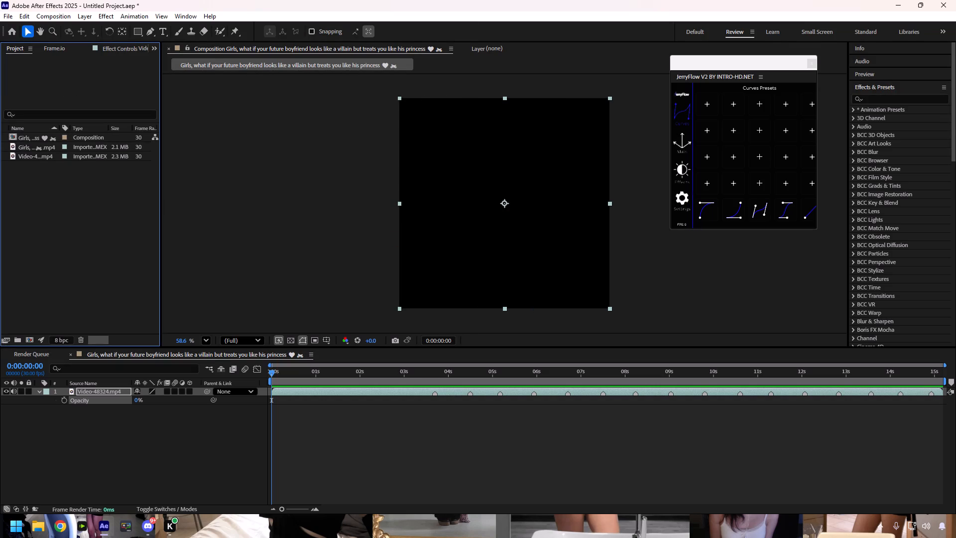
Delete the "Girls, what if your future boyfriend…" MP4 footage from the project, keeping the composition of the same name.
click(35, 140)
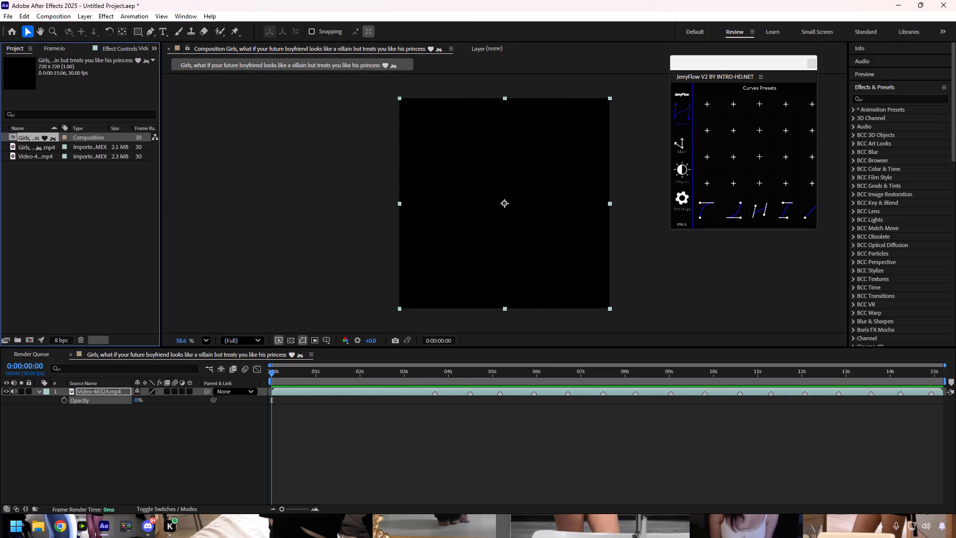
click(569, 295)
click(47, 144)
key(Delete)
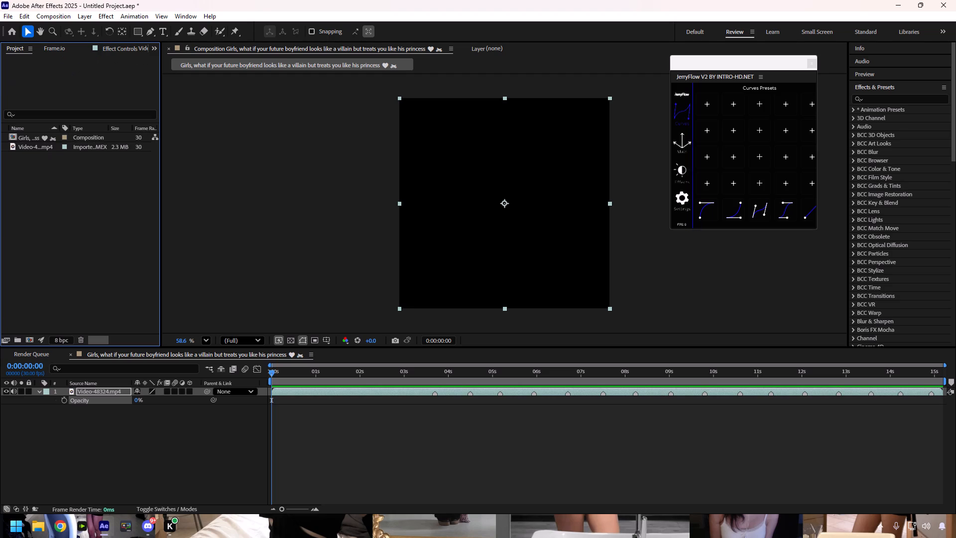
Import 812286408.857205_15941790593613.mp4 from the Videos folder.
key(ctrl+i)
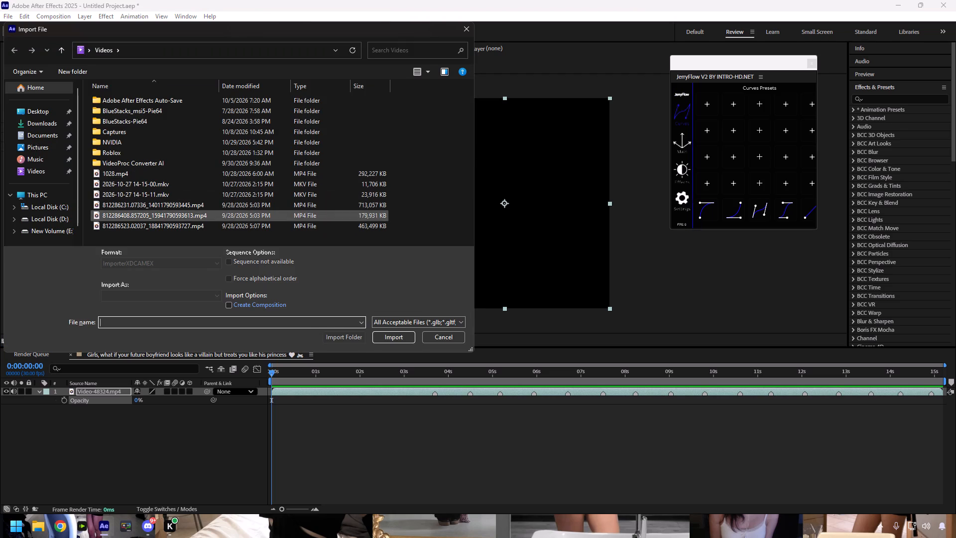
click(131, 215)
click(376, 338)
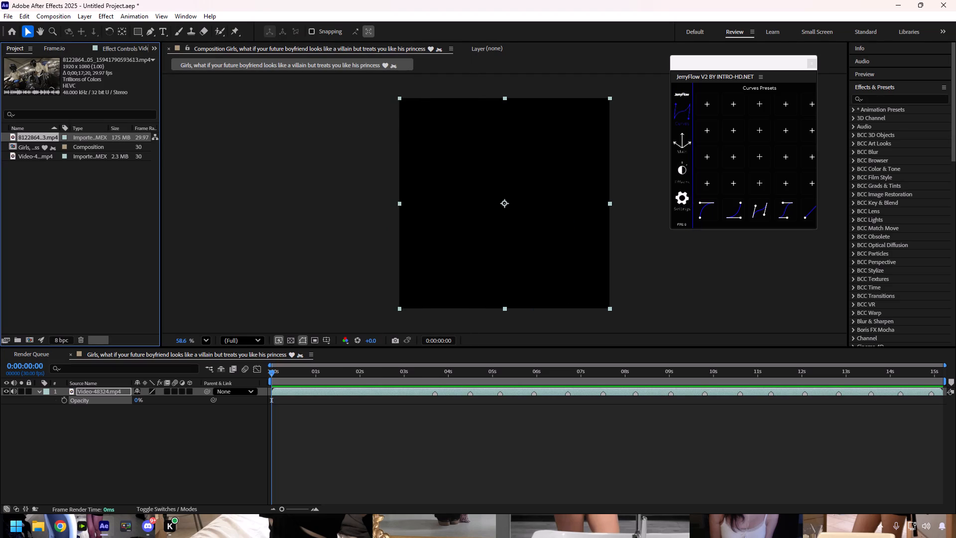
Place the imported motorcycle clip in the timeline above Video-48324.mp4, starting at 0 seconds.
drag(34, 138, 279, 394)
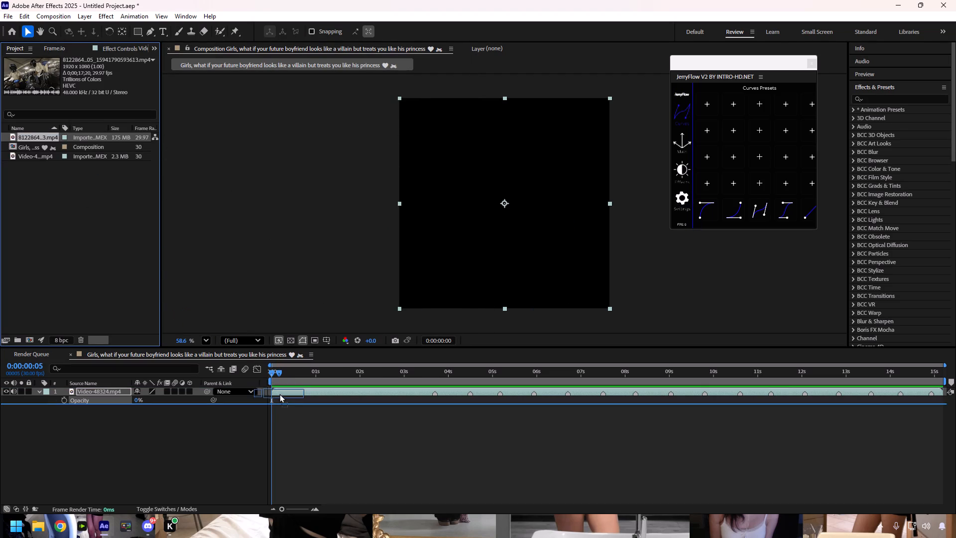
drag(279, 394, 279, 390)
drag(287, 390, 278, 391)
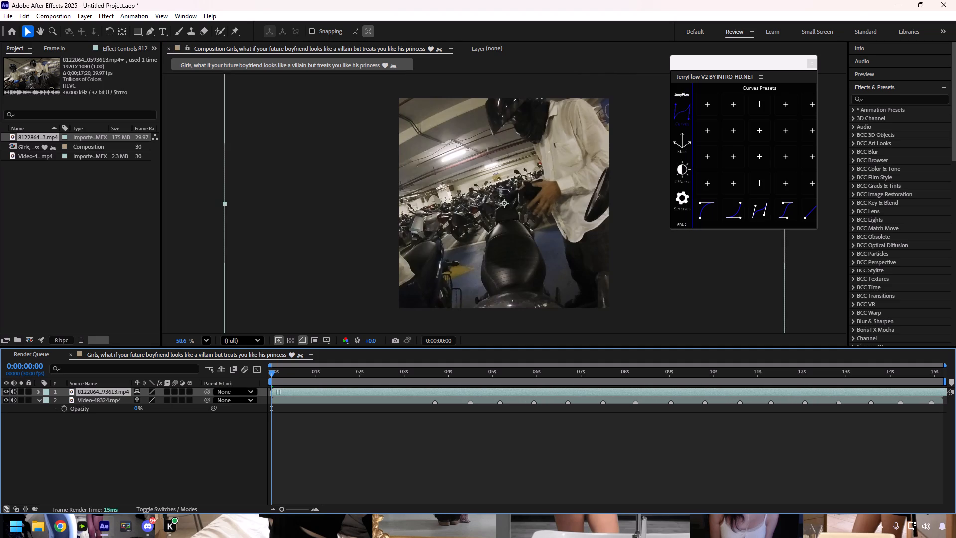
drag(278, 391, 280, 391)
Scale the motorcycle clip layer to 82%.
key(s)
drag(147, 399, 136, 399)
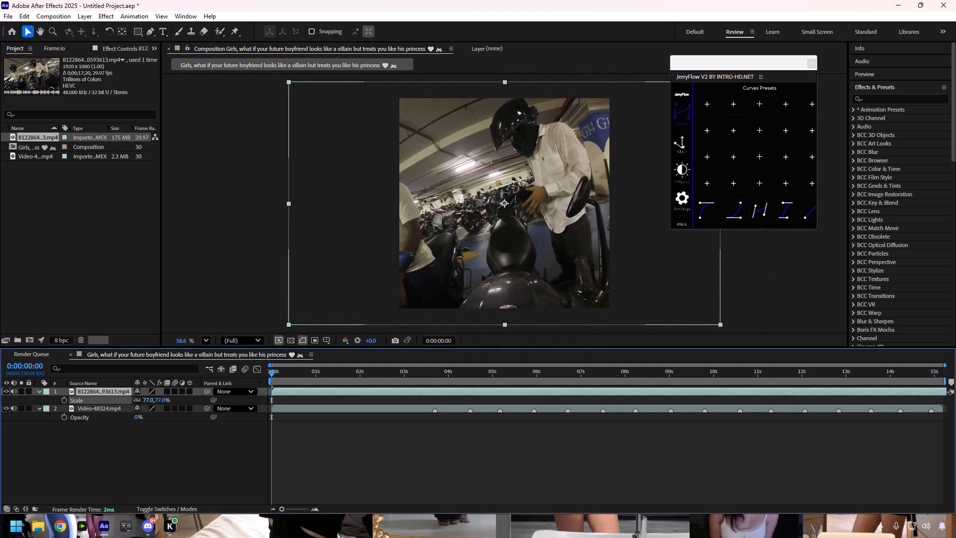
drag(136, 399, 137, 398)
Reposition the motorcycle clip layer slightly left and down so the helmeted rider sits nearer the frame's centre.
drag(483, 274, 452, 277)
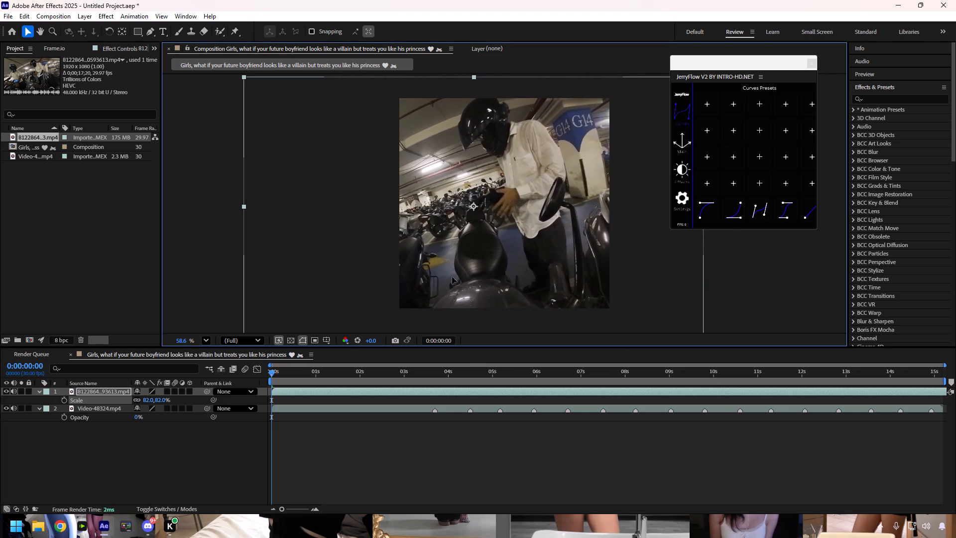
drag(452, 277, 453, 287)
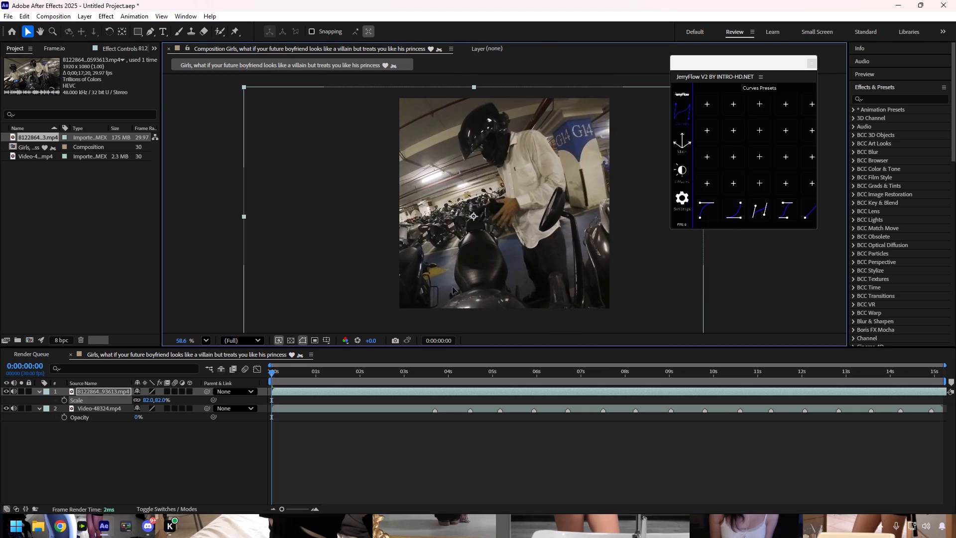
drag(453, 287, 454, 287)
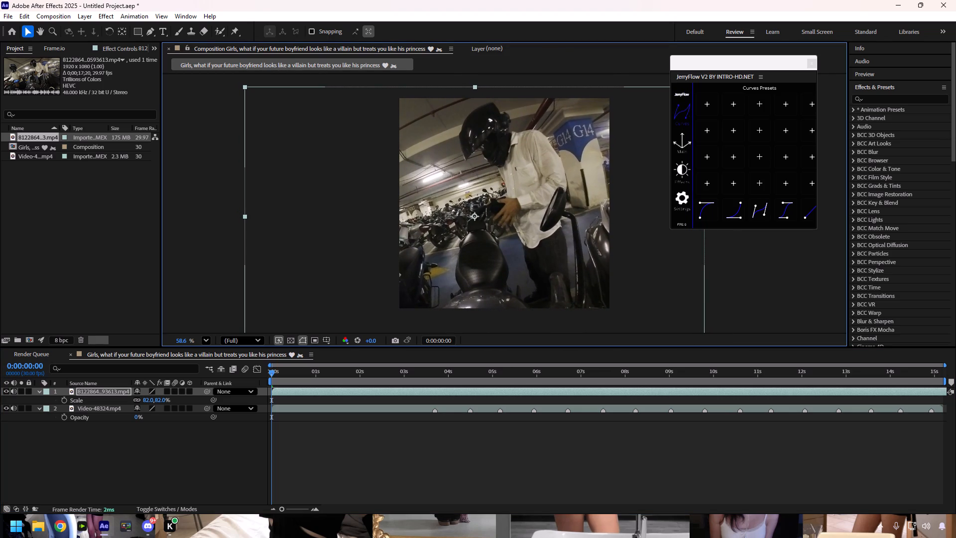
Preview the composition and mute the motorcycle clip layer's audio.
key(space)
click(13, 391)
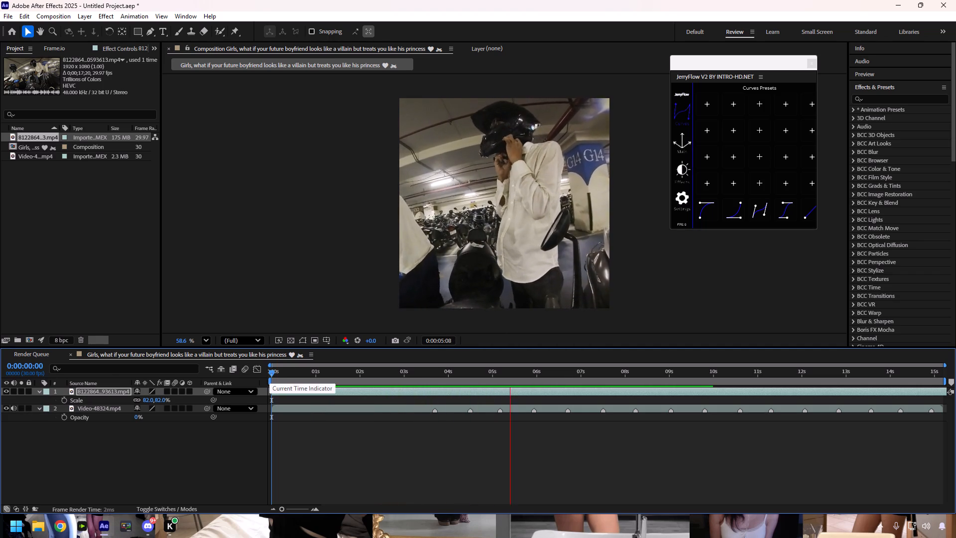
Split the motorcycle clip layer at the first marker, 0:00:03:21, and delete the part after it.
drag(270, 374, 433, 396)
click(311, 513)
click(311, 512)
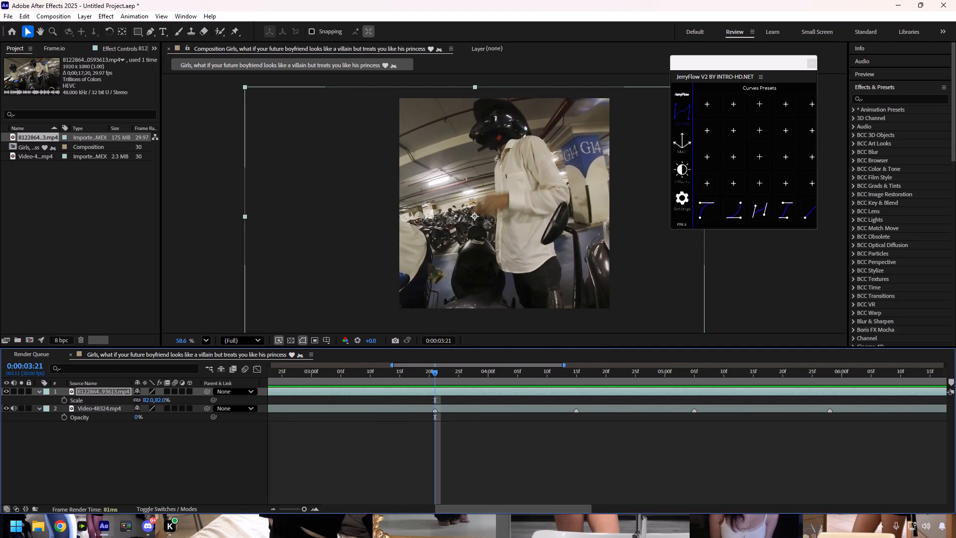
click(441, 395)
key(ctrl+shift+d)
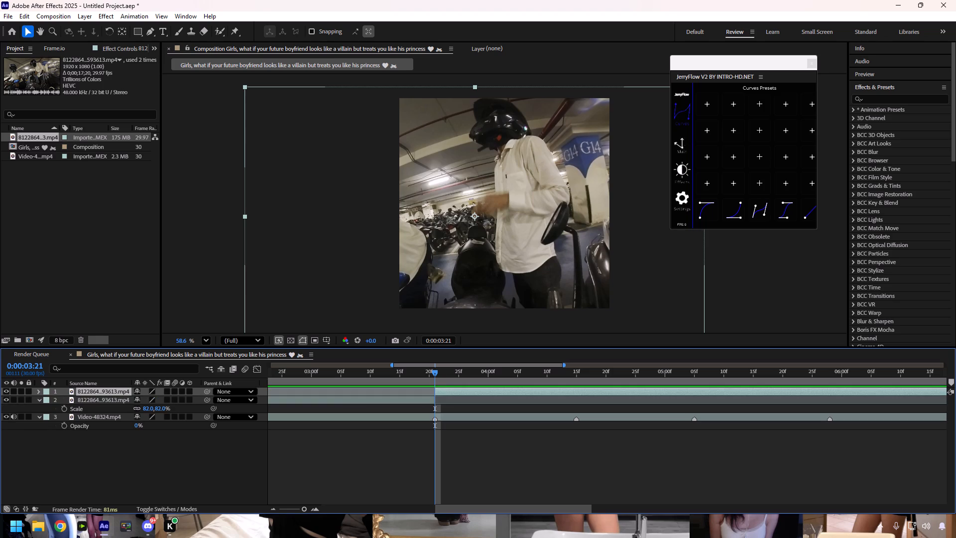
key(Delete)
Import the video file 812286231.07336_14011790593445.mp4 into the project.
drag(436, 375, 274, 369)
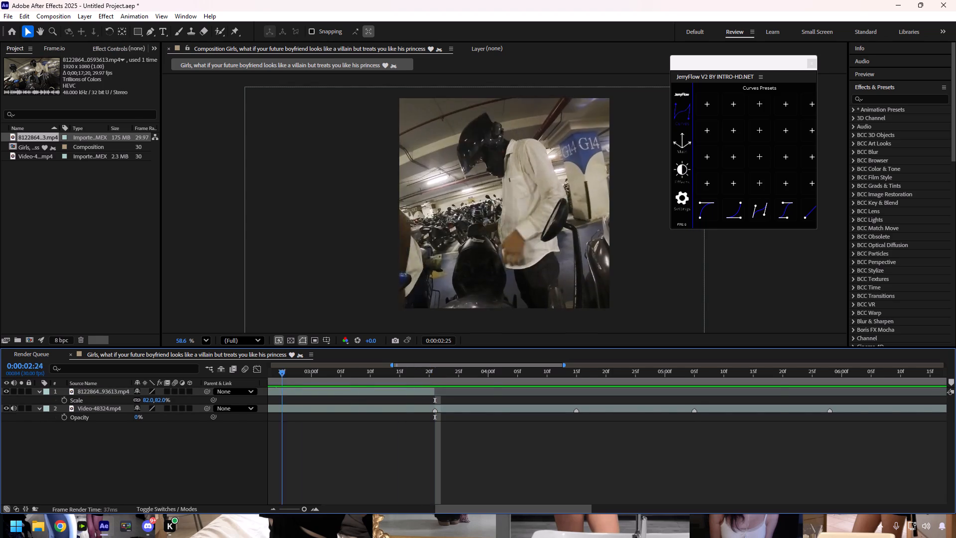
drag(274, 369, 949, 361)
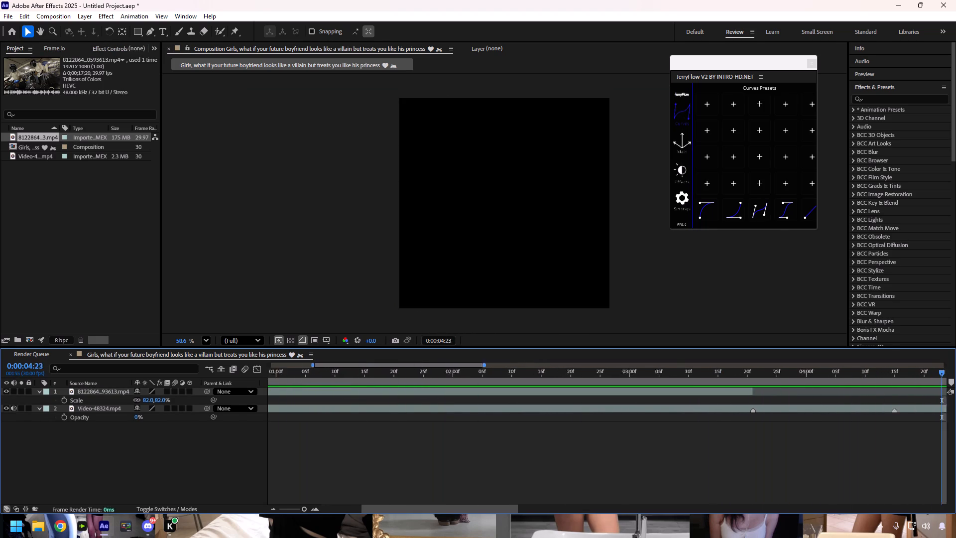
drag(949, 361, 955, 375)
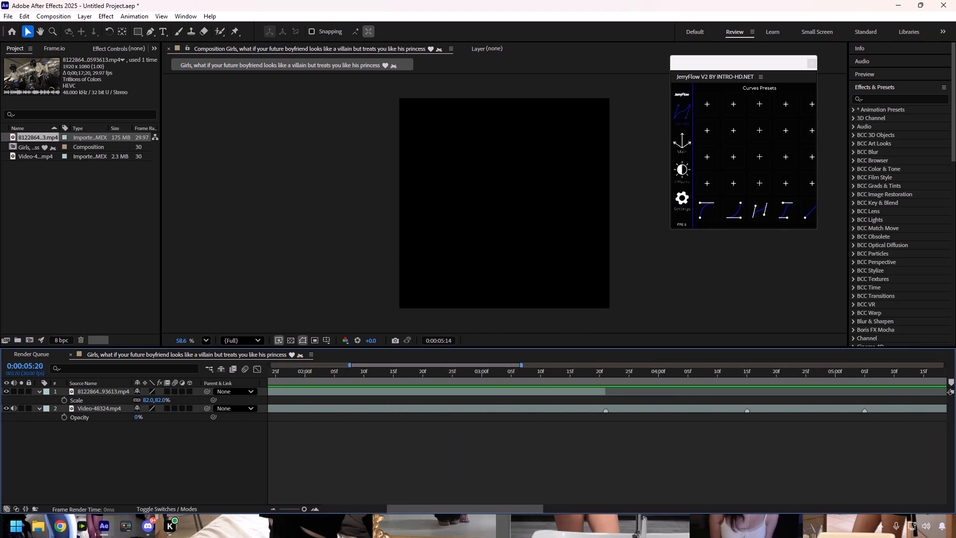
drag(955, 375, 507, 386)
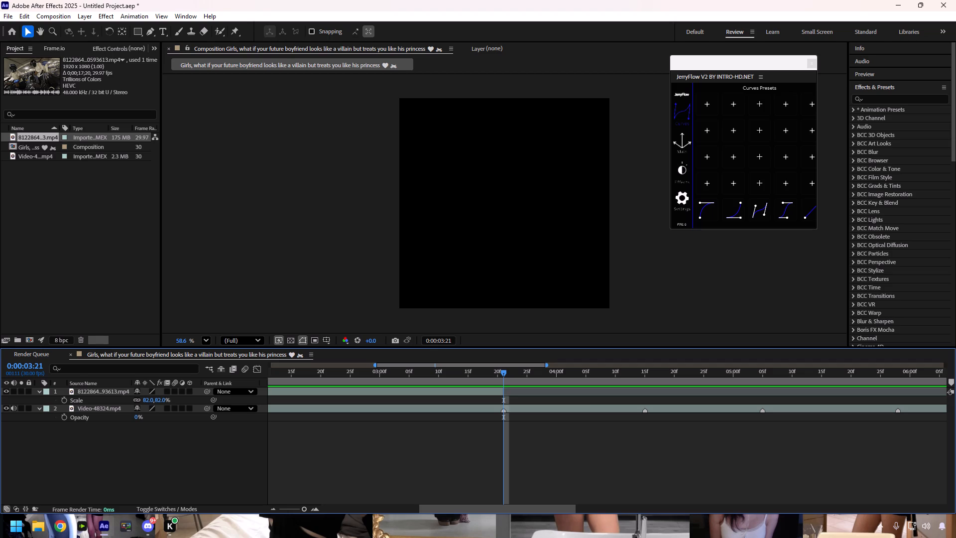
key(ctrl+i)
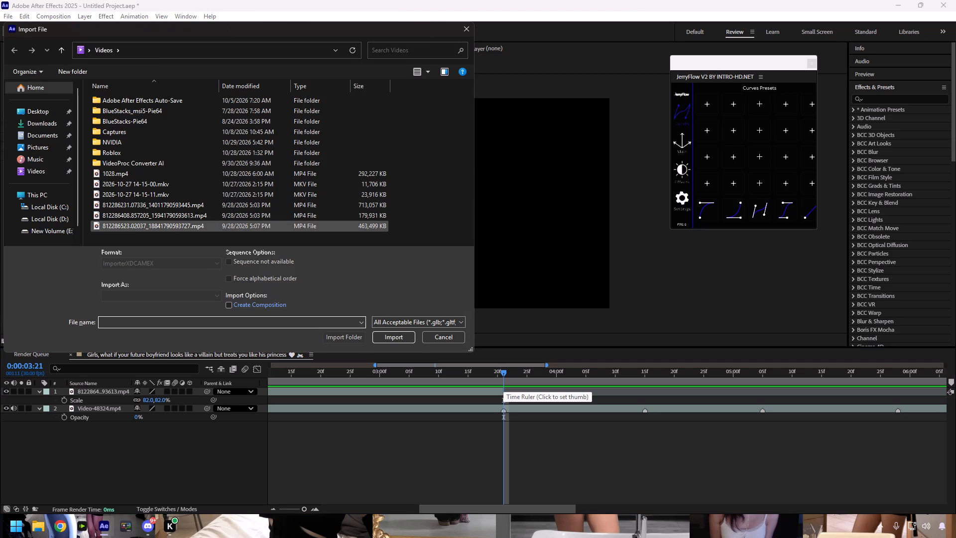
click(117, 204)
click(386, 332)
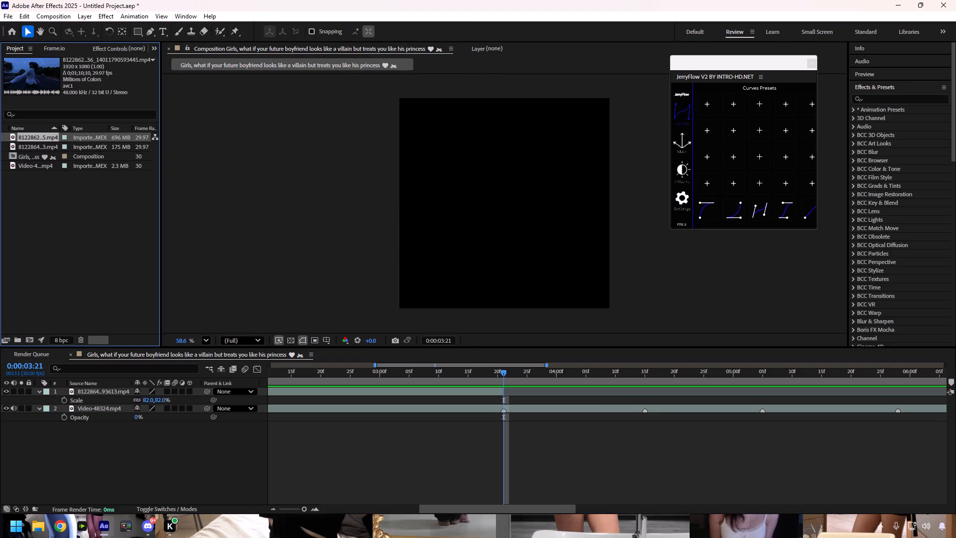
Place the newly imported clip above the first motorcycle clip, starting at the 0:00:03:21 marker.
drag(22, 135, 551, 386)
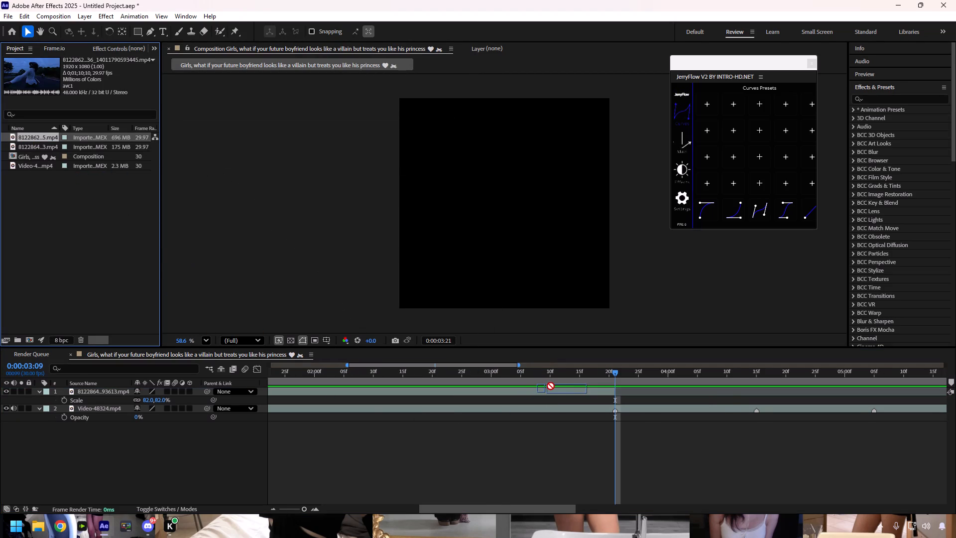
drag(551, 386, 554, 388)
drag(609, 391, 648, 390)
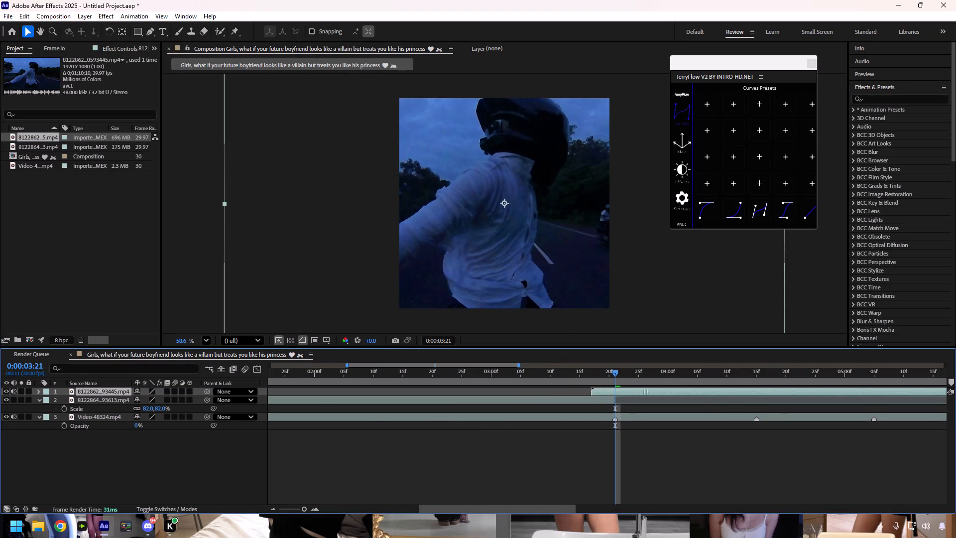
drag(648, 390, 669, 390)
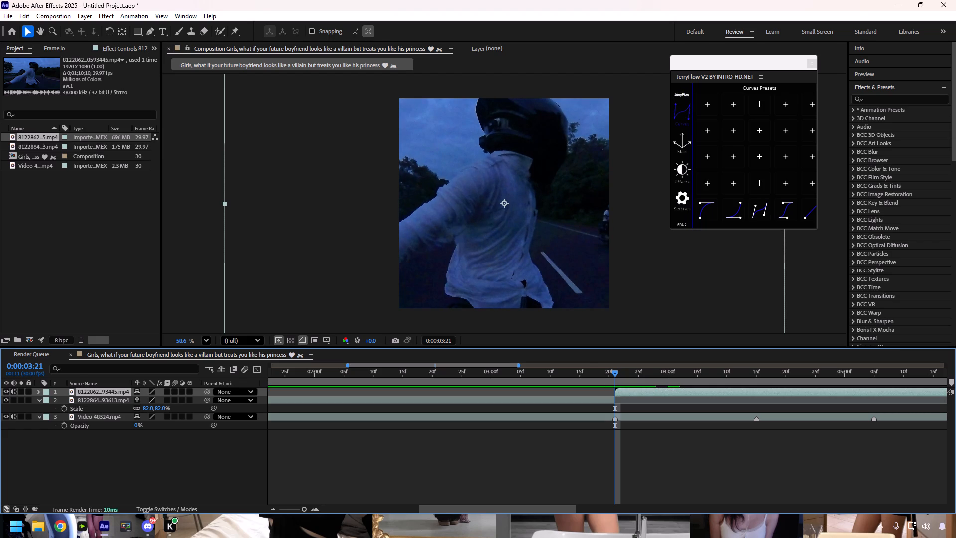
Scale the new dusk riding clip layer to 82%.
click(387, 401)
click(662, 392)
key(s)
click(149, 401)
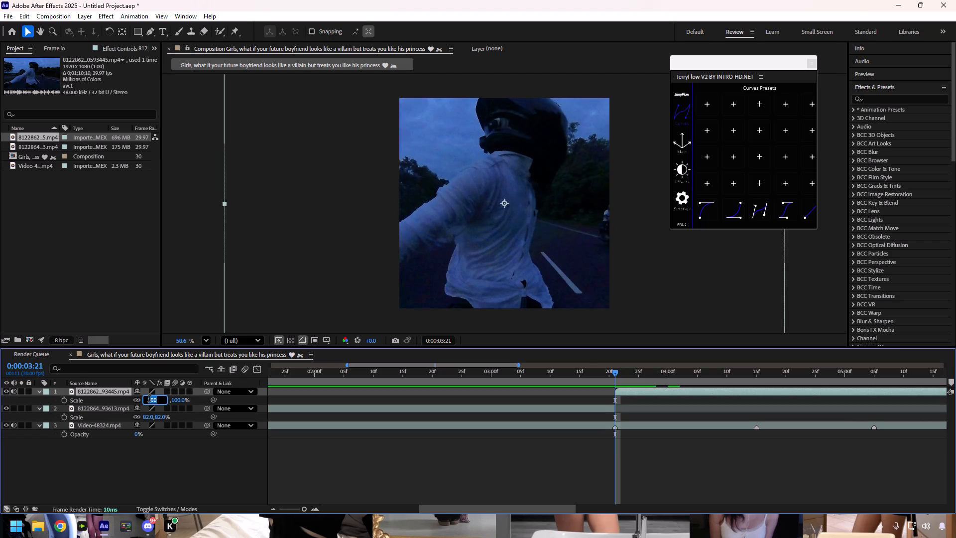
text(82)
key(Return)
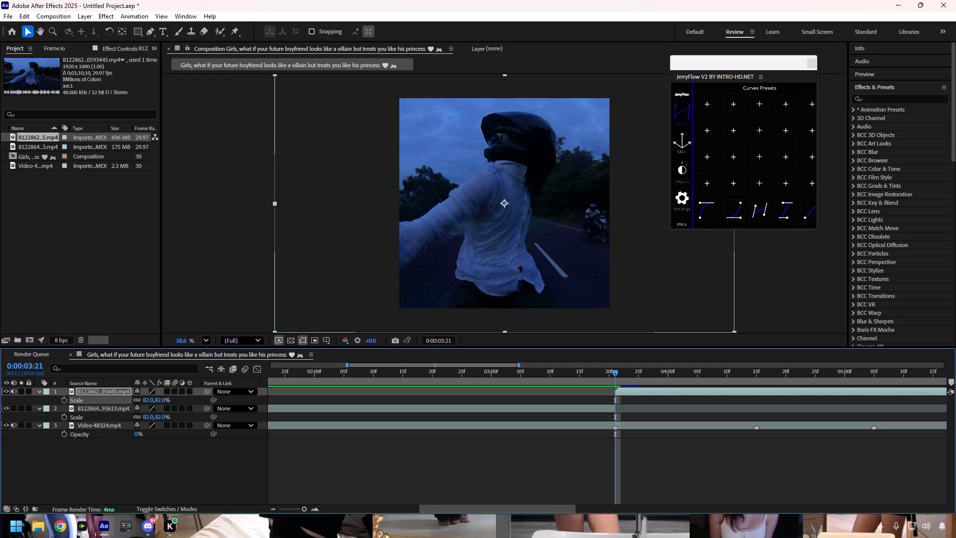
Split the dusk riding clip at the second marker, 0:00:04:15.
drag(613, 372, 750, 393)
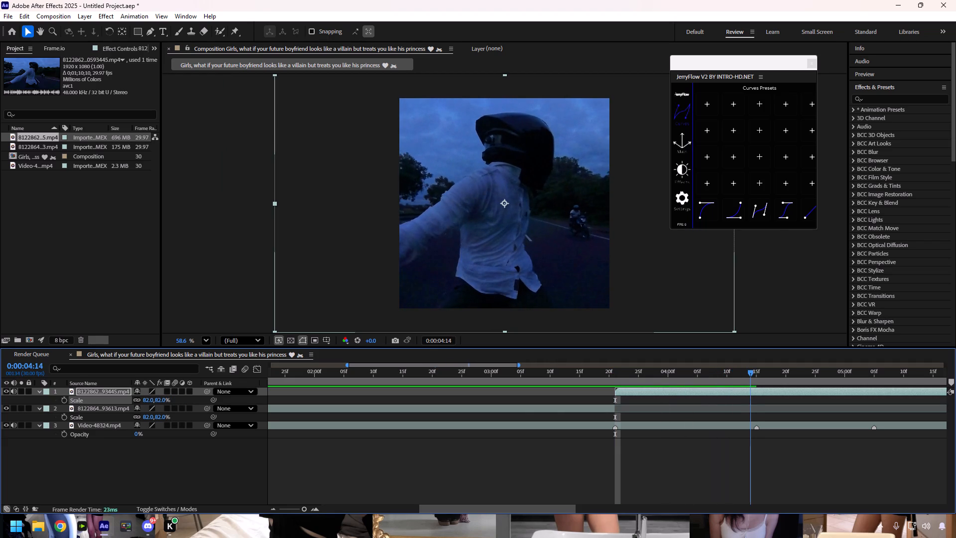
drag(750, 393, 753, 393)
click(753, 387)
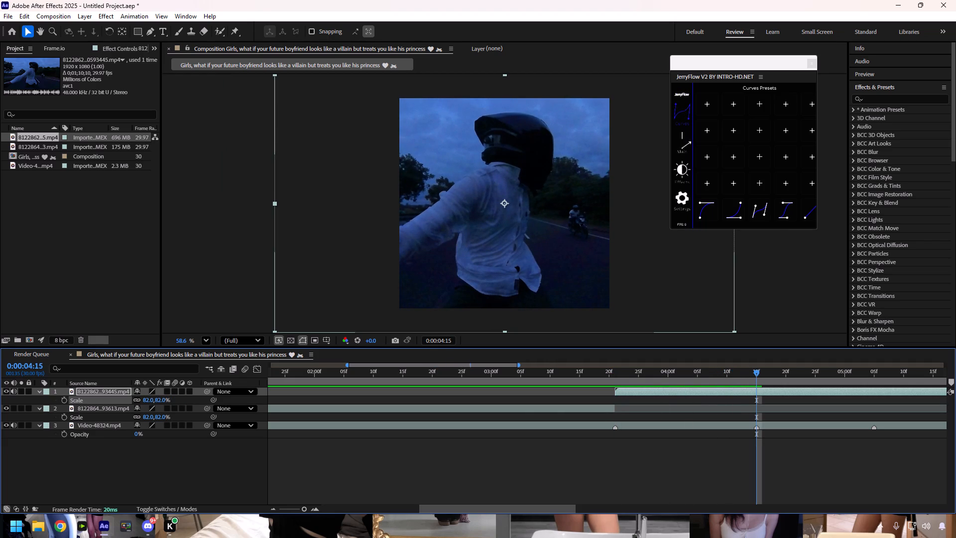
key(ctrl+shift+d)
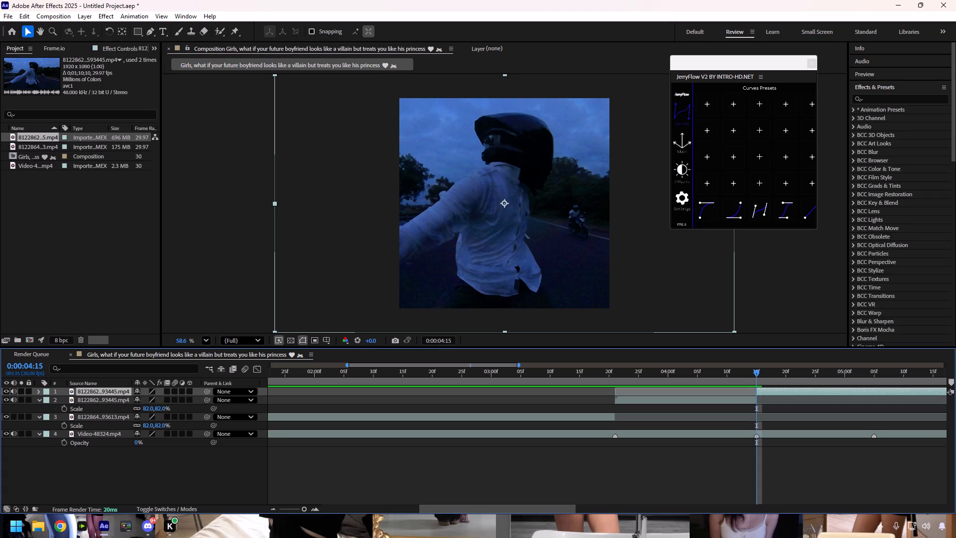
Mute the audio of both parts of the dusk riding clip.
drag(754, 373, 609, 399)
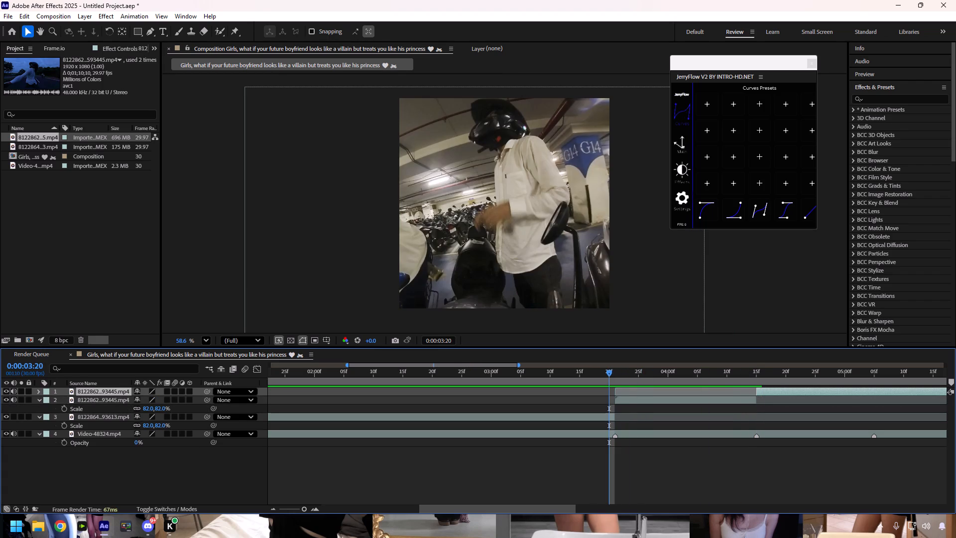
click(13, 392)
click(13, 398)
Enable time remapping on the first part of the dusk riding clip, which spans 0:00:03:21 to 0:00:04:15.
drag(603, 370, 614, 371)
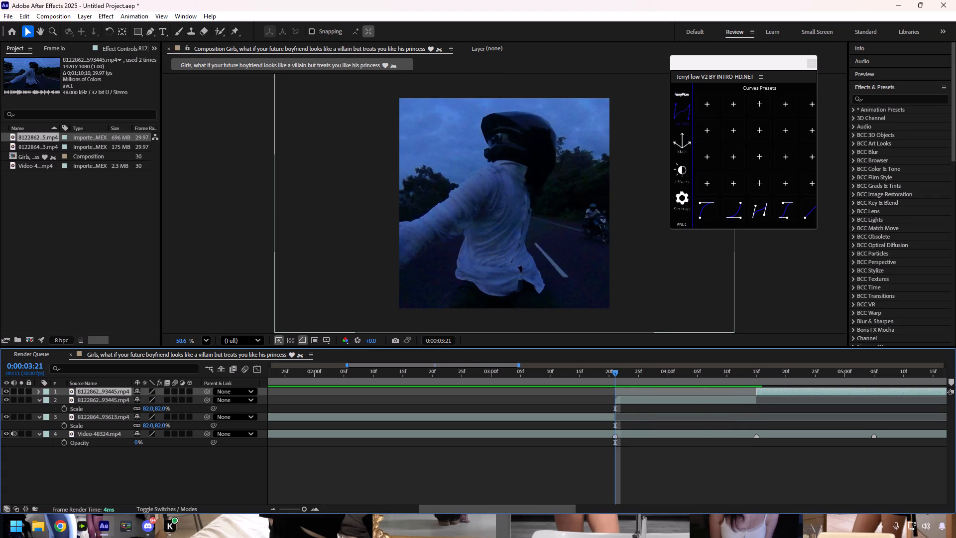
click(625, 401)
right_click(624, 399)
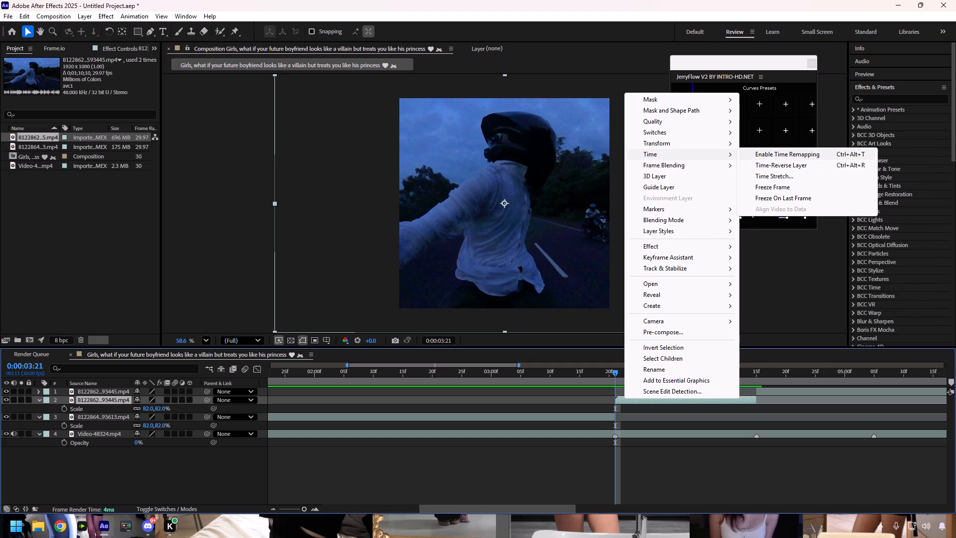
click(766, 150)
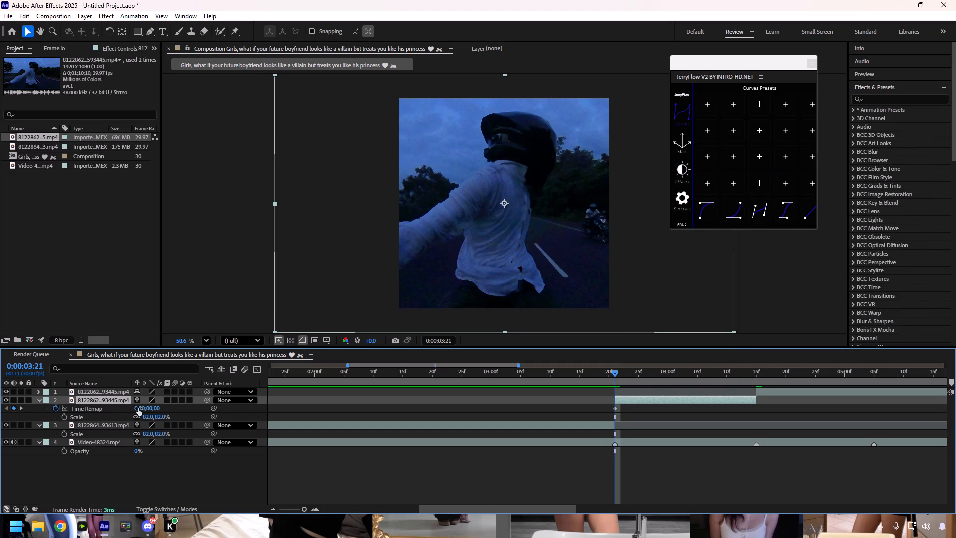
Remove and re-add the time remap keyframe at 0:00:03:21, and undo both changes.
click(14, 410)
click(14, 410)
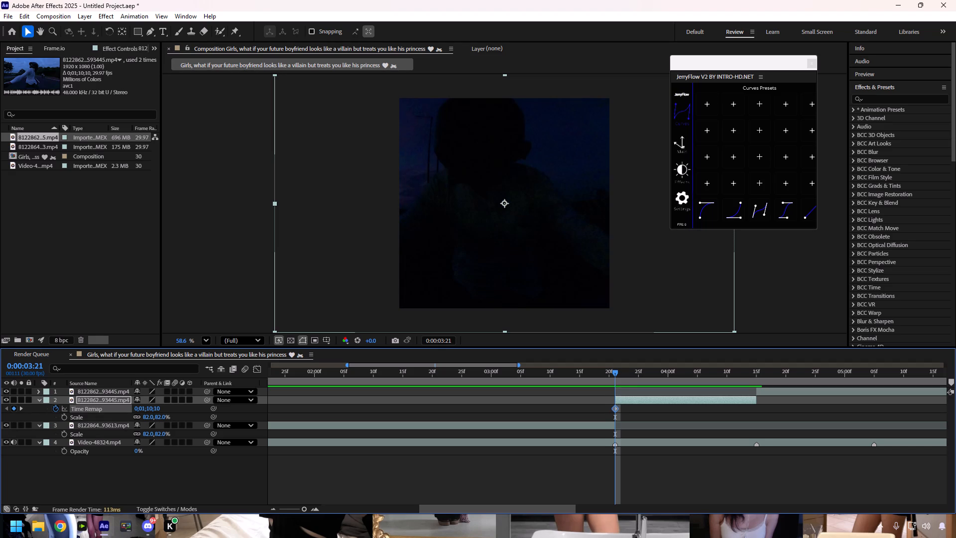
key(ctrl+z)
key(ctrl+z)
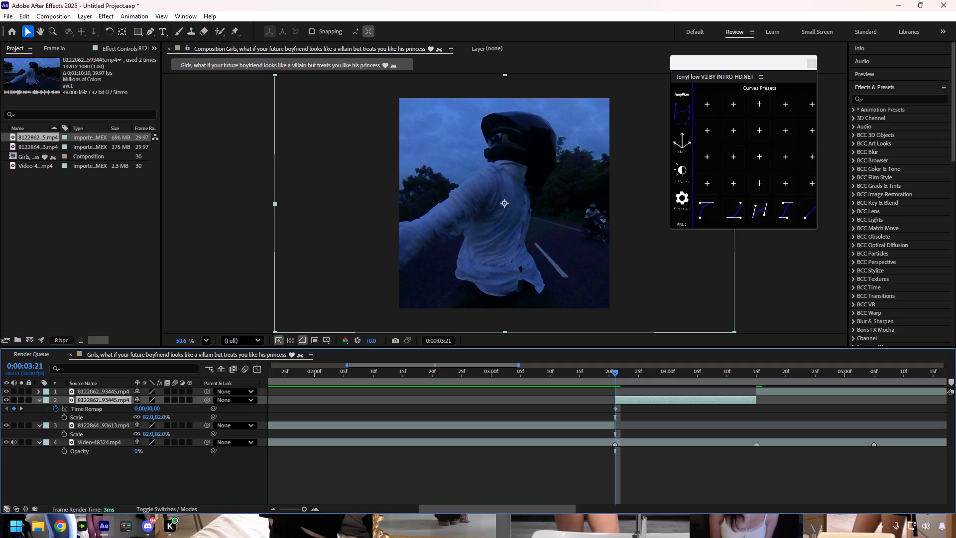
Add a time remap keyframe at 0:00:04:03 and move it to the clip's end at 0:00:04:15 to slow the footage.
drag(615, 374, 691, 385)
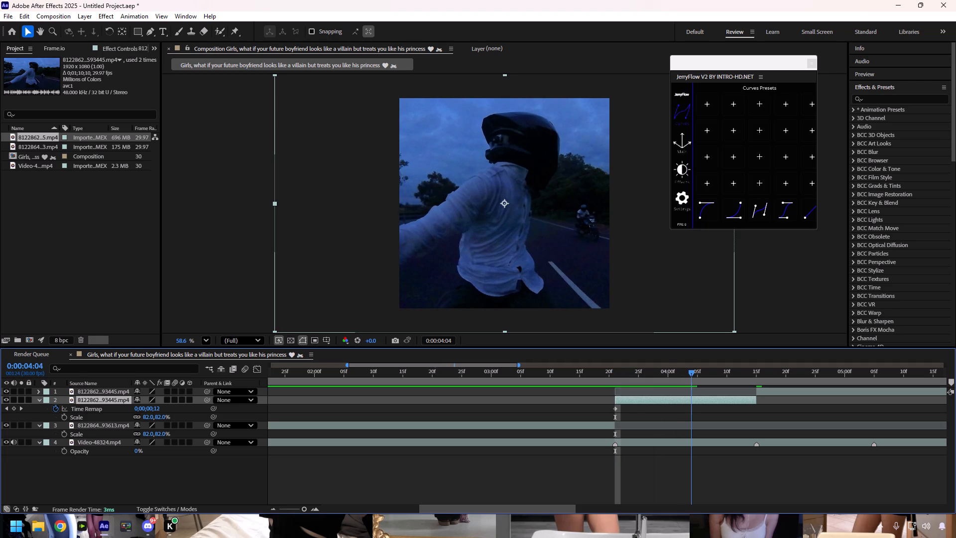
drag(691, 385, 687, 385)
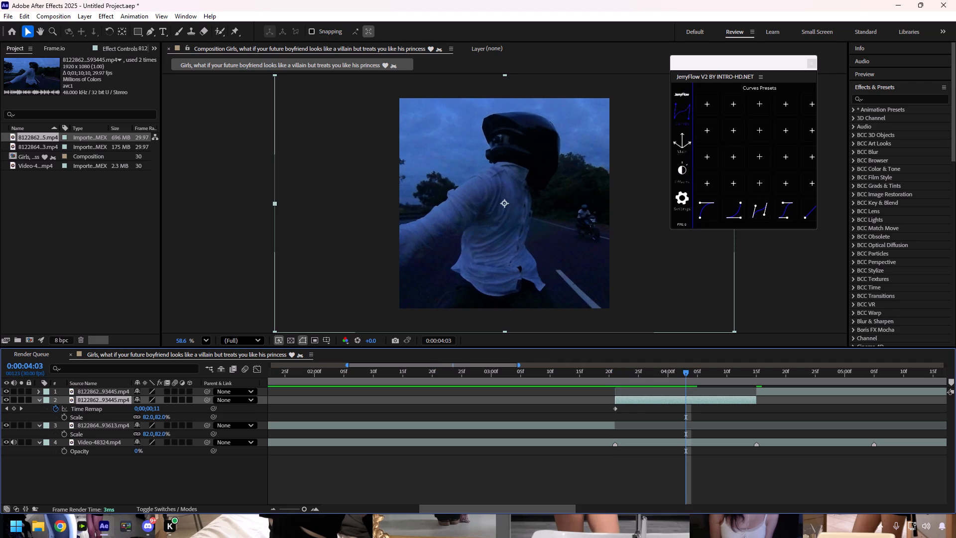
click(12, 409)
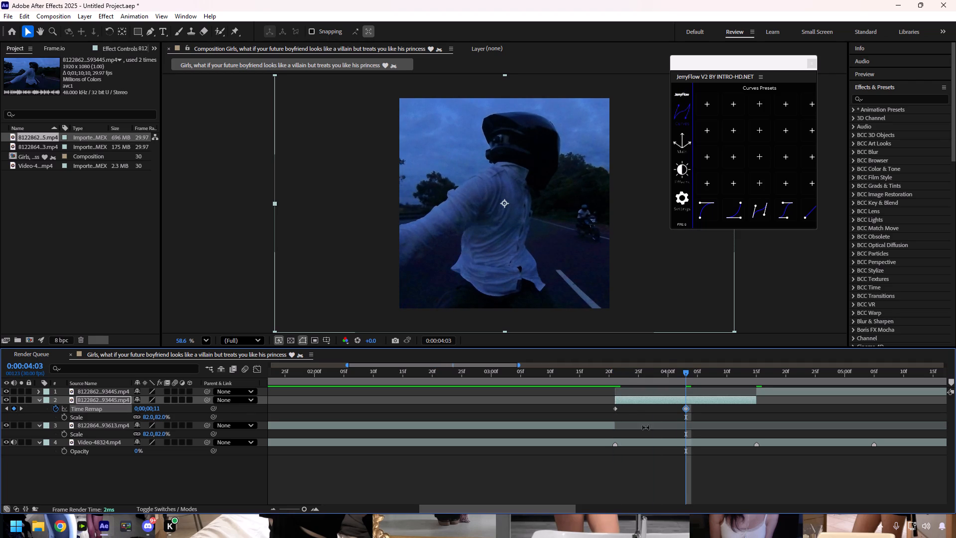
drag(685, 408, 754, 414)
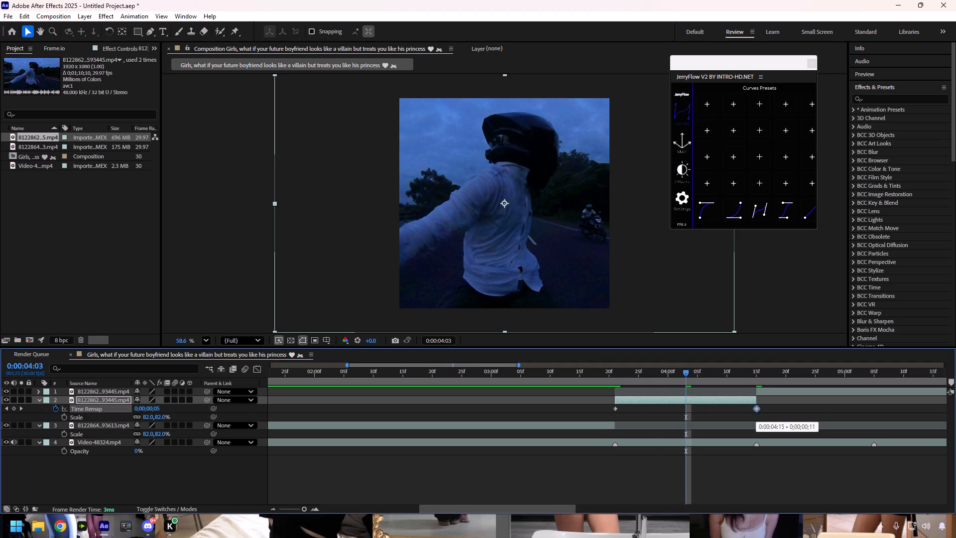
Easy ease both time remap keyframes and apply the first JerryFlow curve preset to them.
drag(769, 409, 593, 406)
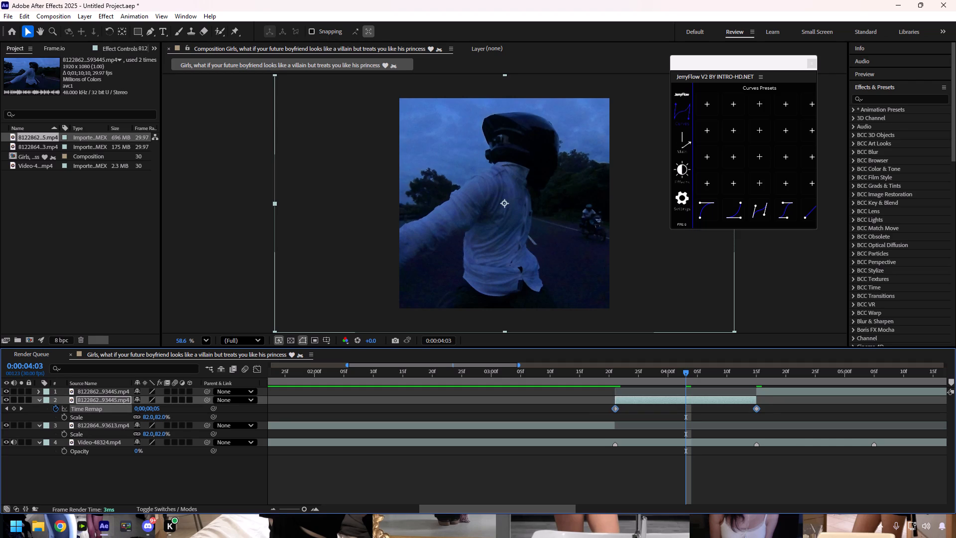
key(F9)
click(702, 211)
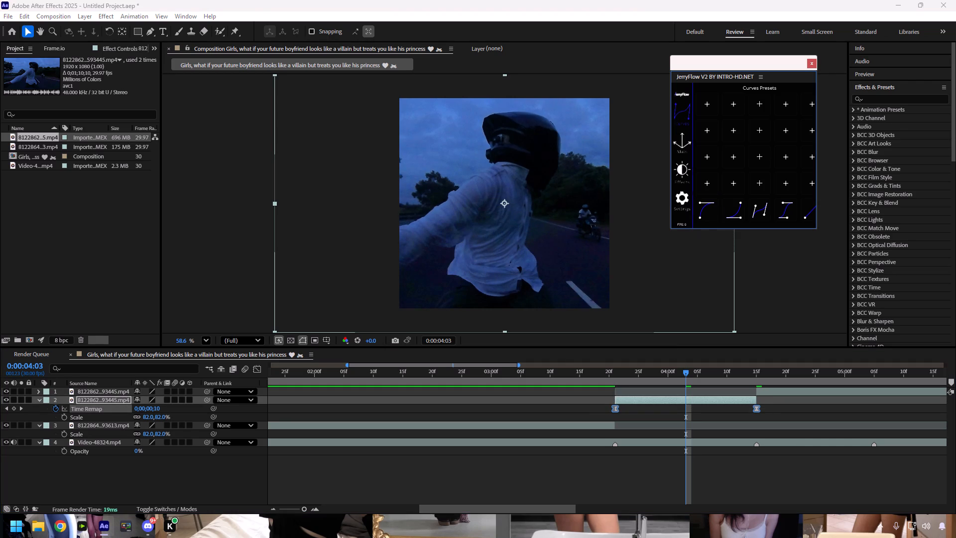
Set the time-remapped clip's frame blending to Pixel Motion.
right_click(660, 399)
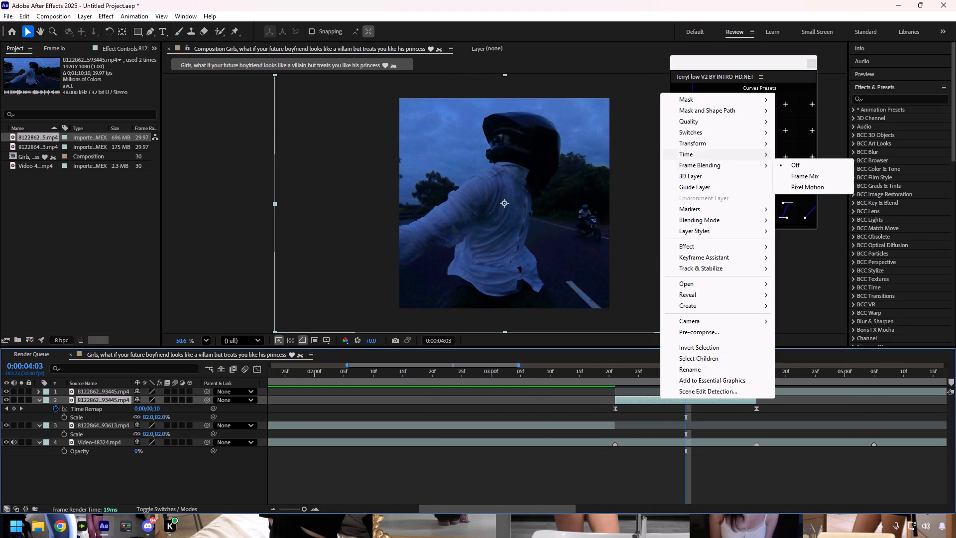
click(799, 186)
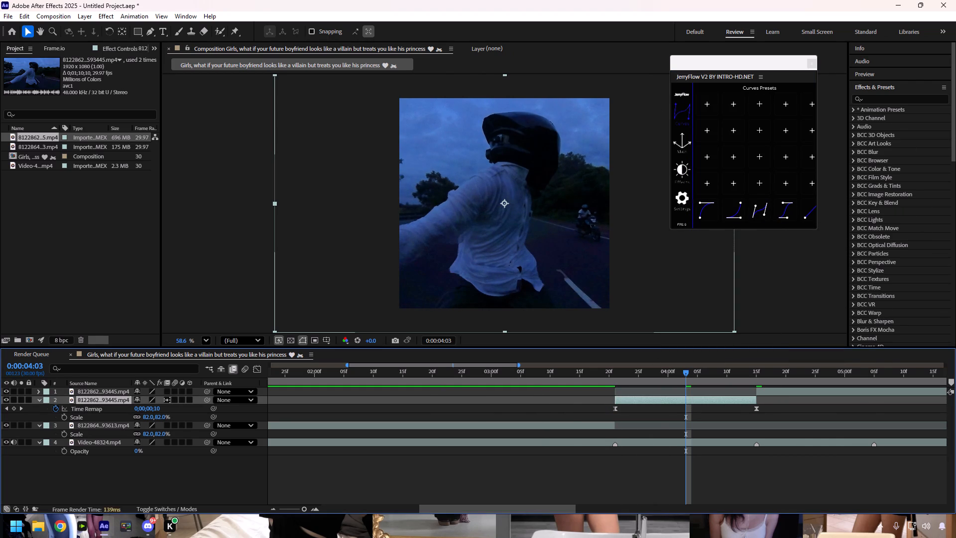
Preview the transition into the slowed dusk riding clip, starting shortly before the 0:00:03:21 cut.
drag(687, 374, 569, 399)
key(space)
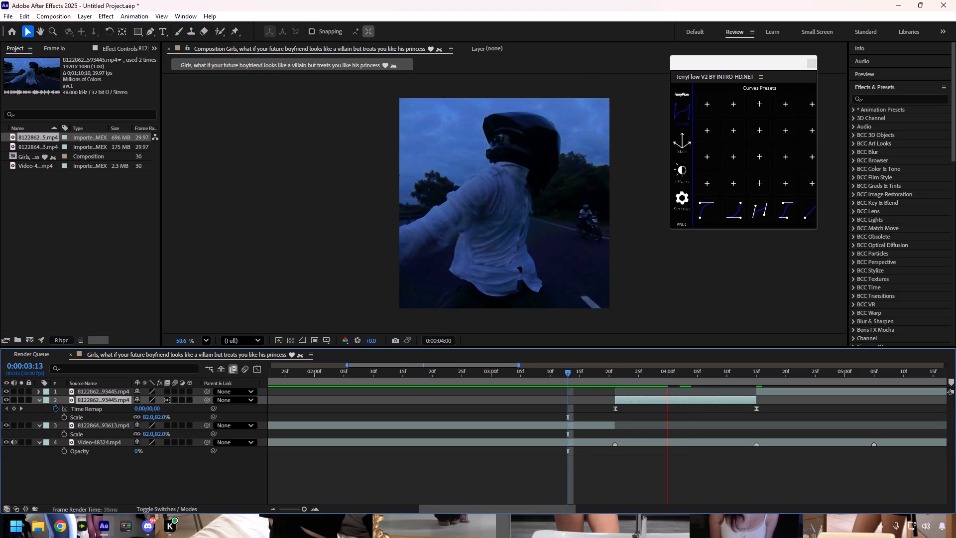
drag(567, 375, 594, 376)
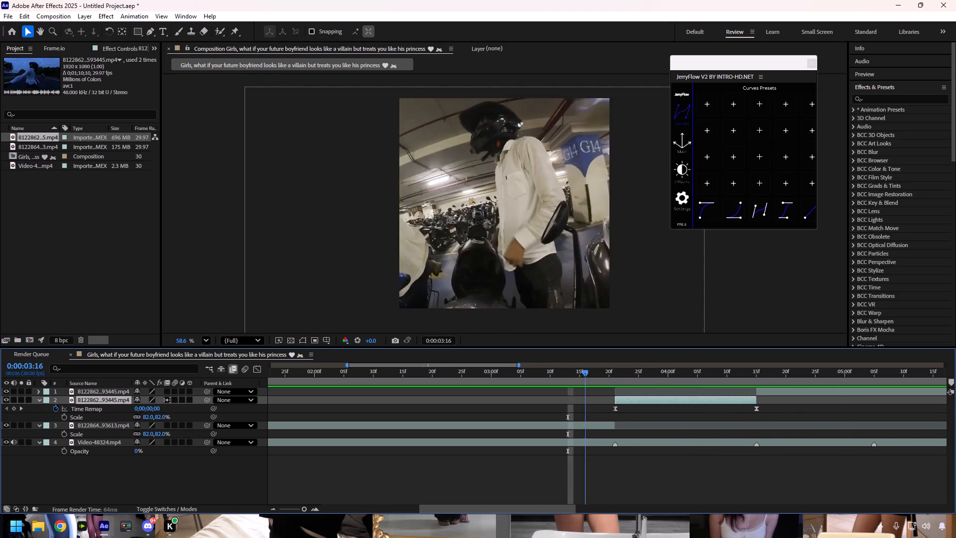
drag(594, 376, 560, 381)
key(space)
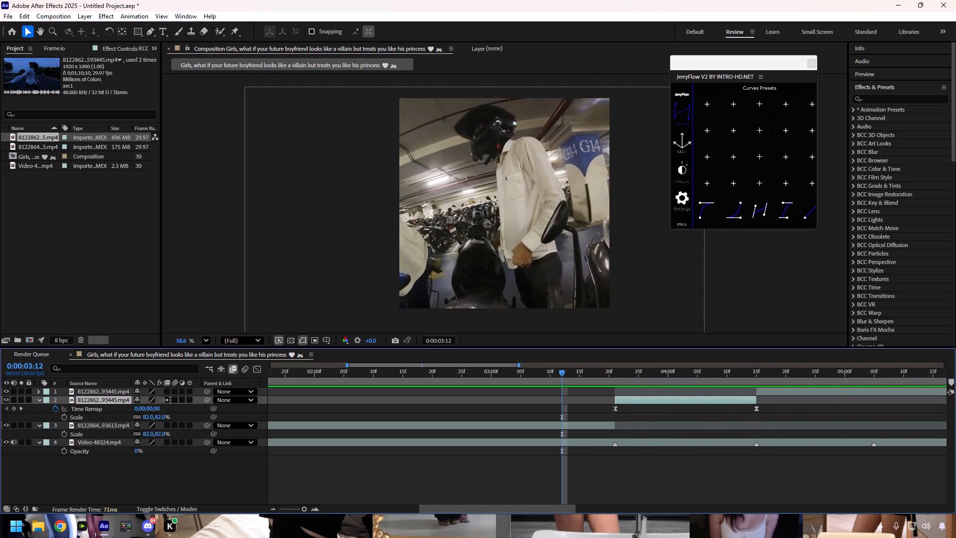
Replay the transition into the slowed dusk riding clip and scrub through the slowed section.
click(559, 371)
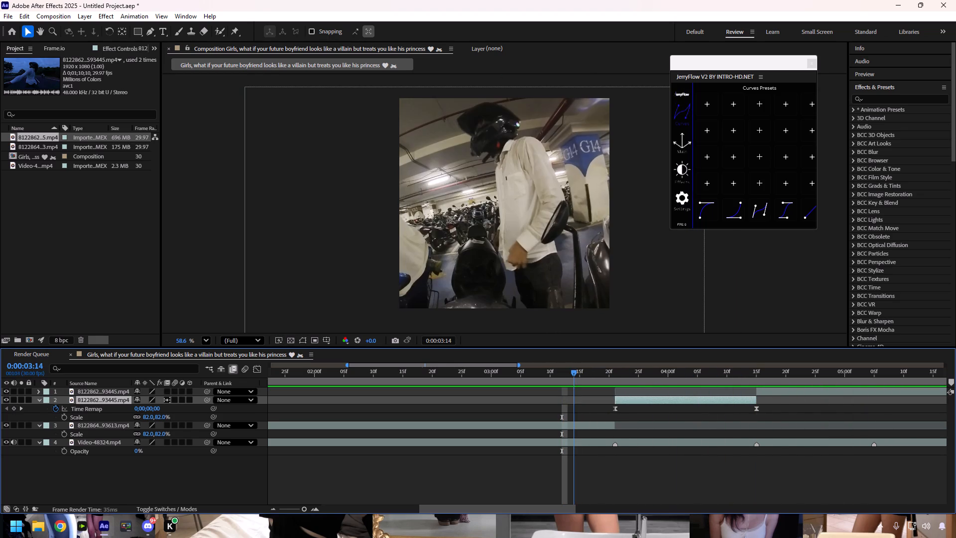
key(space)
drag(559, 375, 615, 380)
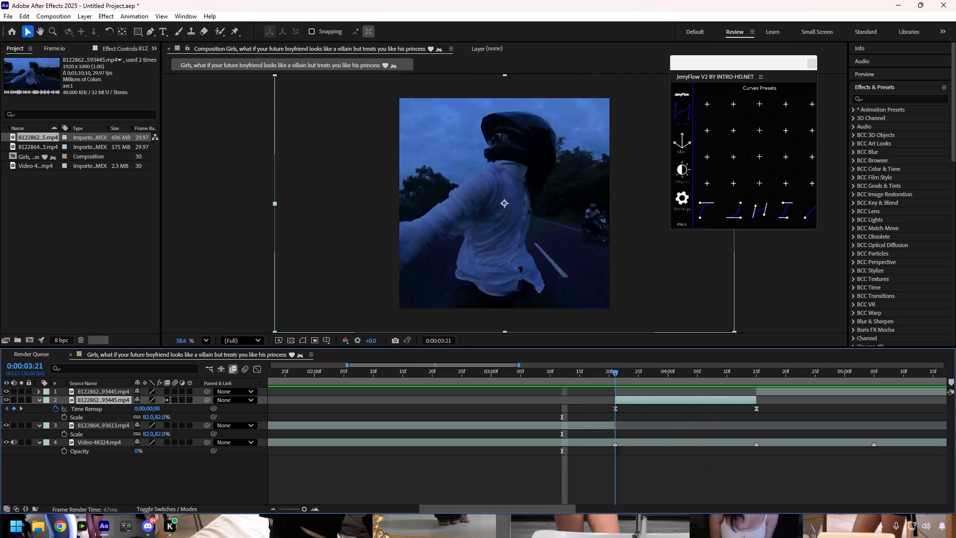
drag(615, 380, 706, 380)
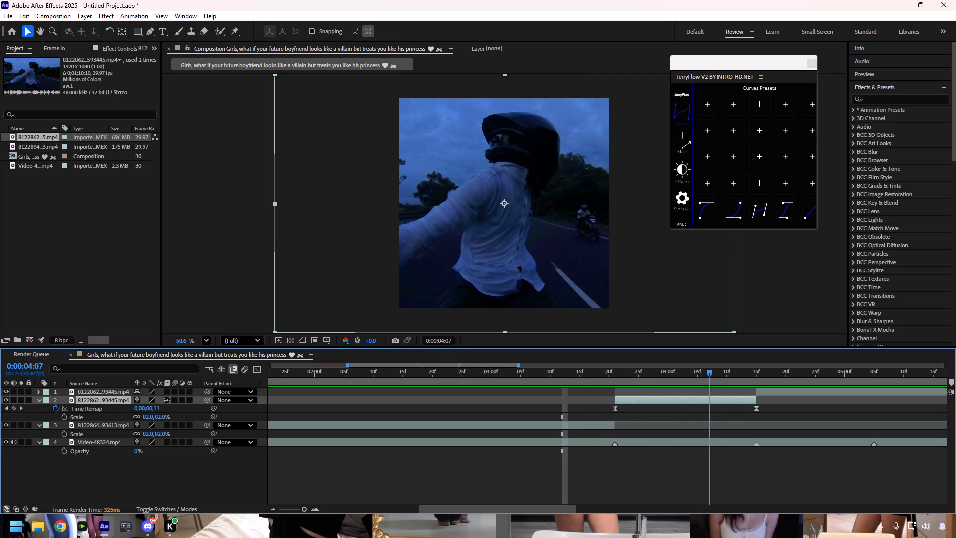
drag(706, 380, 685, 380)
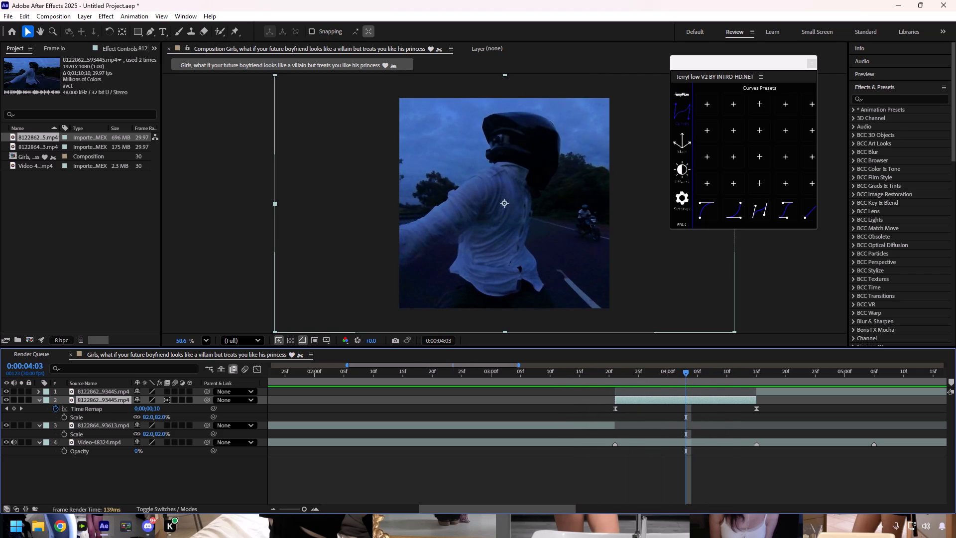
Undo the riding clip's frame blending, easing and time remap edits, back past adding the keyframe at 0:00:04:03.
click(694, 399)
key(ctrl+z)
key(ctrl+z)
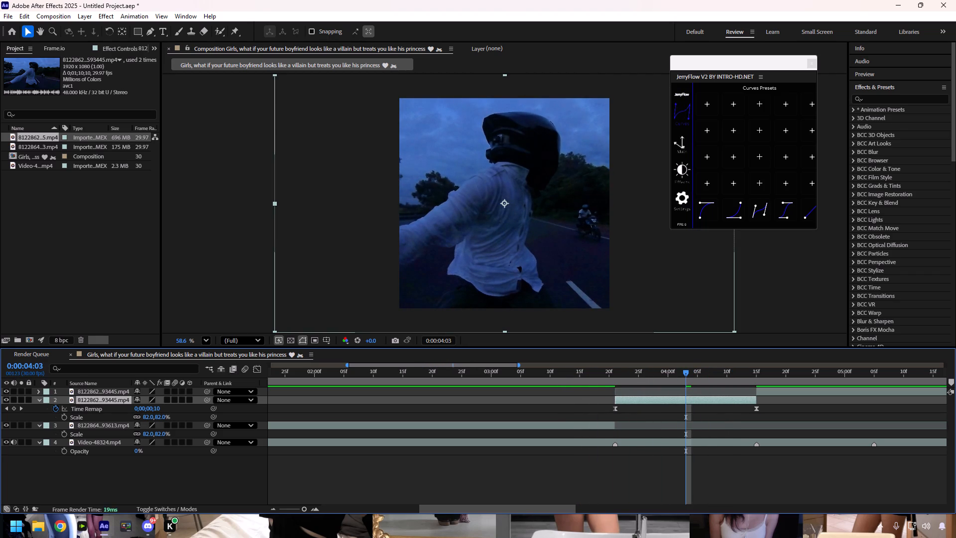
key(ctrl+z)
key(ctrl+z)
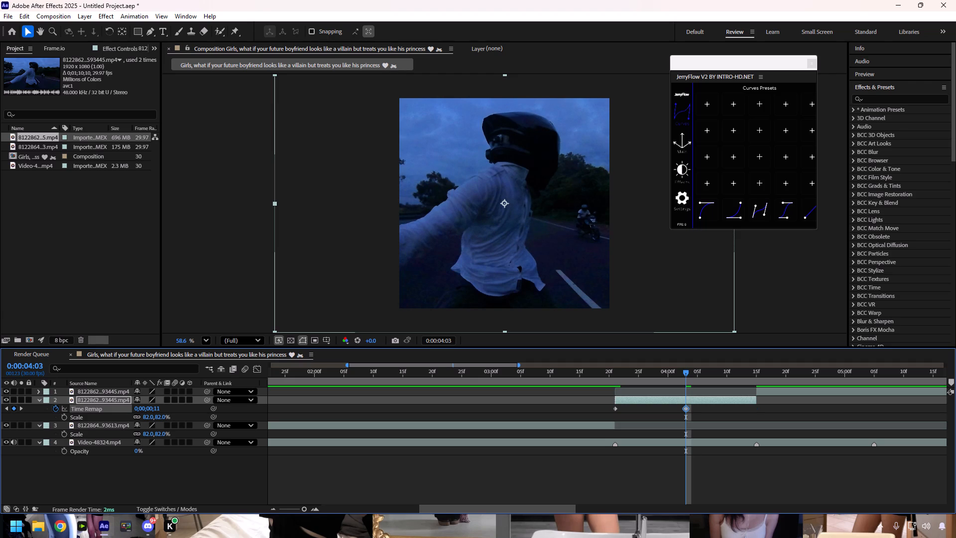
key(ctrl+z)
Add a time remap keyframe at 0:00:04:10 and move it to the clip's end at 0:00:04:15.
drag(686, 372, 690, 372)
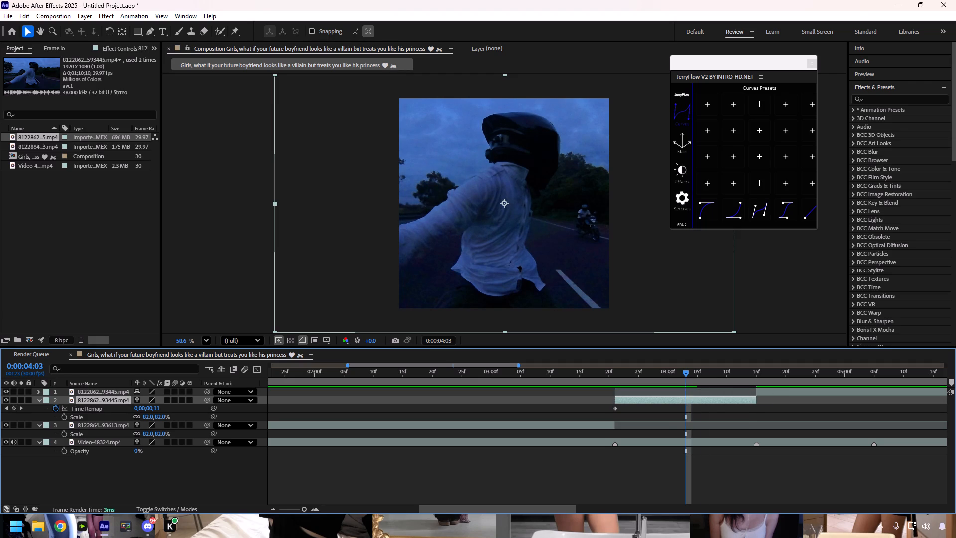
drag(690, 372, 727, 374)
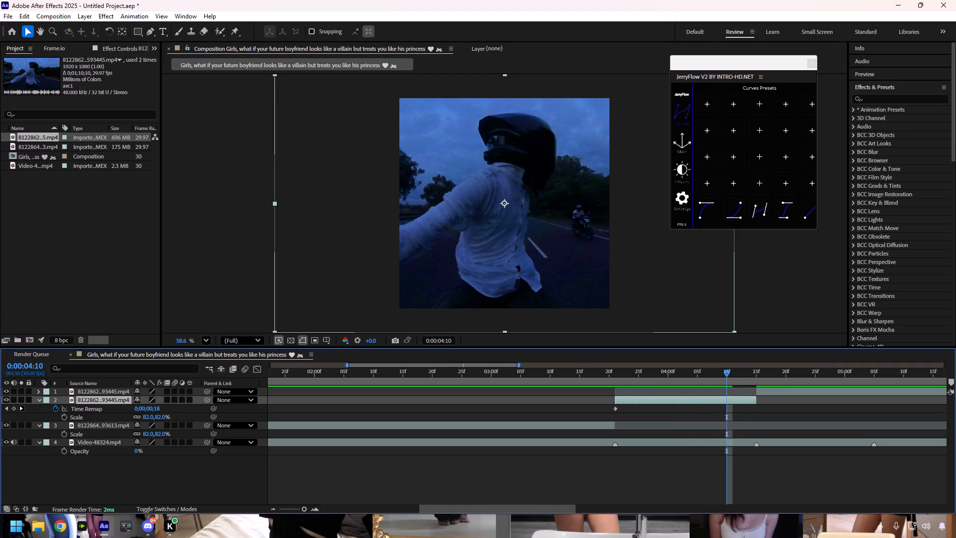
click(12, 408)
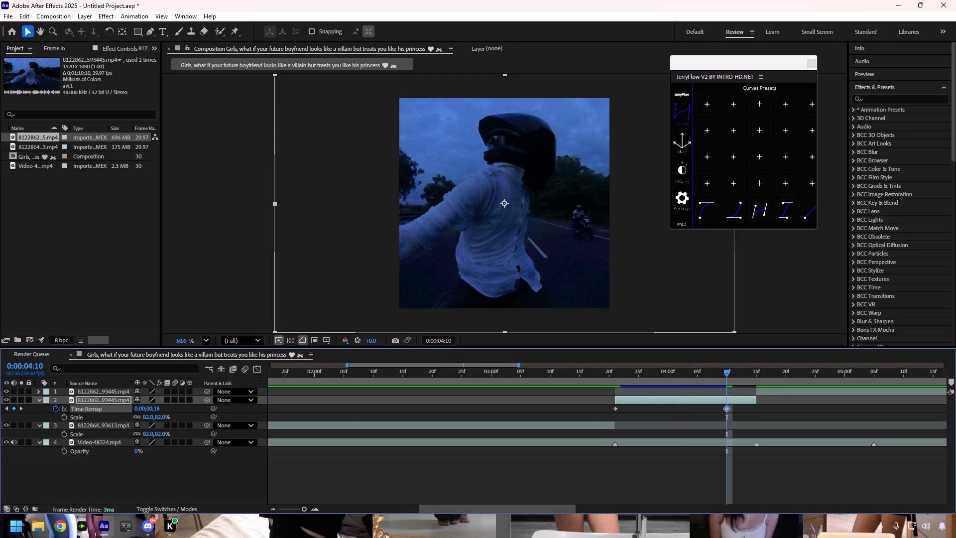
drag(724, 408, 752, 410)
Easy ease both time remap keyframes and try to apply the first JerryFlow curve preset to them.
drag(768, 408, 606, 410)
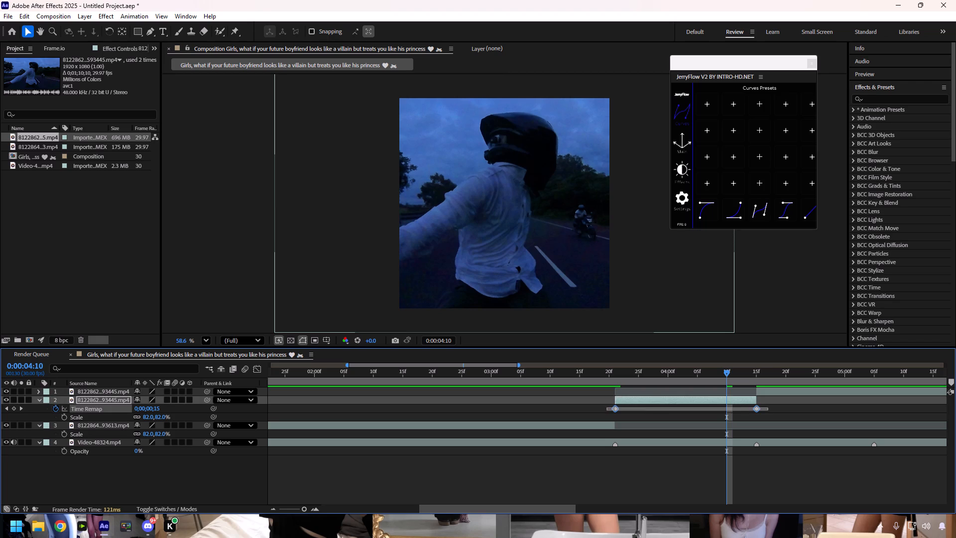
drag(606, 410, 599, 409)
key(F9)
click(695, 215)
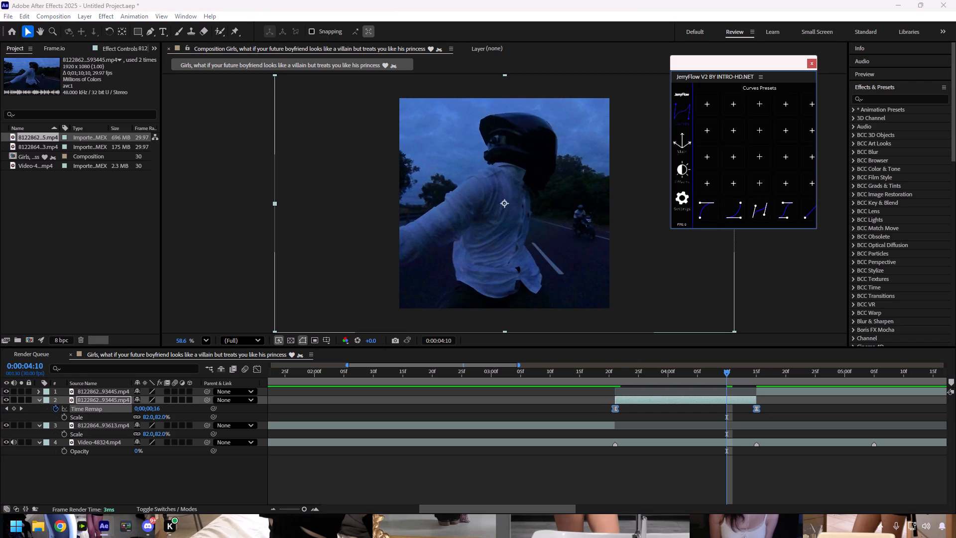
Preview the retimed dusk riding clip from just before the 0:00:03:21 cut and scrub through its slowed motion.
click(607, 377)
key(space)
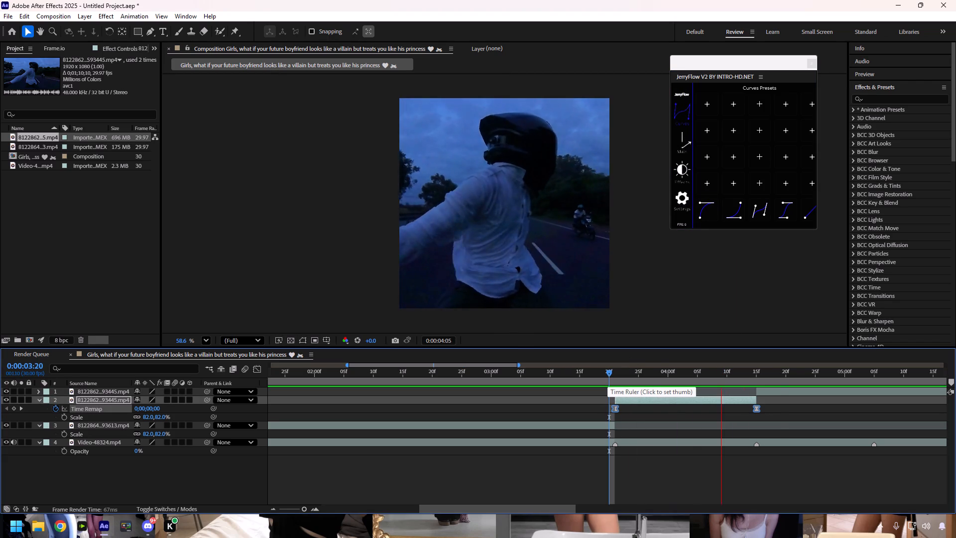
drag(607, 370, 567, 376)
key(space)
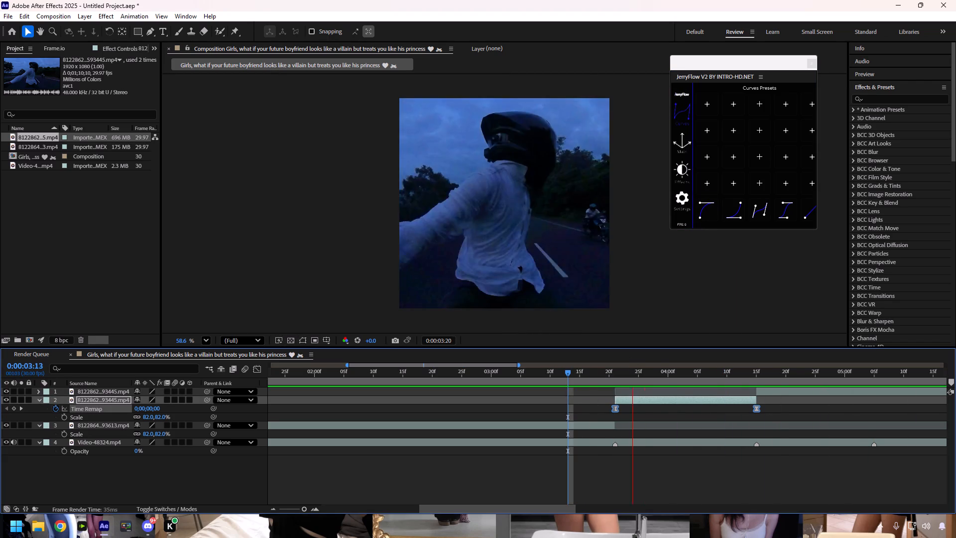
drag(567, 376, 702, 382)
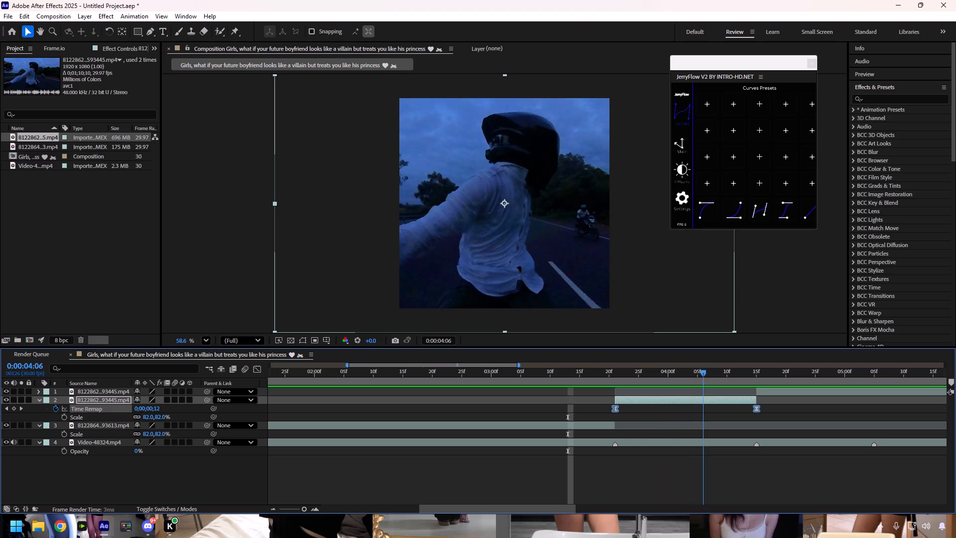
drag(702, 382, 608, 381)
key(space)
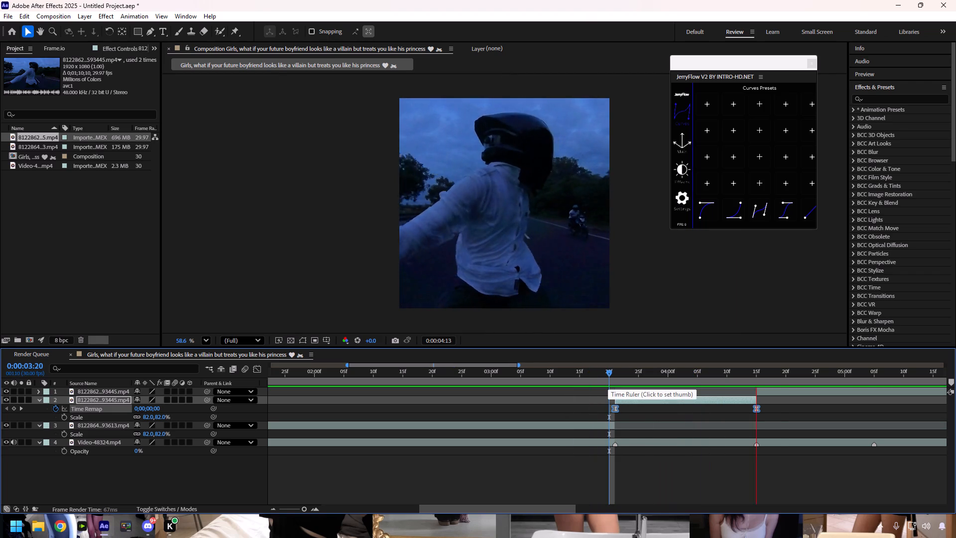
drag(608, 372, 690, 378)
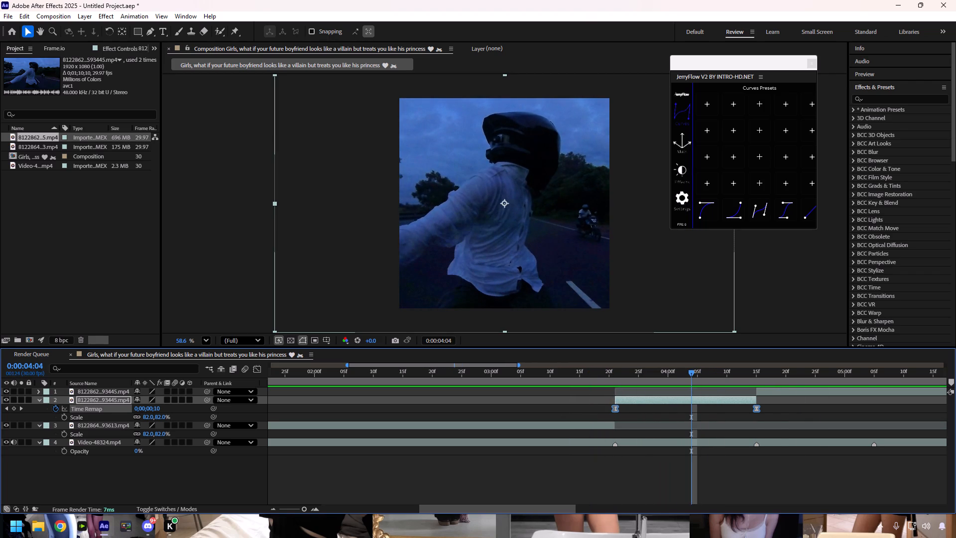
Apply the first JerryFlow curve preset to both time remap keyframes of the dusk riding clip.
drag(781, 409, 588, 411)
click(697, 211)
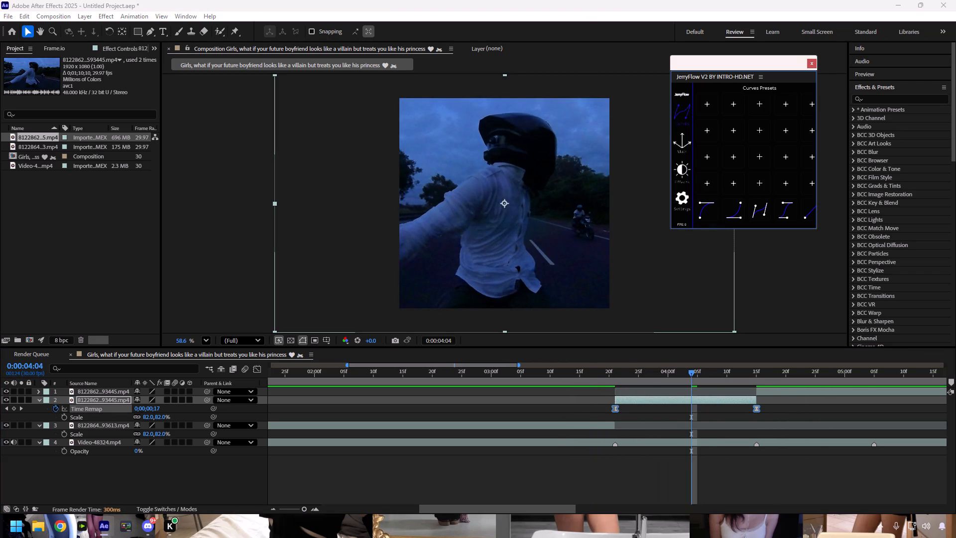
Preview the dusk riding clip's new speed curve from 0:00:03:16 and scrub towards its end.
drag(691, 376, 584, 395)
key(space)
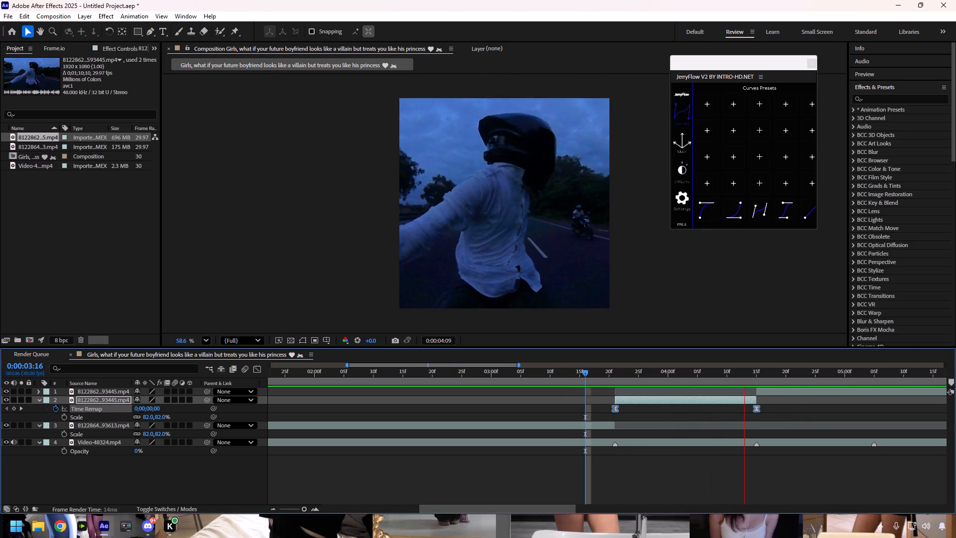
drag(588, 375, 743, 392)
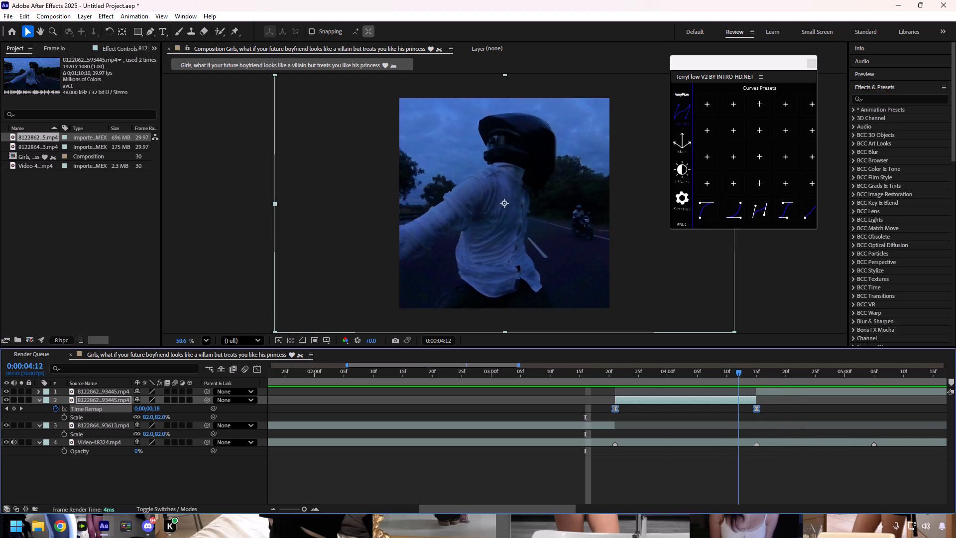
Slide the following riding clip earlier in time until the frame at 0:00:04:15 shows the rider with both arms outstretched.
drag(743, 392, 760, 393)
drag(765, 392, 498, 396)
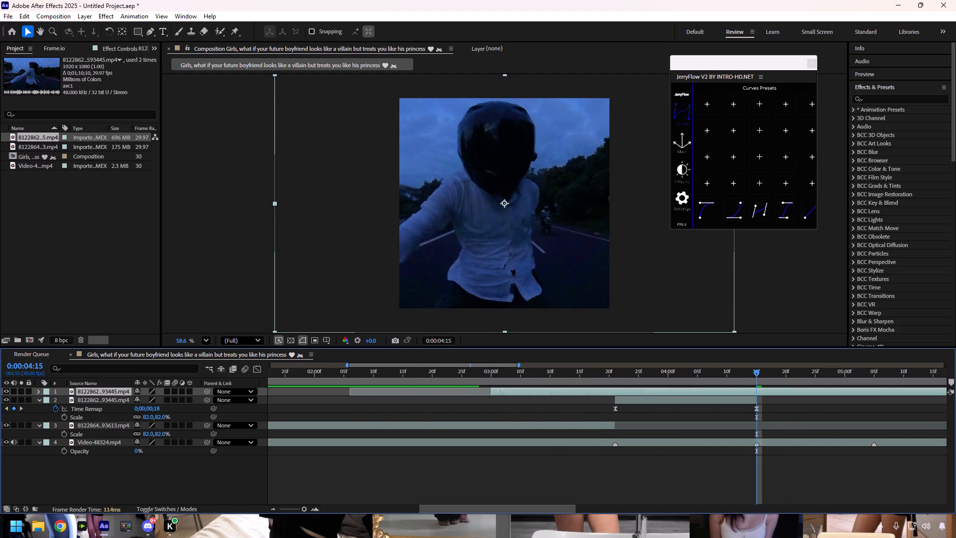
drag(498, 396, 454, 396)
drag(771, 391, 688, 394)
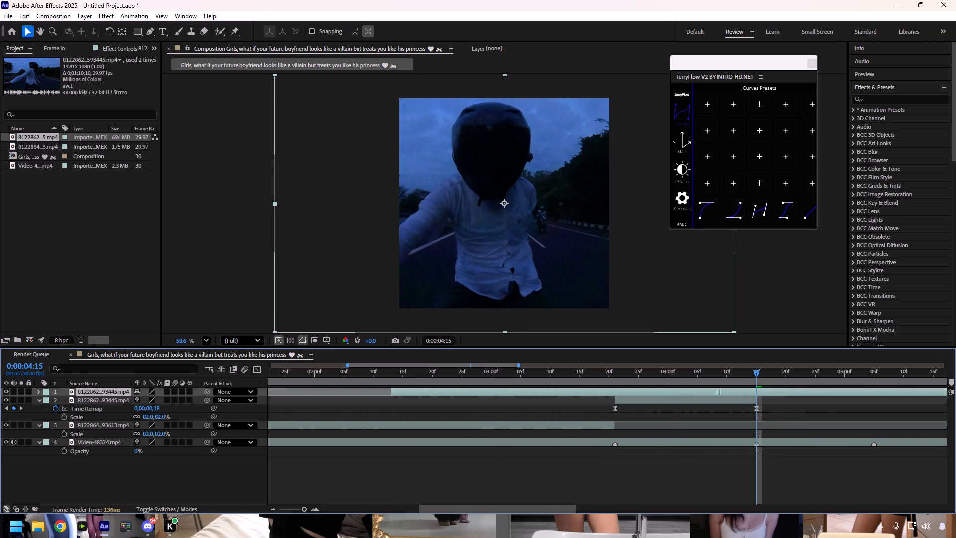
drag(688, 394, 564, 394)
drag(758, 391, 636, 393)
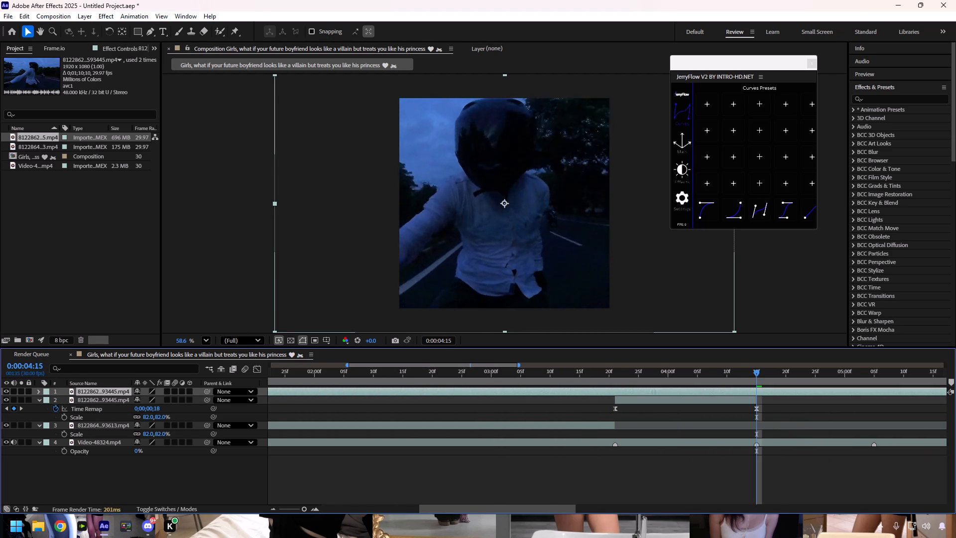
drag(636, 393, 560, 395)
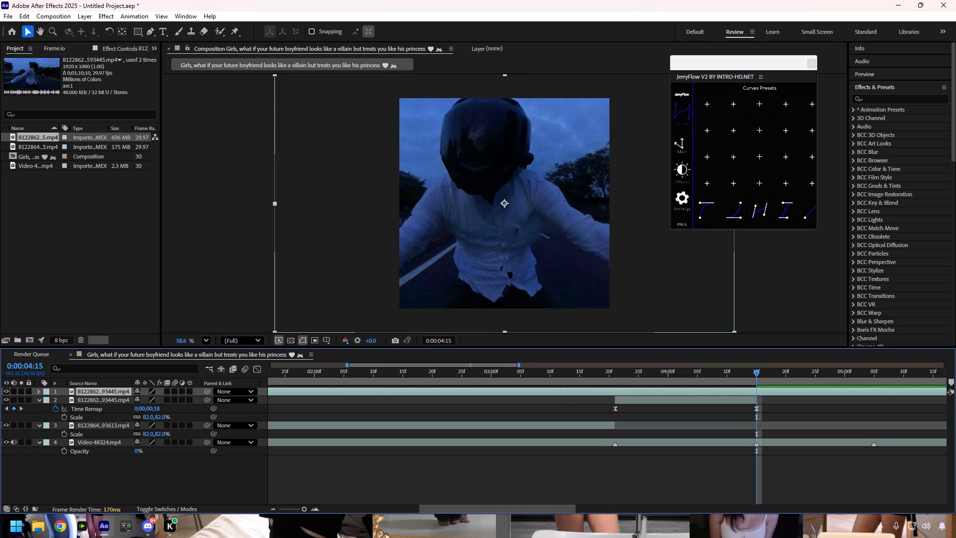
drag(560, 395, 567, 395)
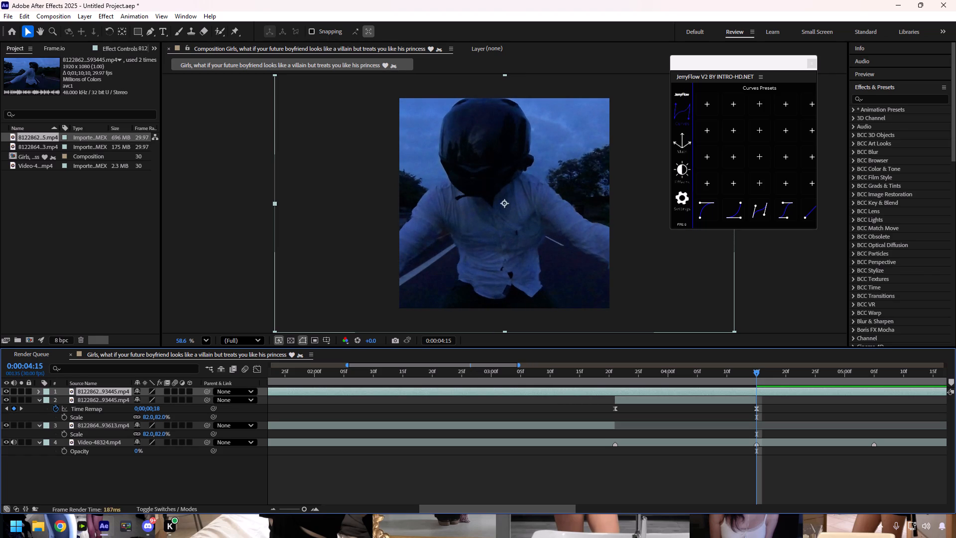
Split the repositioned riding clip at 0:00:04:15 and delete the part before the cut.
key(ctrl+shift+d)
click(635, 400)
key(Delete)
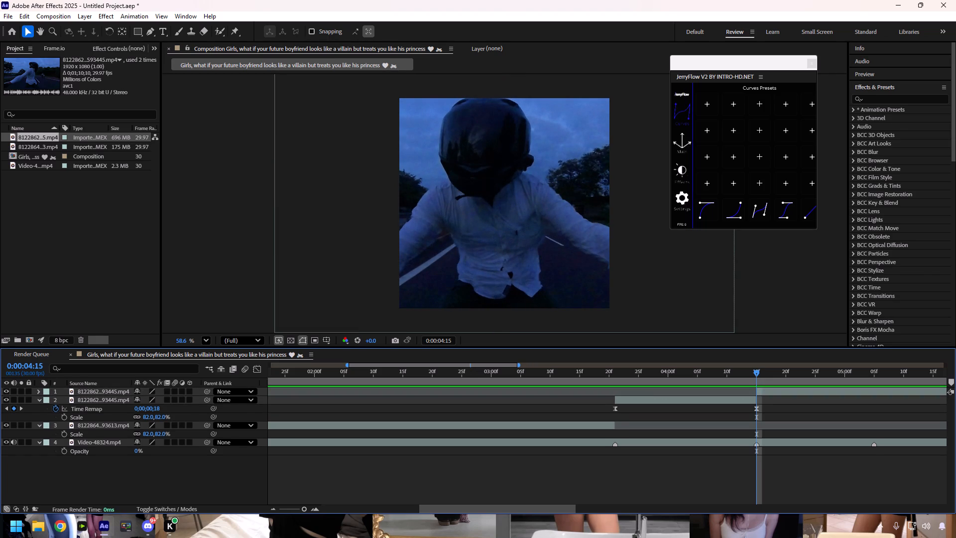
Split the outstretched-arms riding clip at the reference marker at 0:00:05:05.
drag(757, 371, 872, 393)
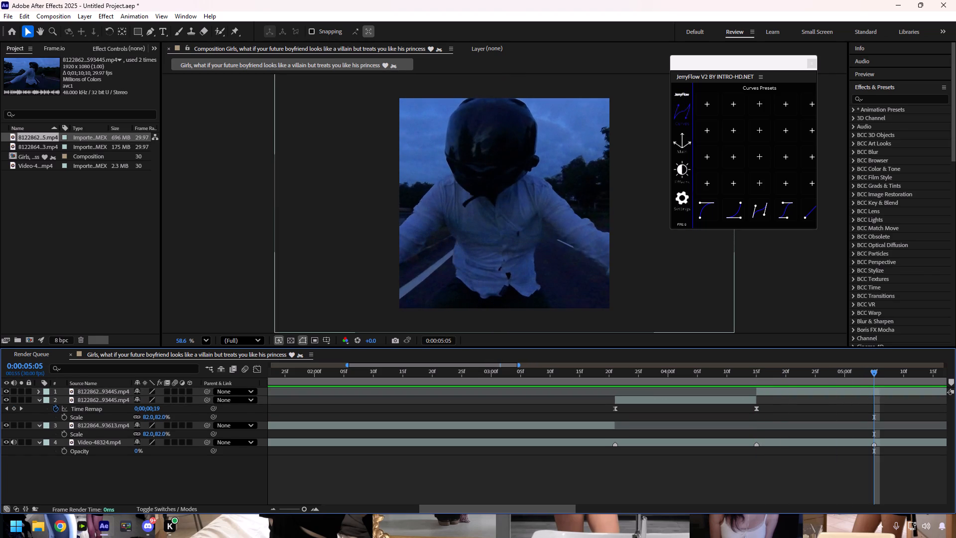
click(873, 395)
key(ctrl+shift+d)
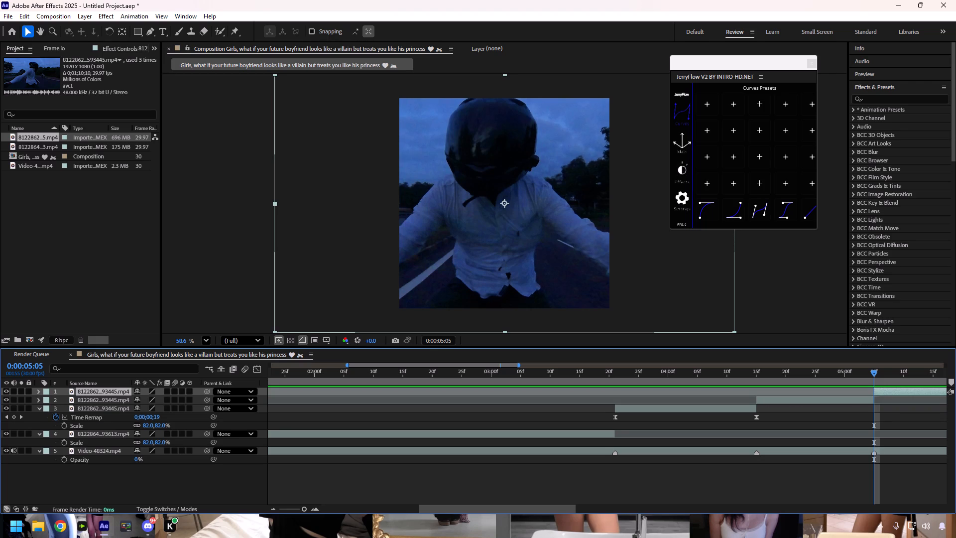
Set frame blending to Pixel Motion on the time-remapped clip between 0:00:03:21 and 0:00:04:15.
drag(869, 373, 758, 393)
click(765, 400)
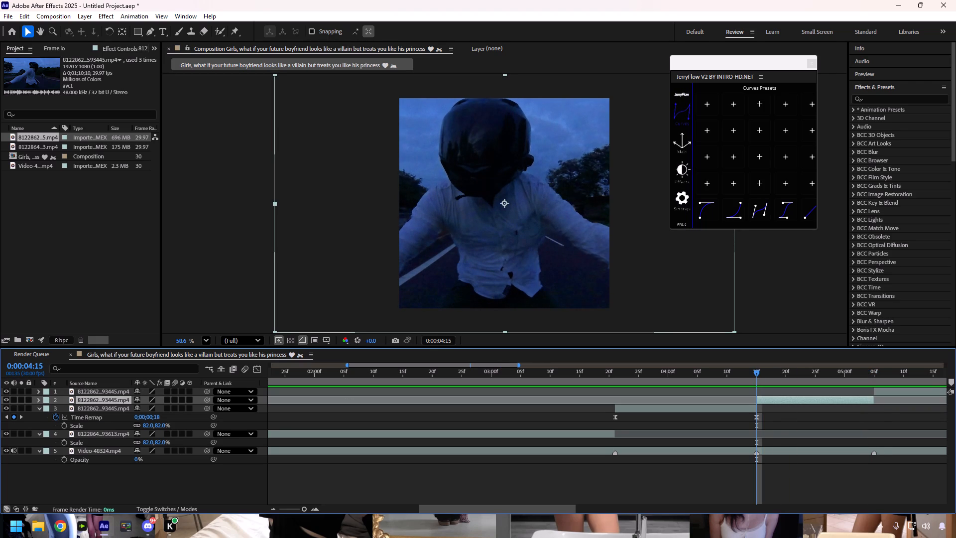
click(627, 408)
right_click(627, 408)
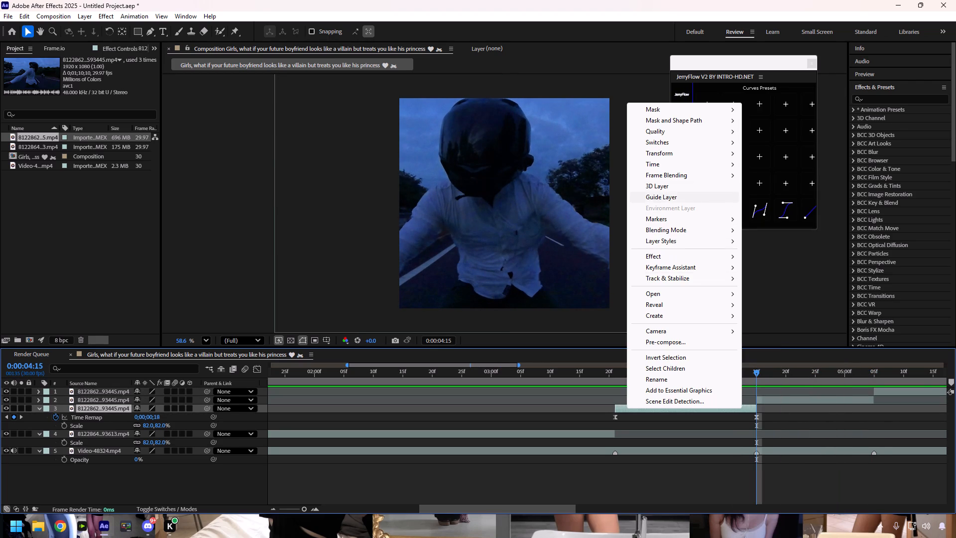
click(758, 196)
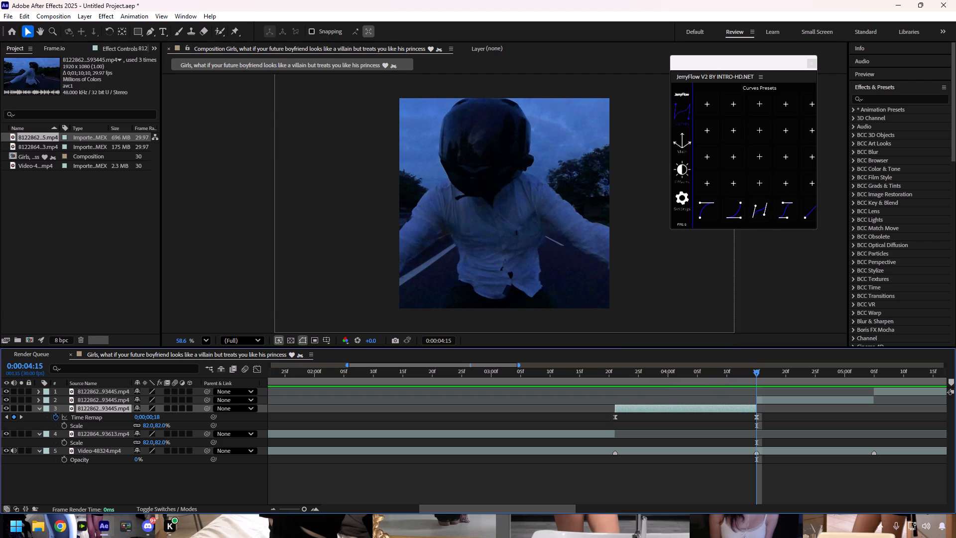
Preview the Pixel Motion slow motion, starting at 0:00:03:19.
drag(753, 370, 605, 394)
key(space)
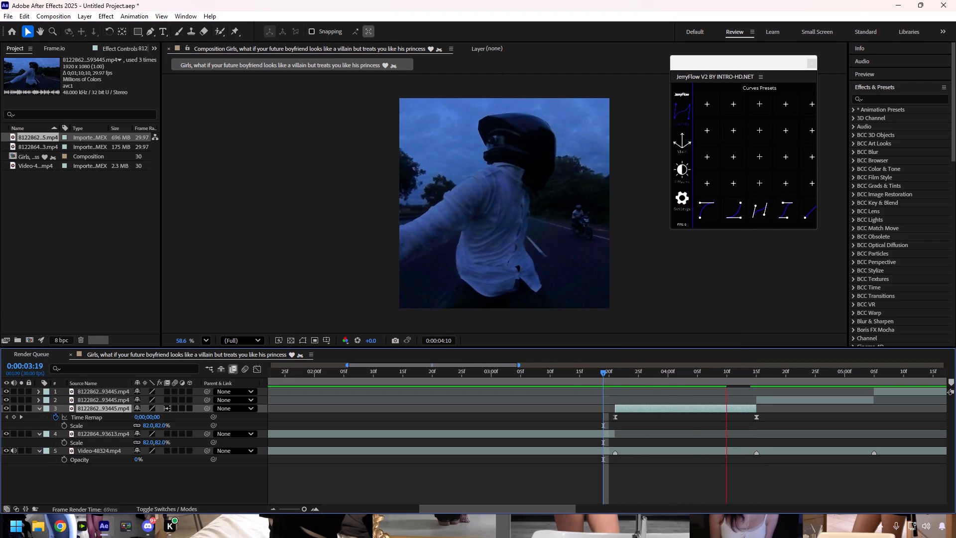
Enable time remapping on the riding clip that starts at 0:00:04:15.
drag(604, 375, 765, 386)
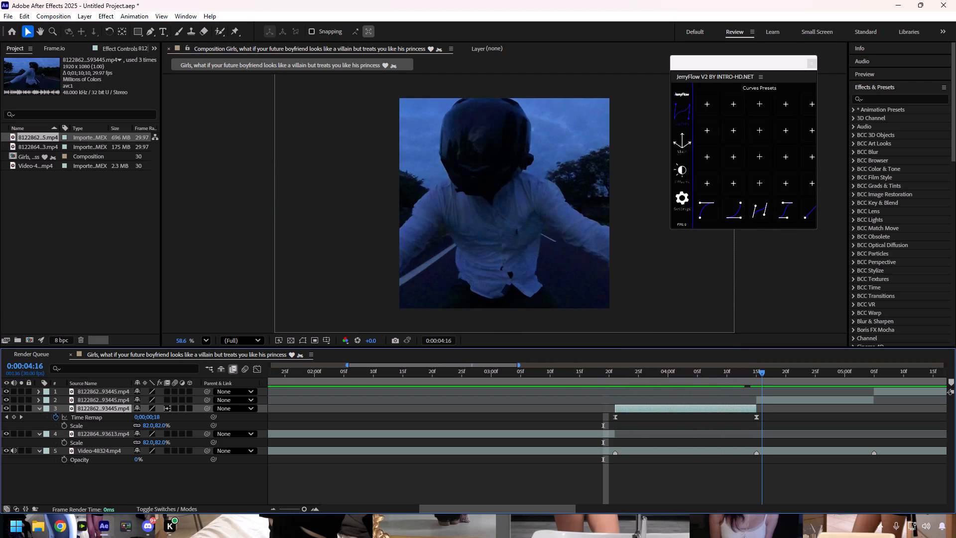
drag(765, 386, 758, 386)
click(763, 397)
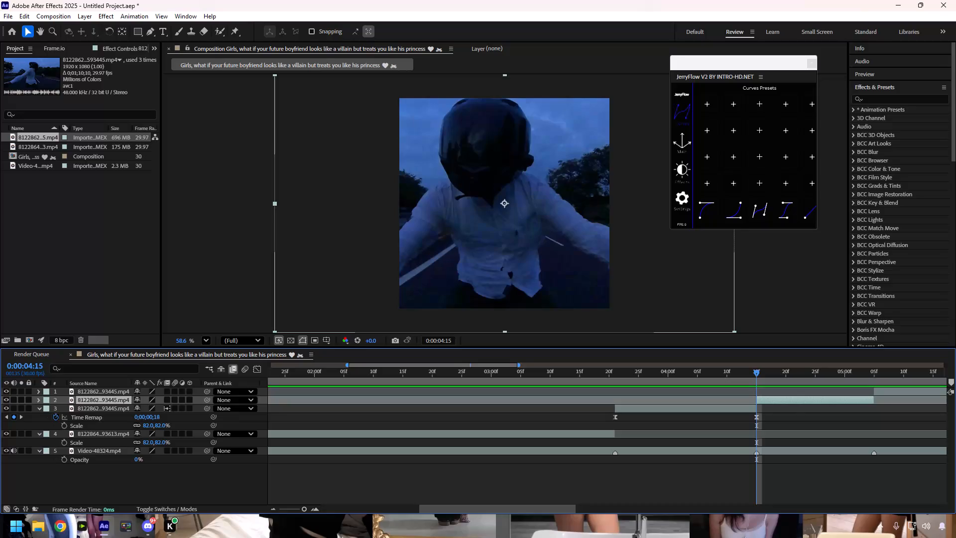
right_click(765, 399)
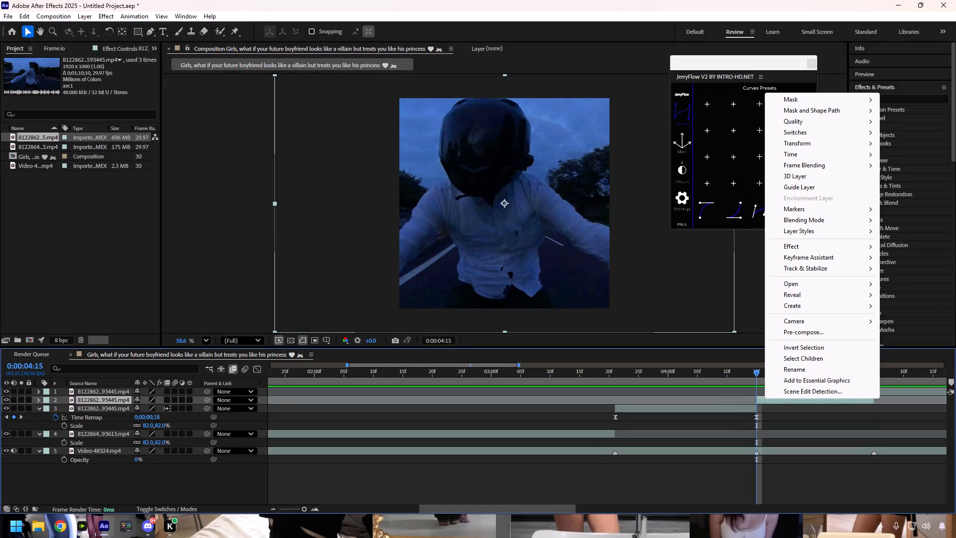
click(799, 157)
click(731, 155)
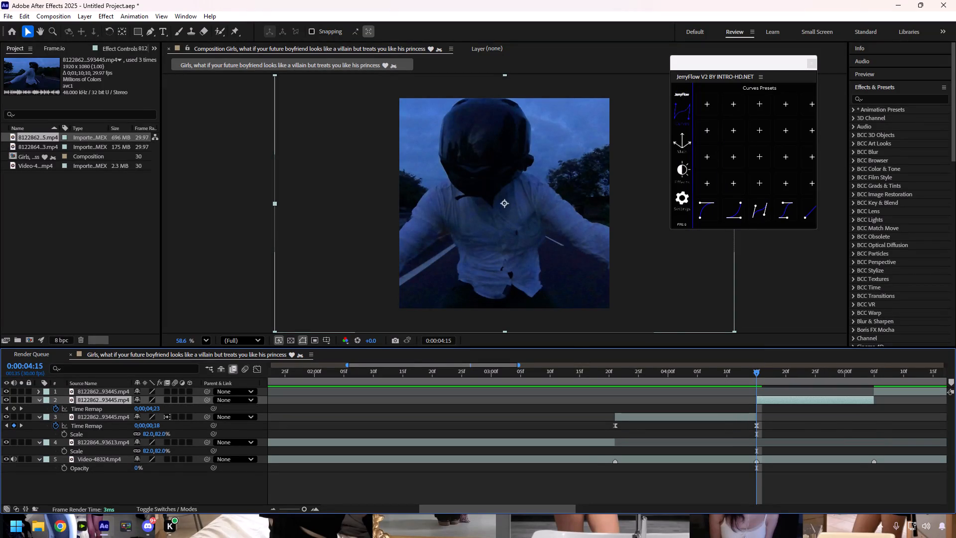
Add Time Remap keyframes at 0:00:04:15 and 0:00:05:00 on the riding clip, and shift the second one to the clip's end at 0:00:05:05.
click(15, 410)
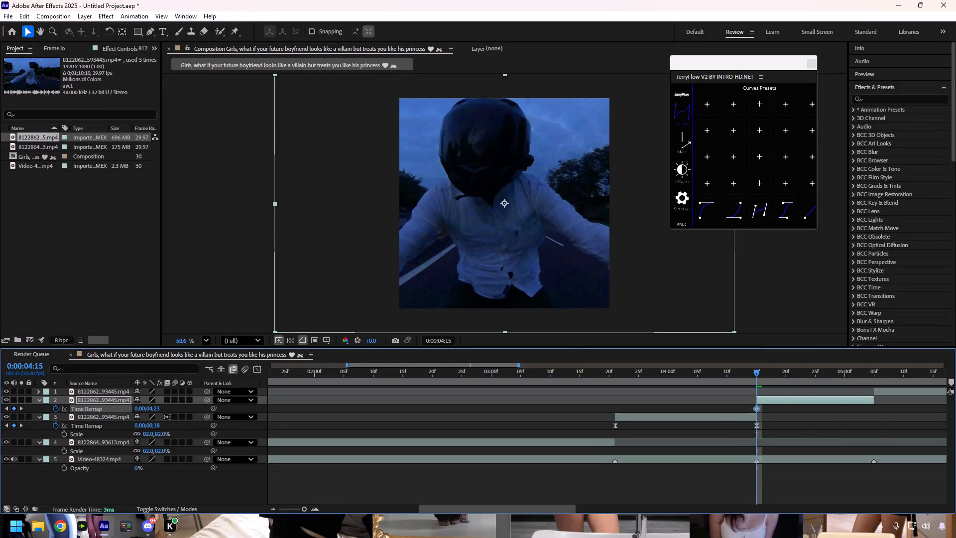
drag(757, 372, 843, 374)
click(13, 408)
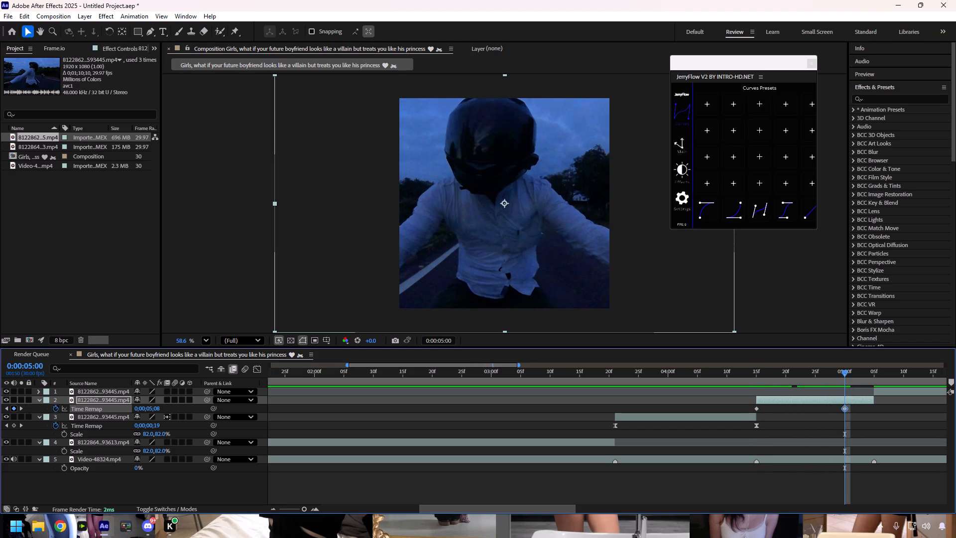
drag(844, 411, 872, 412)
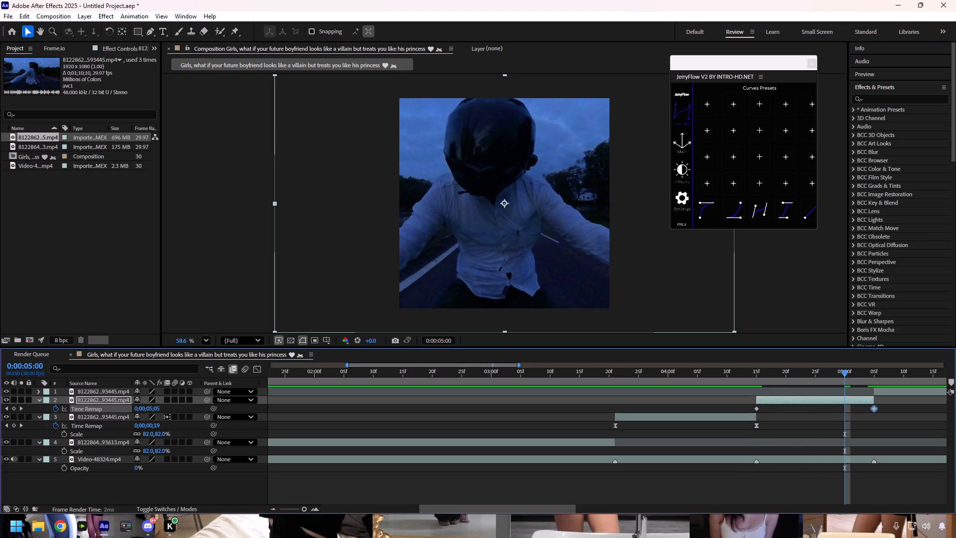
drag(872, 412, 875, 412)
Apply Easy Ease and the JerryFlow fast-start, slow-end curve preset to both Time Remap keyframes of this clip.
drag(889, 409, 725, 410)
key(F9)
click(261, 368)
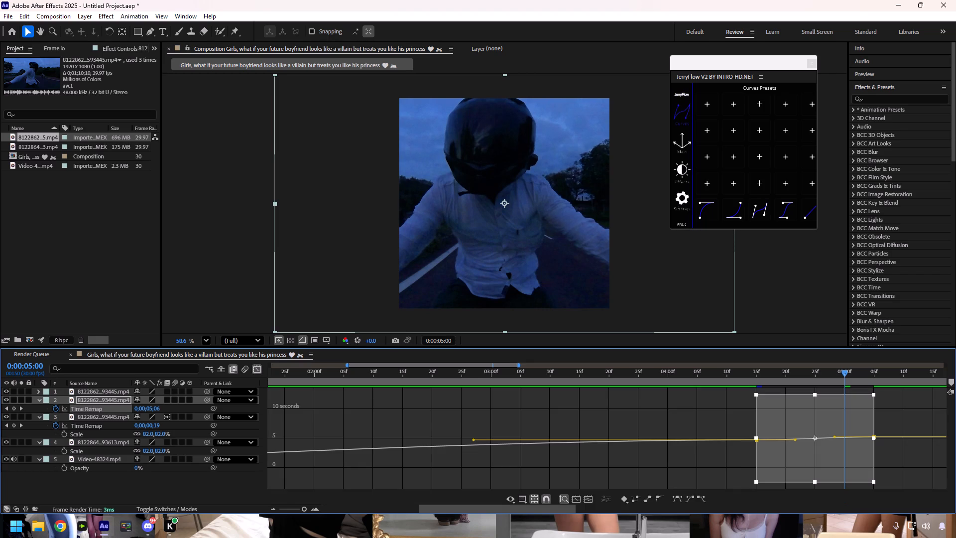
click(705, 214)
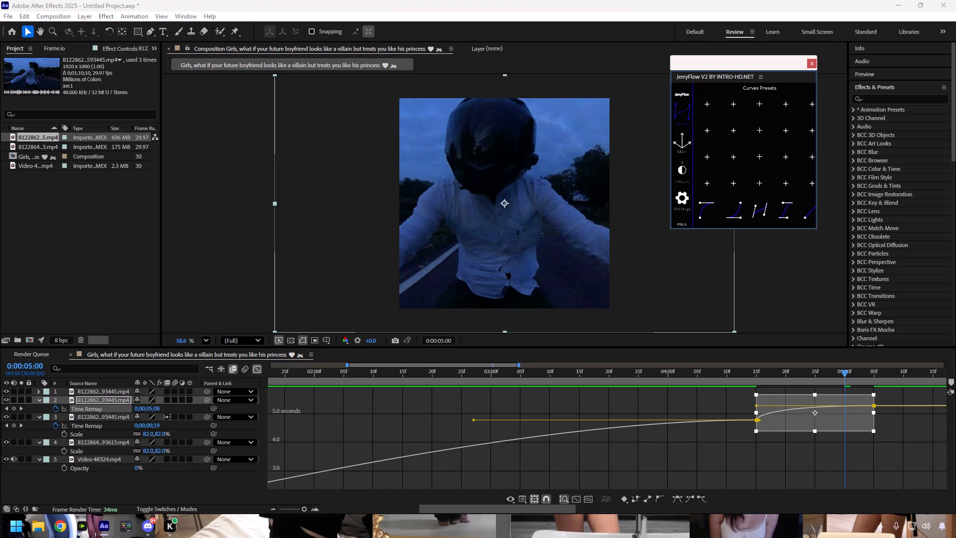
click(257, 366)
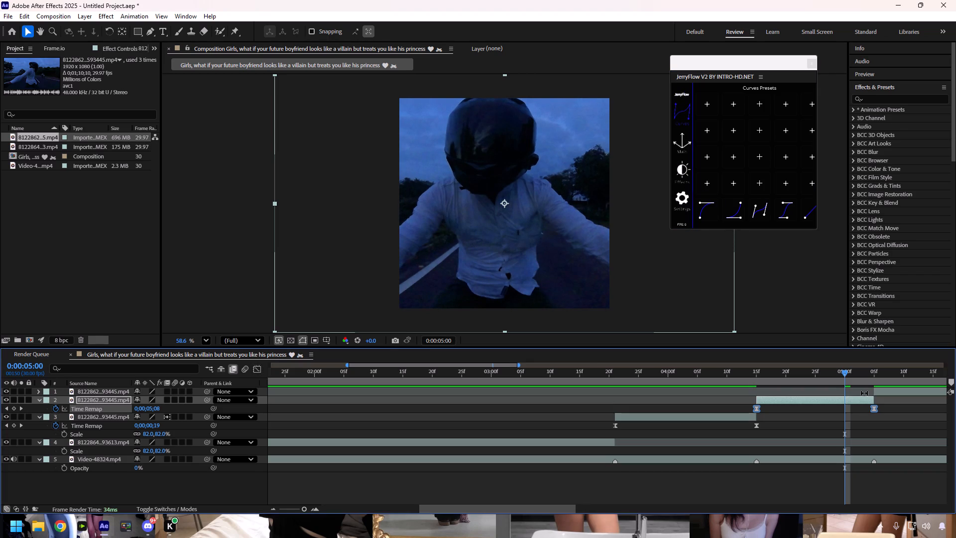
Set frame blending to Pixel Motion on the time-remapped clip between 0:00:04:15 and 0:00:05:05.
drag(847, 375, 809, 377)
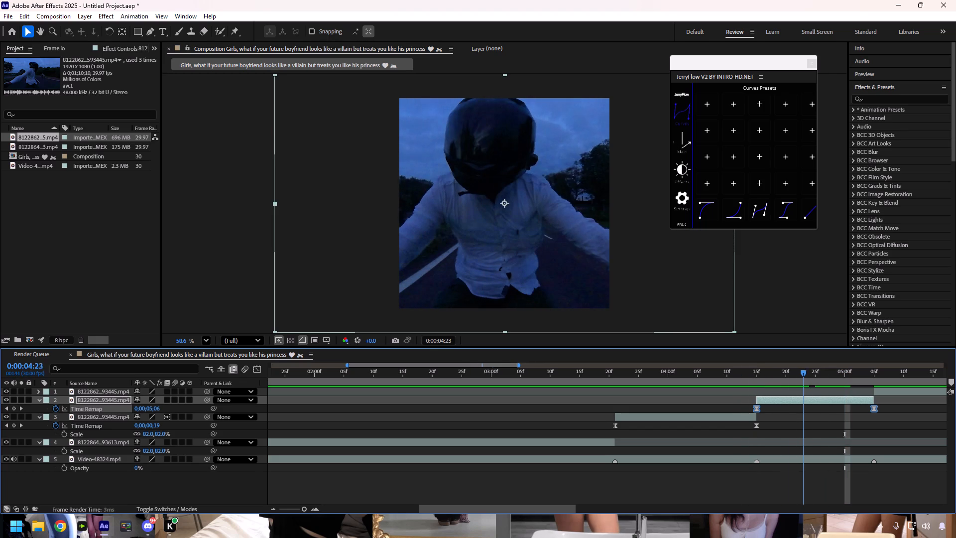
drag(809, 377, 810, 377)
right_click(806, 403)
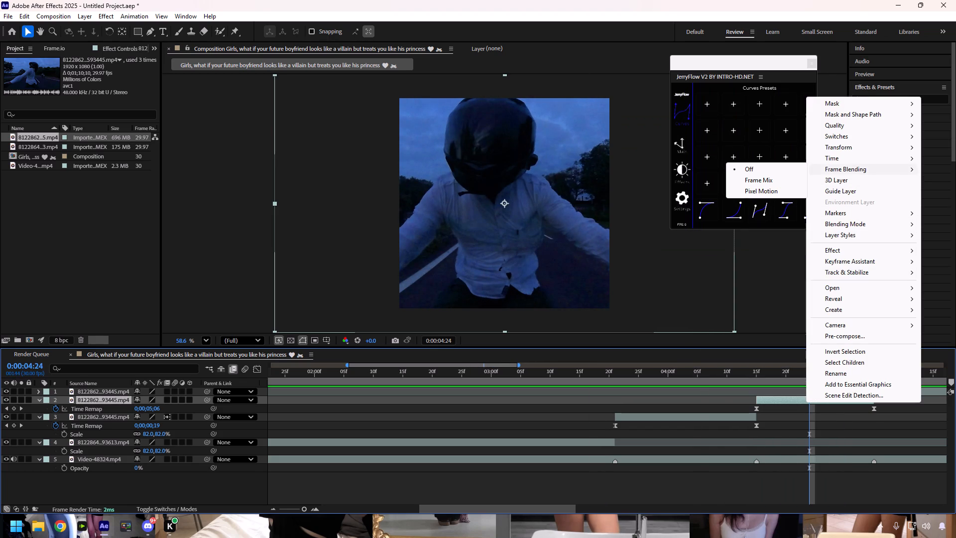
click(779, 190)
Preview the two consecutive slow-motion clips, starting at 0:00:03:08.
drag(810, 373, 597, 407)
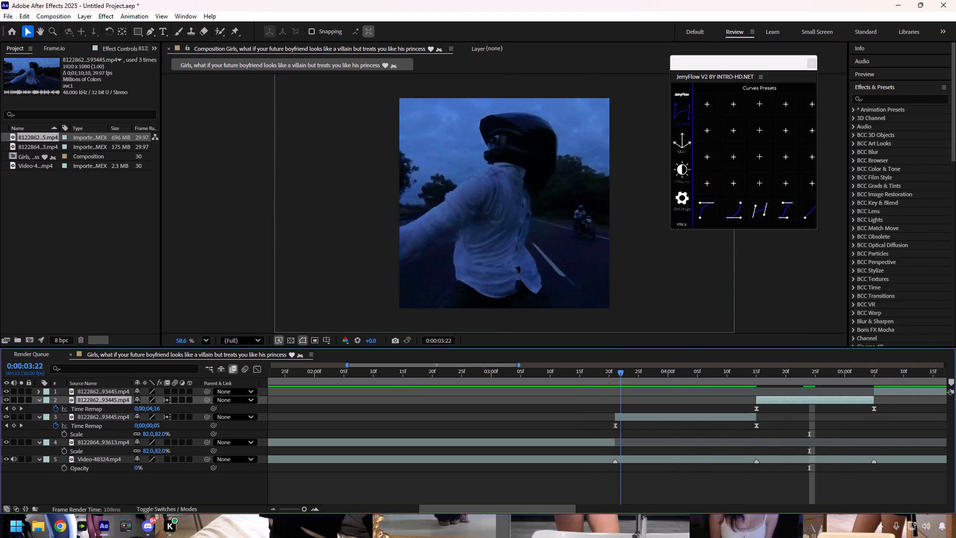
drag(597, 407, 540, 415)
key(space)
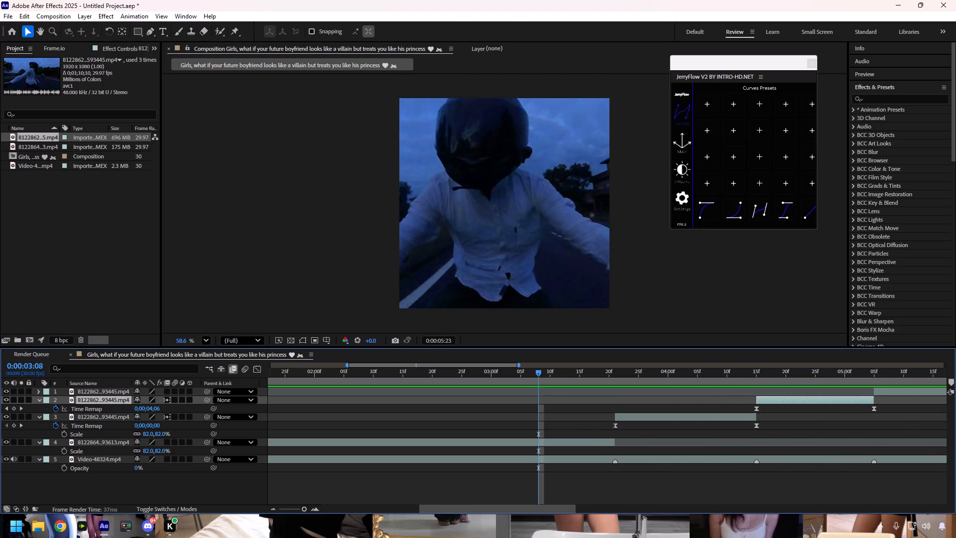
Slide the remaining riding clip earlier until the shot of the rider looking sideways with an arm out falls at 0:00:05:05.
drag(535, 373, 429, 403)
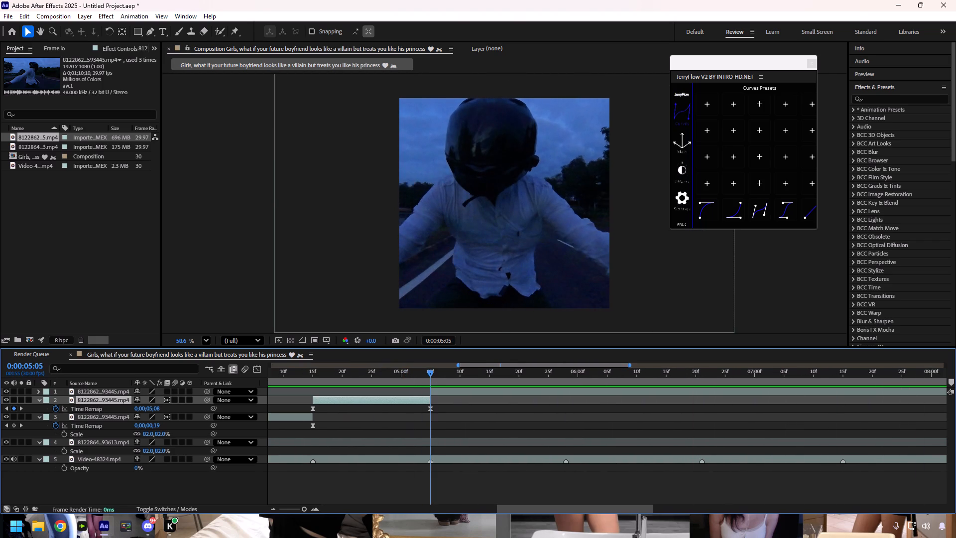
drag(429, 403, 429, 403)
drag(466, 391, 334, 388)
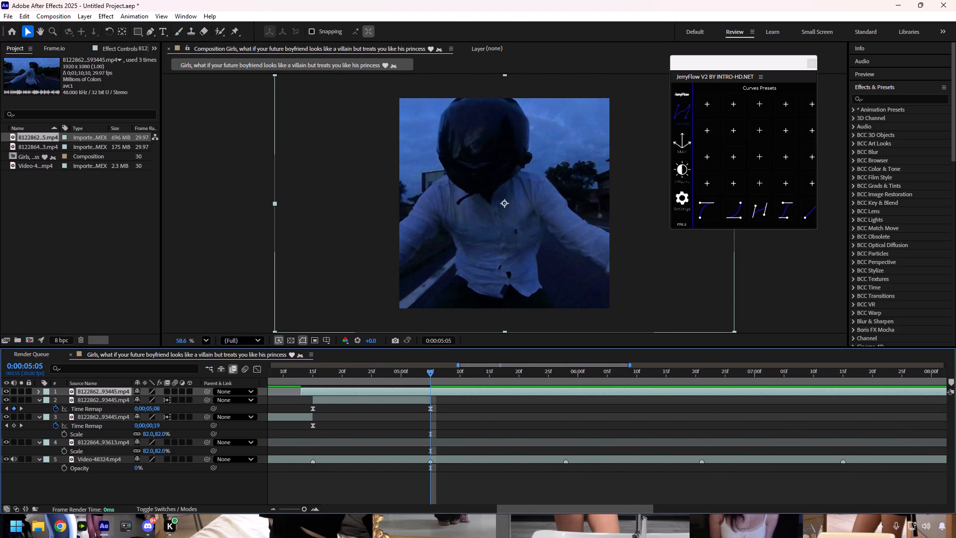
drag(449, 390, 370, 390)
drag(454, 390, 365, 389)
drag(456, 389, 361, 388)
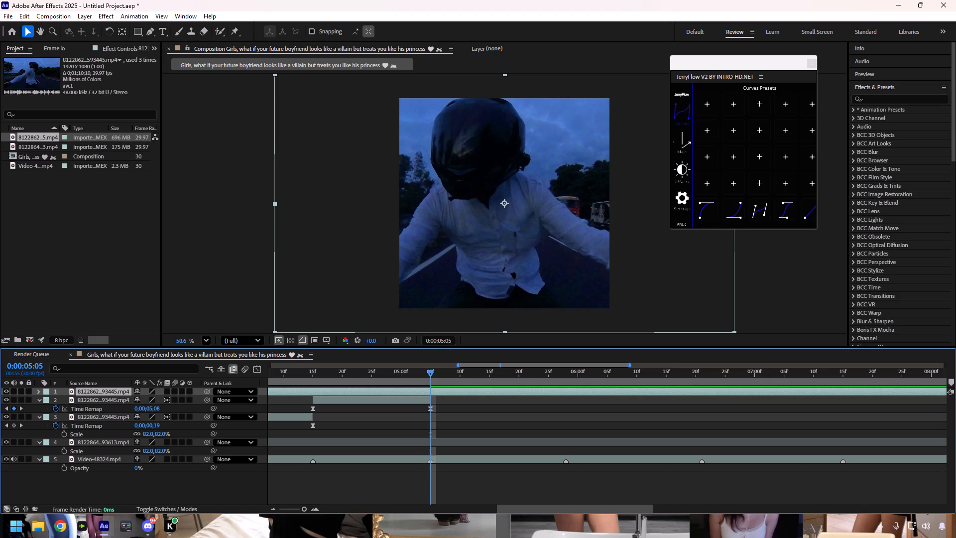
drag(494, 390, 354, 388)
drag(514, 391, 364, 391)
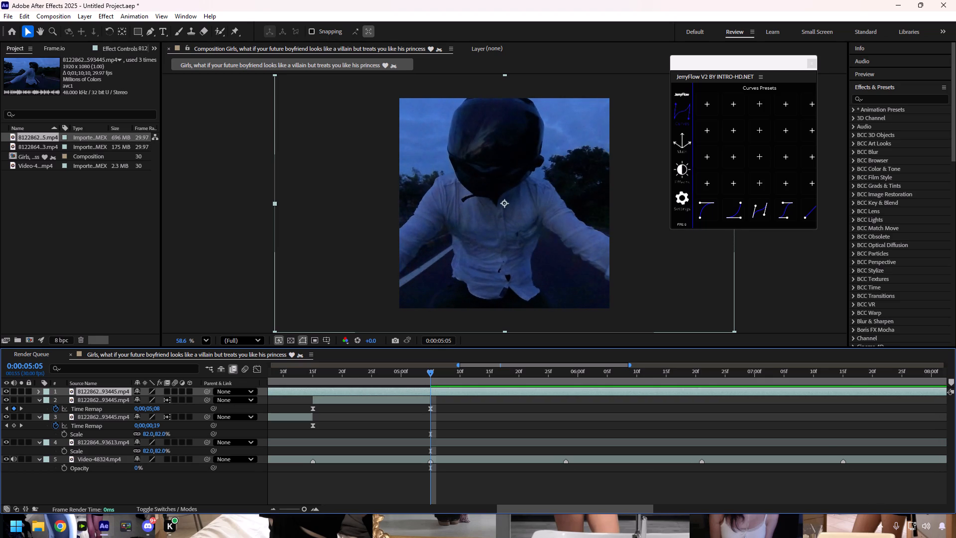
drag(518, 389, 381, 390)
drag(508, 393, 363, 395)
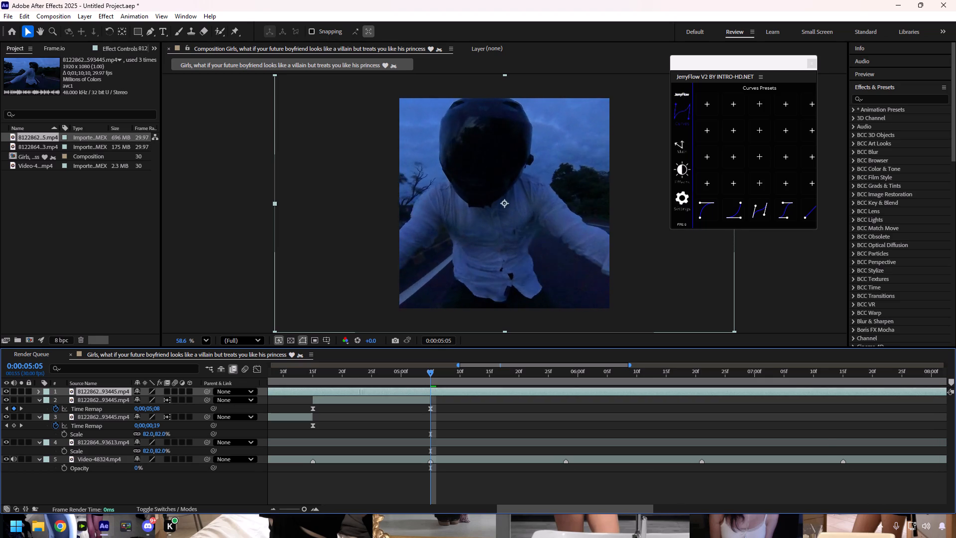
drag(363, 395, 362, 395)
drag(482, 394, 378, 398)
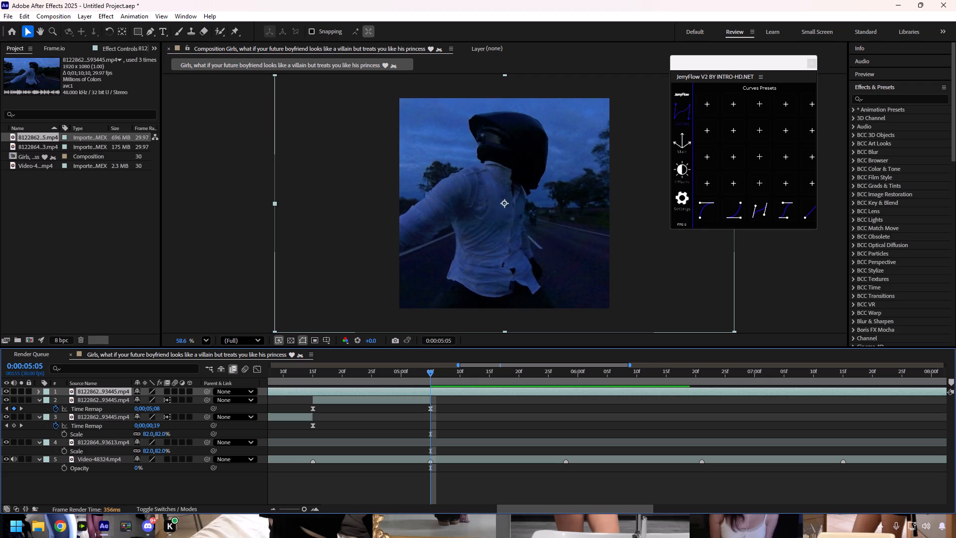
drag(467, 393, 504, 396)
drag(501, 393, 512, 393)
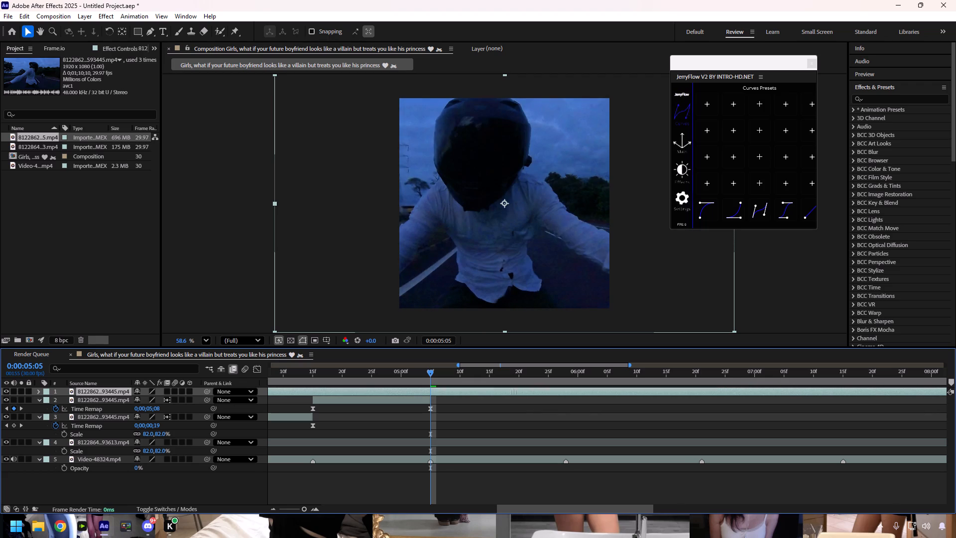
drag(512, 393, 513, 393)
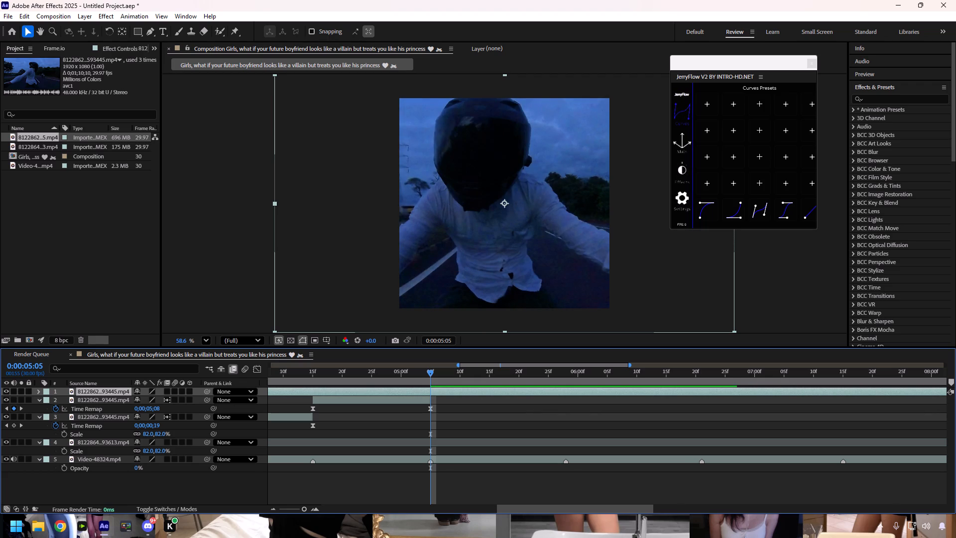
drag(511, 388, 504, 388)
Split the shifted riding clip at 0:00:05:05 and delete the portion before the cut.
key(ctrl+shift+d)
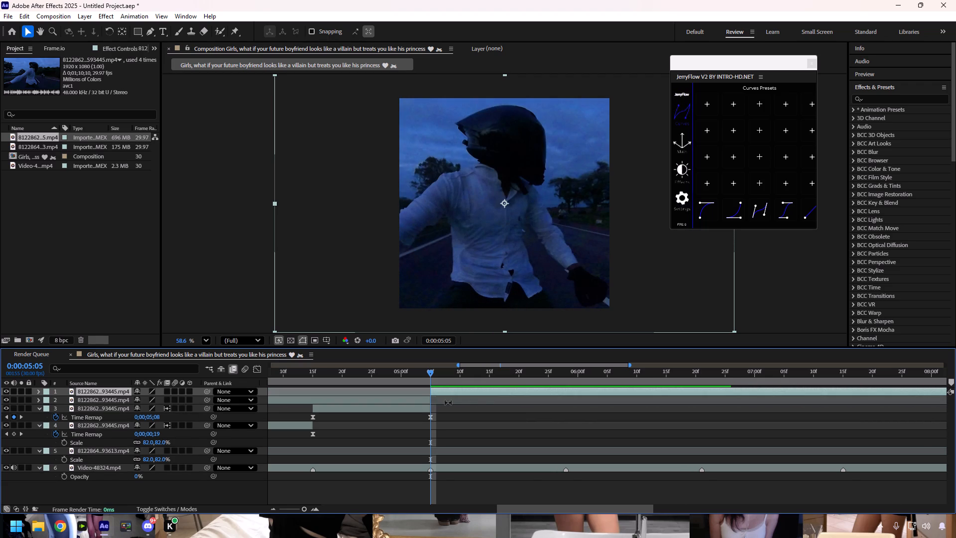
click(426, 403)
key(Delete)
Split the remaining riding clip at the reference marker at 0:00:05:28.
drag(433, 372, 531, 376)
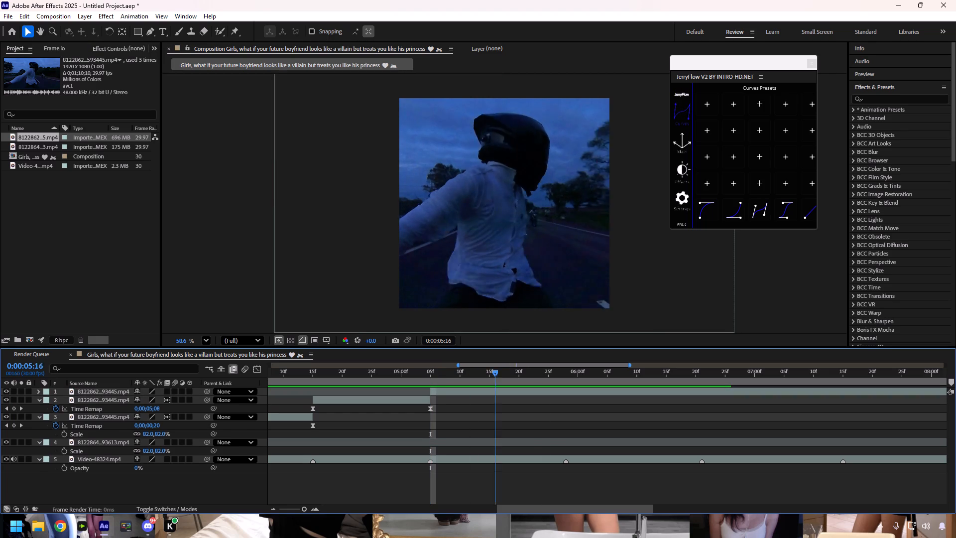
drag(531, 376, 567, 377)
click(567, 391)
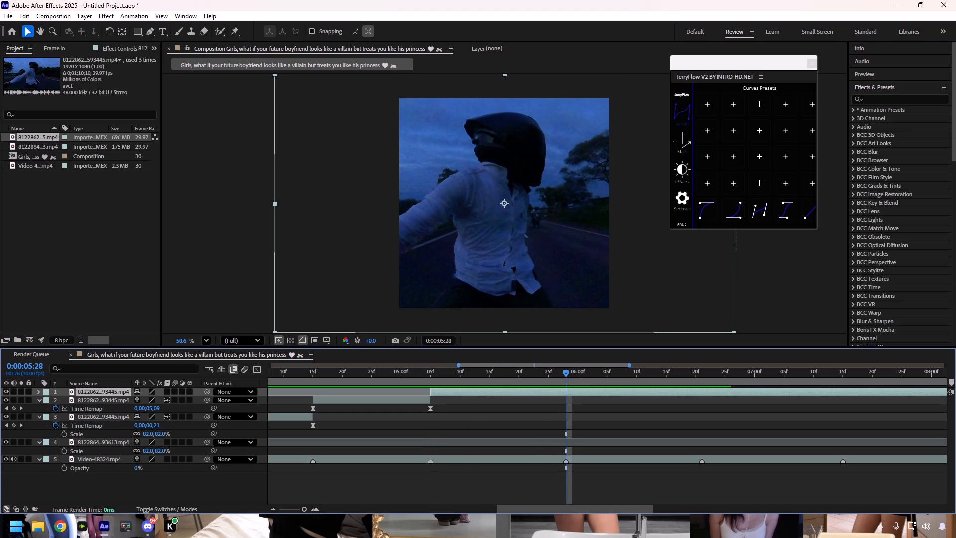
key(ctrl+shift+d)
Collapse the finished clips' properties and enable time remapping on the riding clip between 0:00:05:05 and 0:00:05:28.
drag(563, 374, 435, 400)
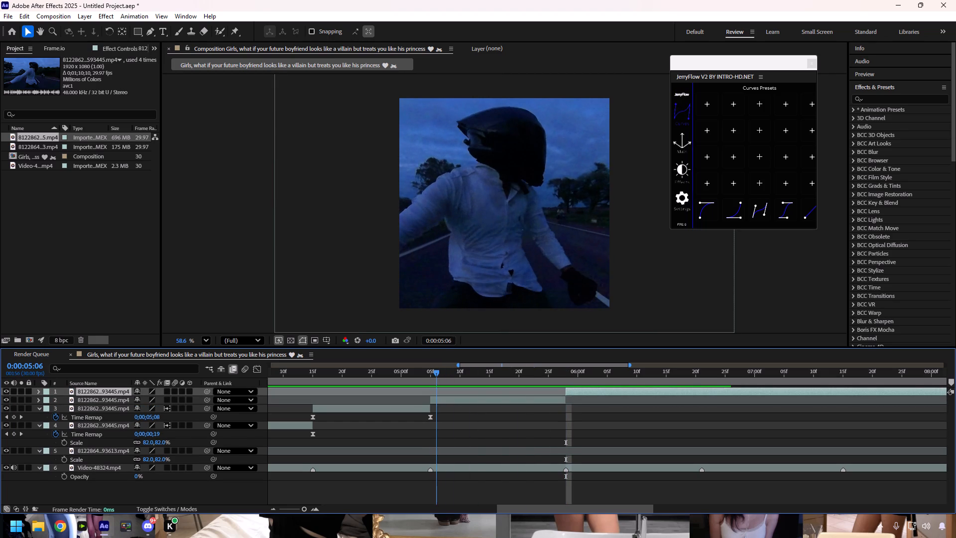
drag(435, 400, 429, 400)
click(37, 410)
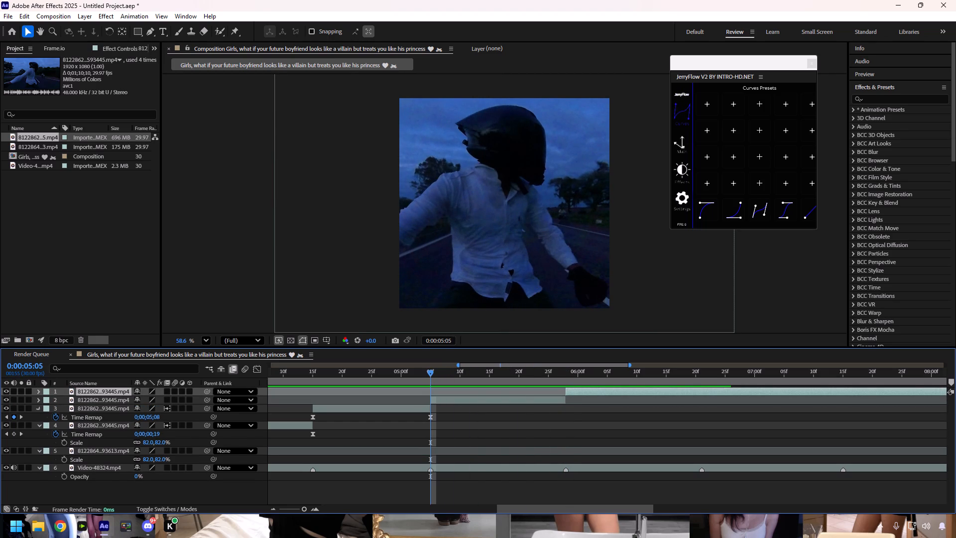
click(38, 420)
click(38, 428)
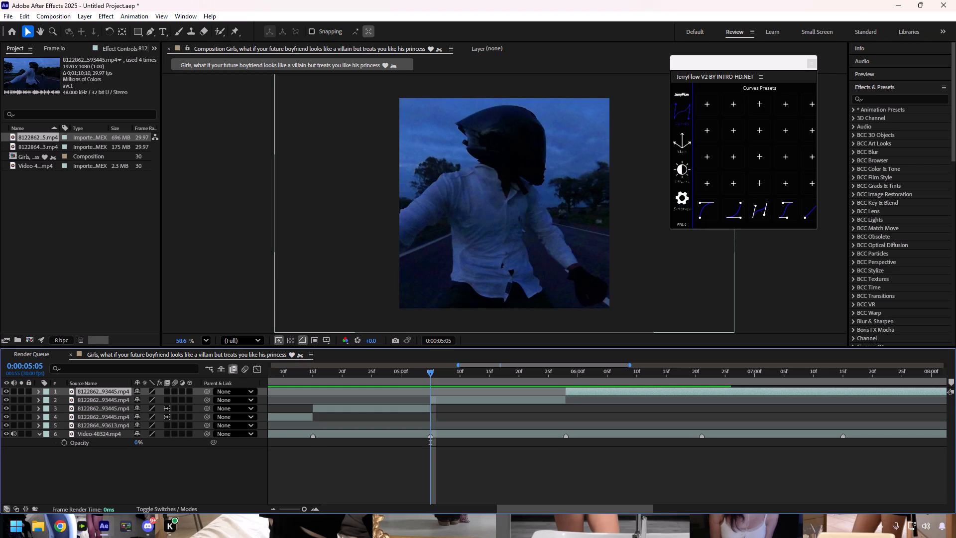
click(442, 403)
right_click(435, 403)
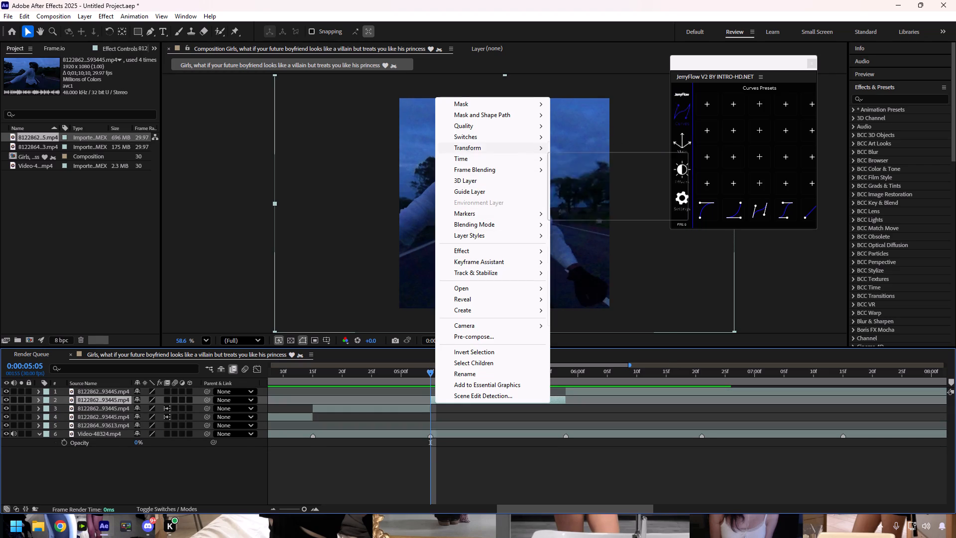
click(568, 156)
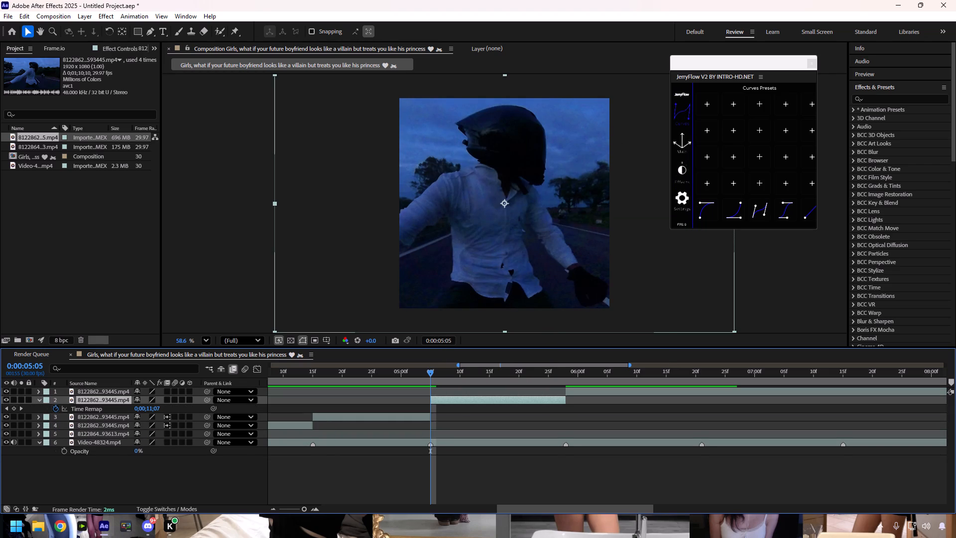
Add Time Remap keyframes at 0:00:05:05 and 0:00:05:21, and shift the second one to the clip's end at 0:00:05:28.
click(13, 406)
drag(430, 372, 508, 375)
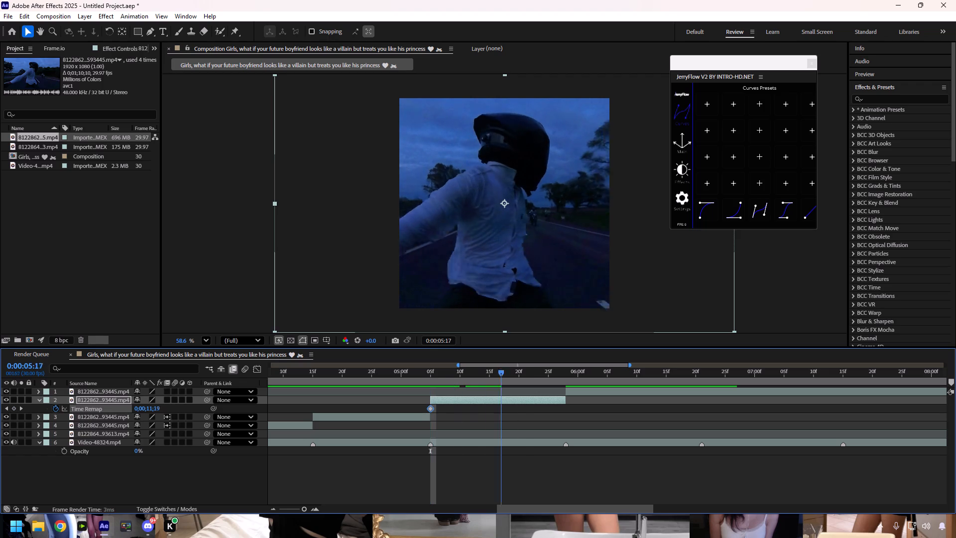
drag(508, 375, 524, 375)
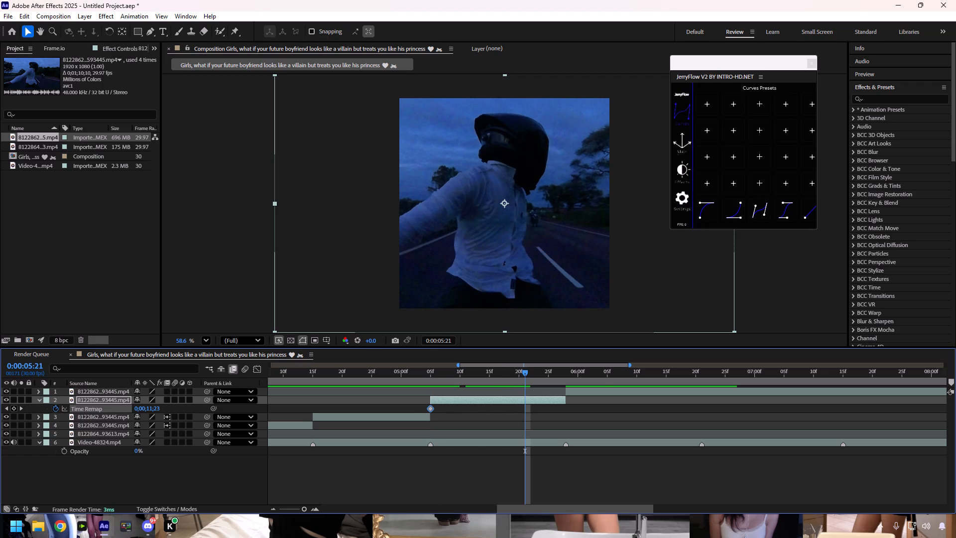
click(12, 408)
drag(523, 408, 563, 409)
Apply Easy Ease and the same JerryFlow fast-start, slow-end curve preset to this clip's two Time Remap keyframes.
drag(577, 408, 385, 409)
key(F9)
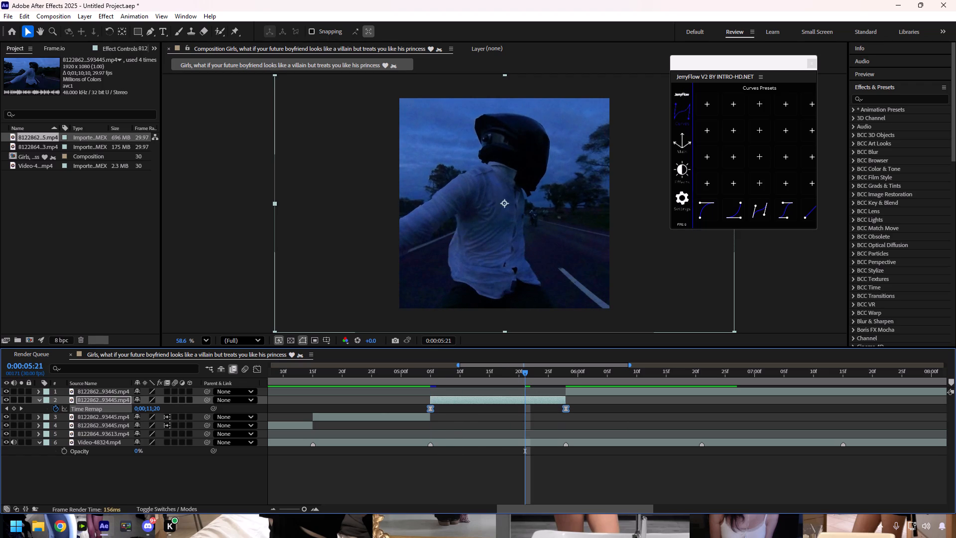
click(699, 216)
Set frame blending to Pixel Motion on the time-remapped clip between 0:00:05:05 and 0:00:05:28.
right_click(473, 397)
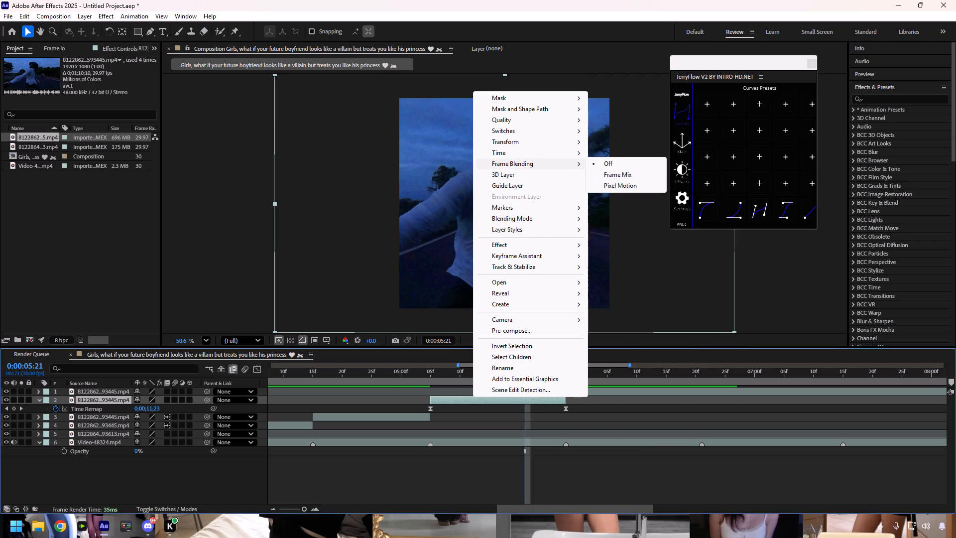
click(611, 183)
Preview the edit with the new slow-motion clip, starting at 0:00:04:21.
drag(525, 374, 357, 398)
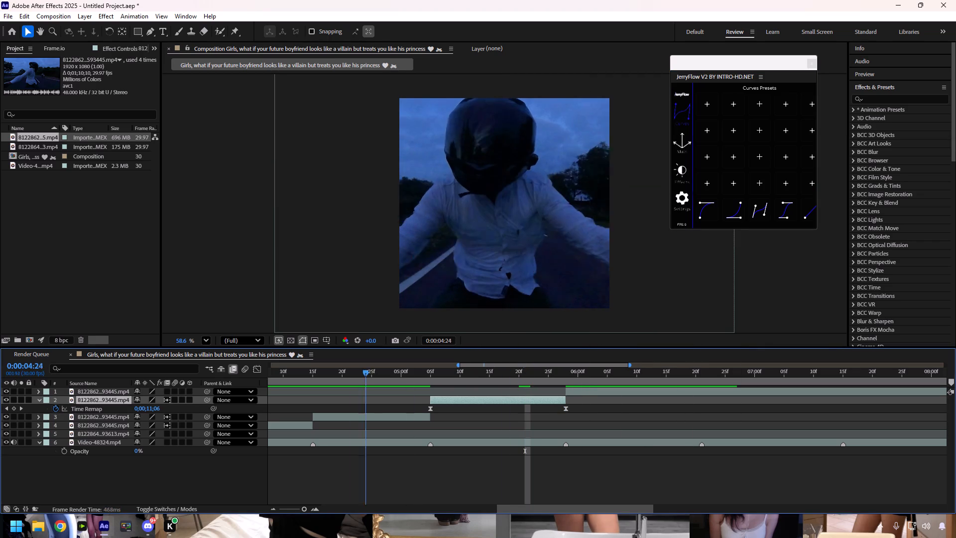
drag(357, 398, 346, 398)
key(space)
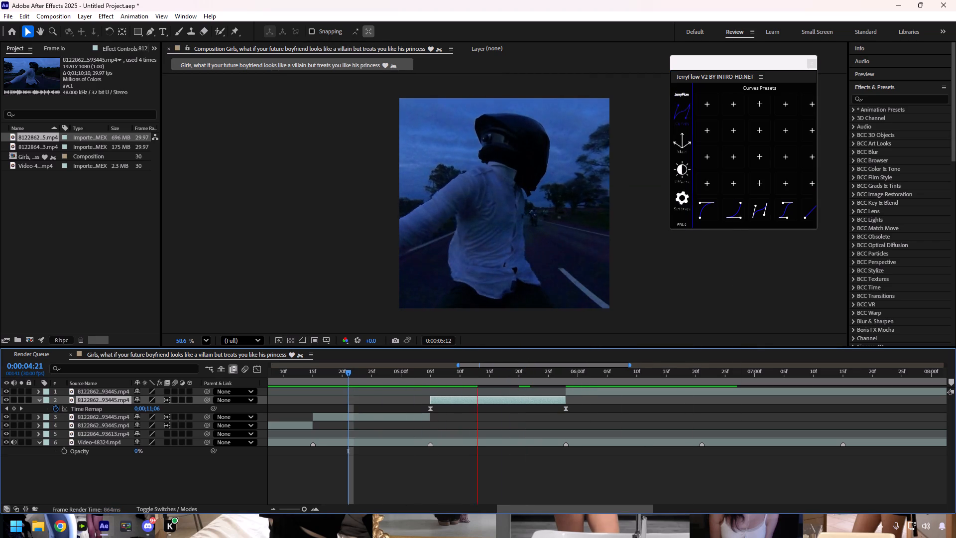
click(349, 369)
key(space)
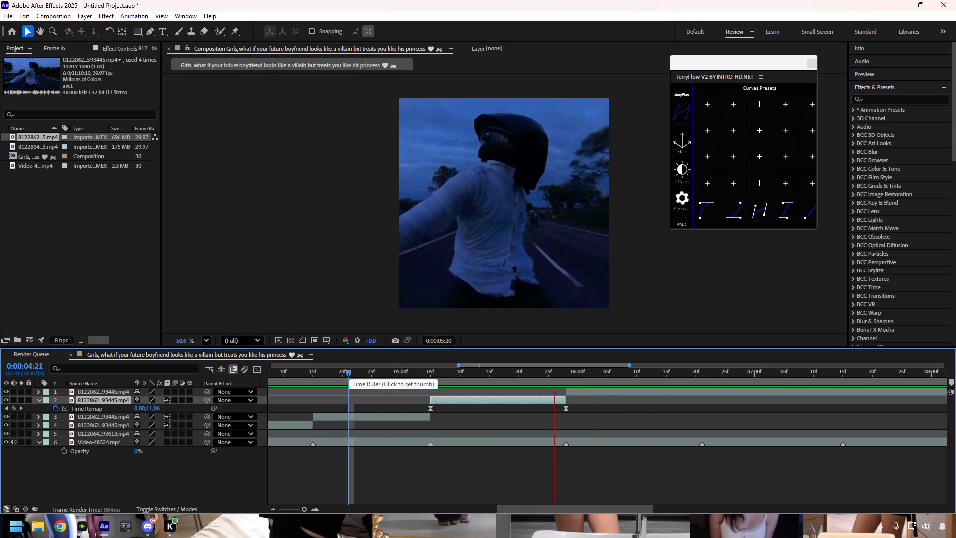
Slide the uncut end clip earlier for fresh footage, split it at 0:00:05:28, and delete the piece before that marker.
drag(346, 372, 578, 388)
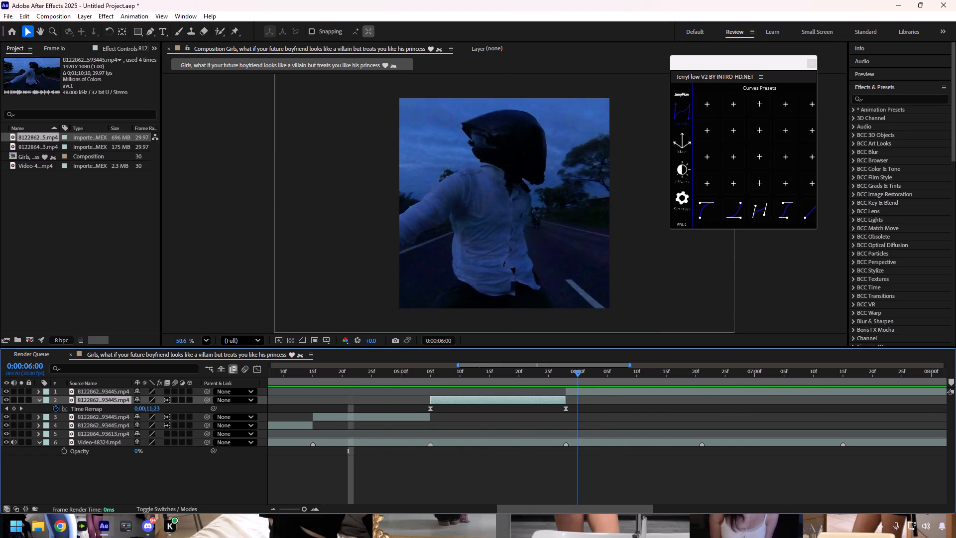
drag(578, 388, 564, 386)
drag(584, 390, 524, 390)
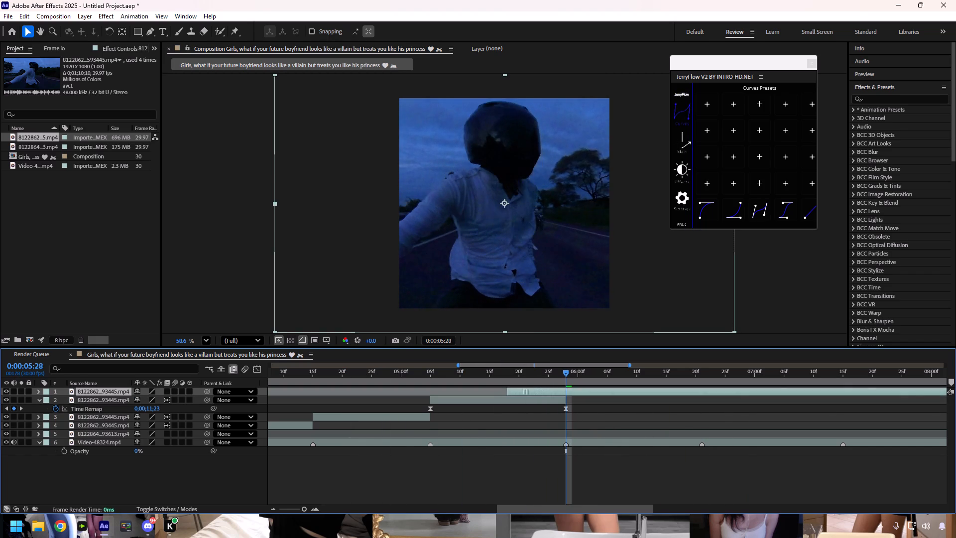
drag(524, 390, 558, 389)
click(574, 390)
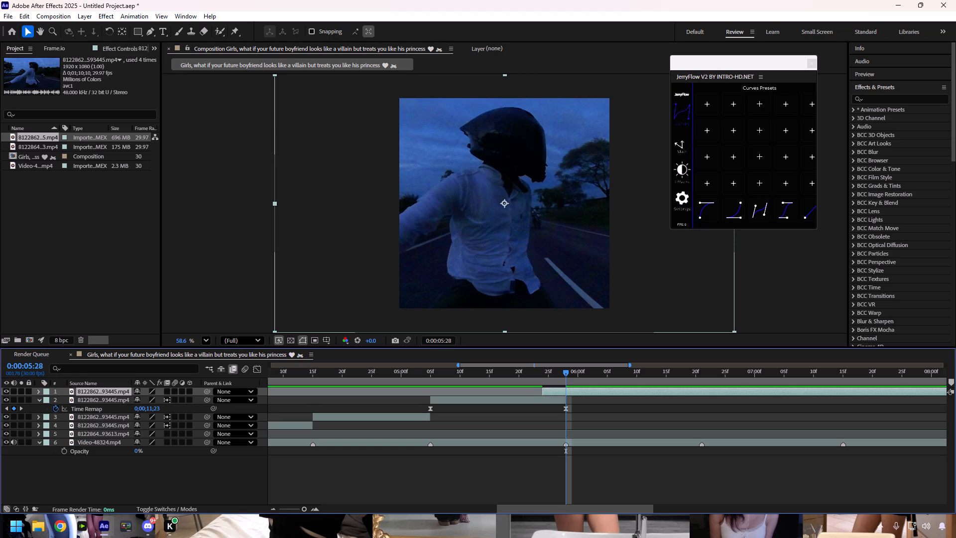
key(ctrl+shift+d)
click(559, 400)
key(Delete)
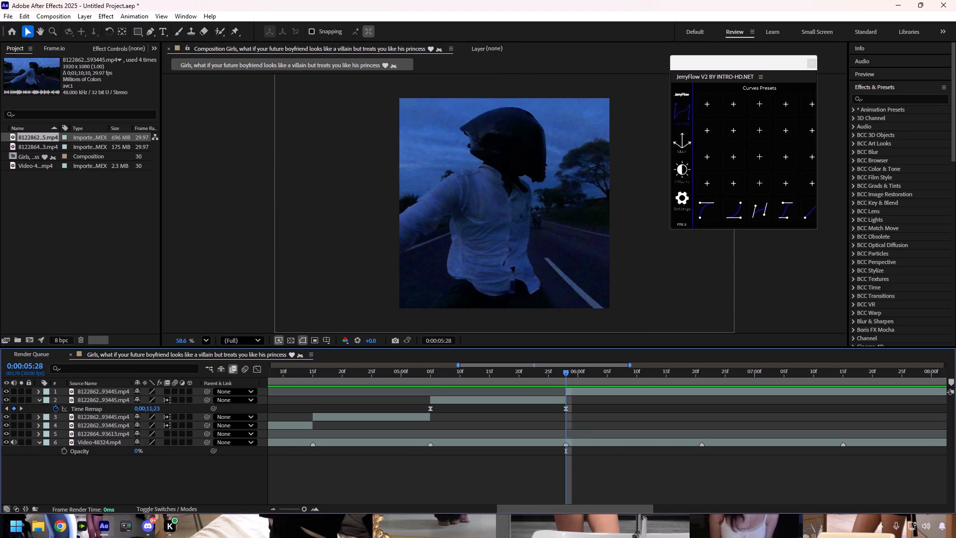
Split the top clip at the 0:00:06:21 marker and collapse the previous slow-motion clip's properties.
drag(565, 373, 698, 386)
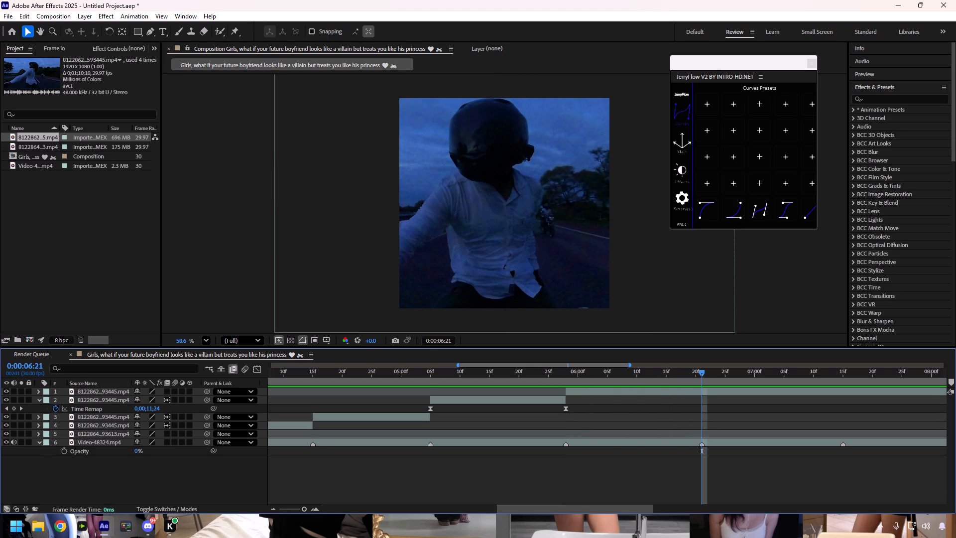
click(698, 392)
key(ctrl+shift+d)
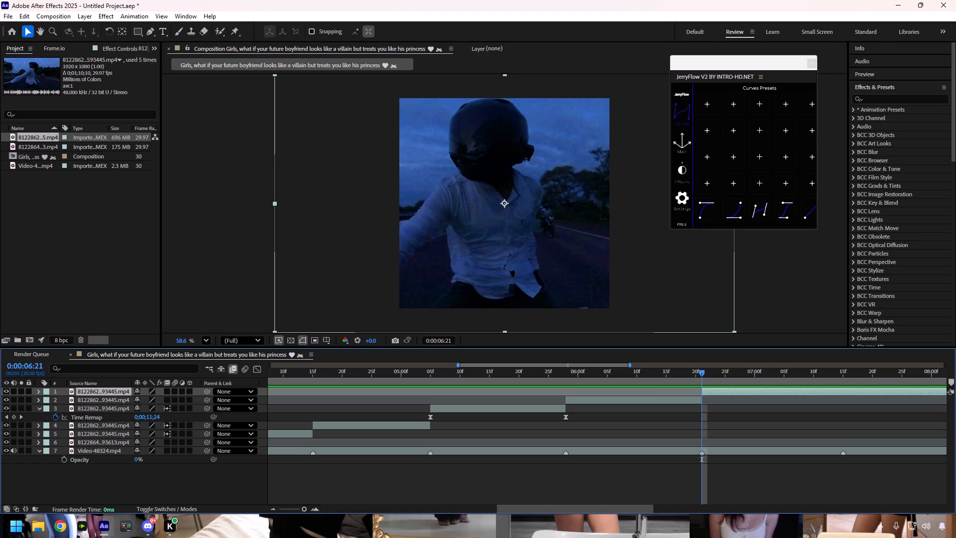
click(38, 407)
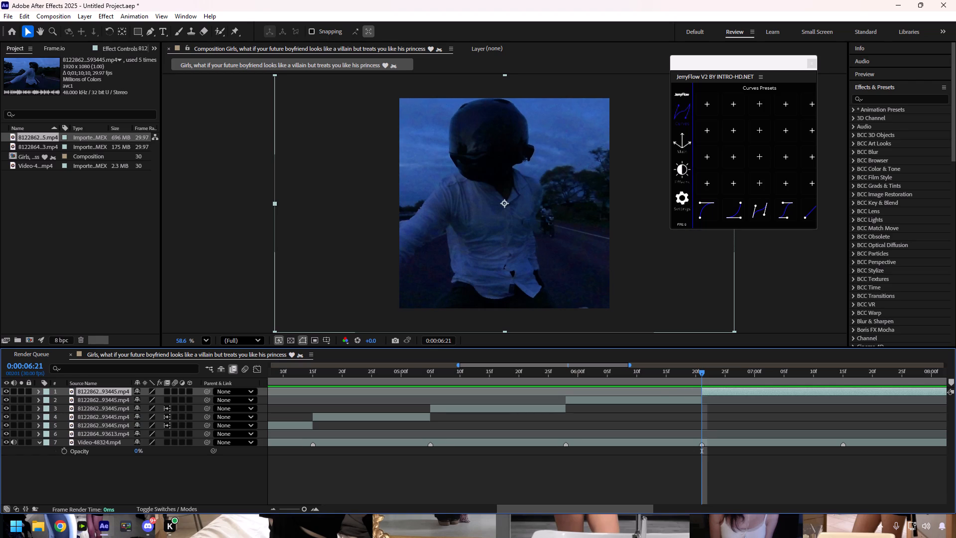
Enable time remapping on the 0:00:05:28–0:00:06:21 clip, keyframe it at 0:00:05:28 and 0:00:06:16, and shift the second keyframe to 0:00:06:21.
drag(700, 373, 564, 398)
click(571, 400)
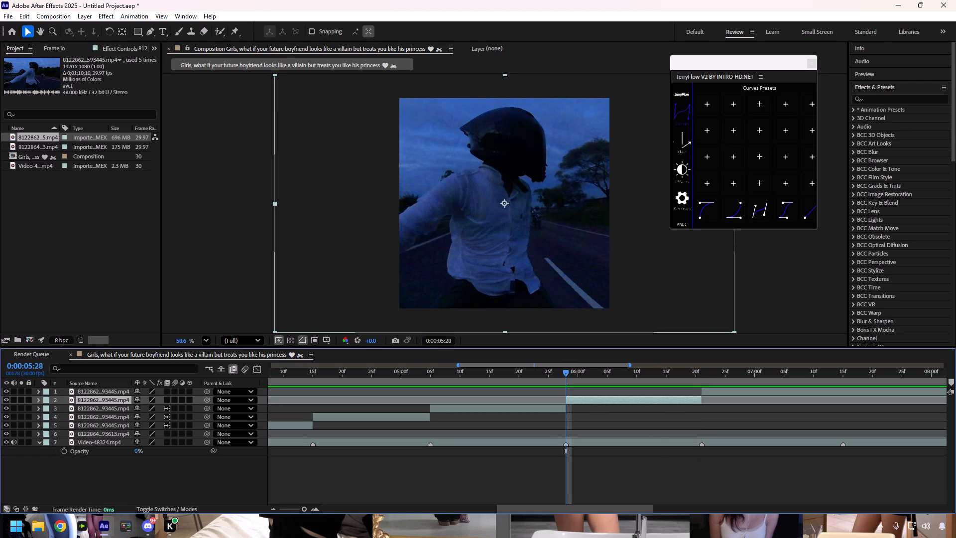
right_click(587, 402)
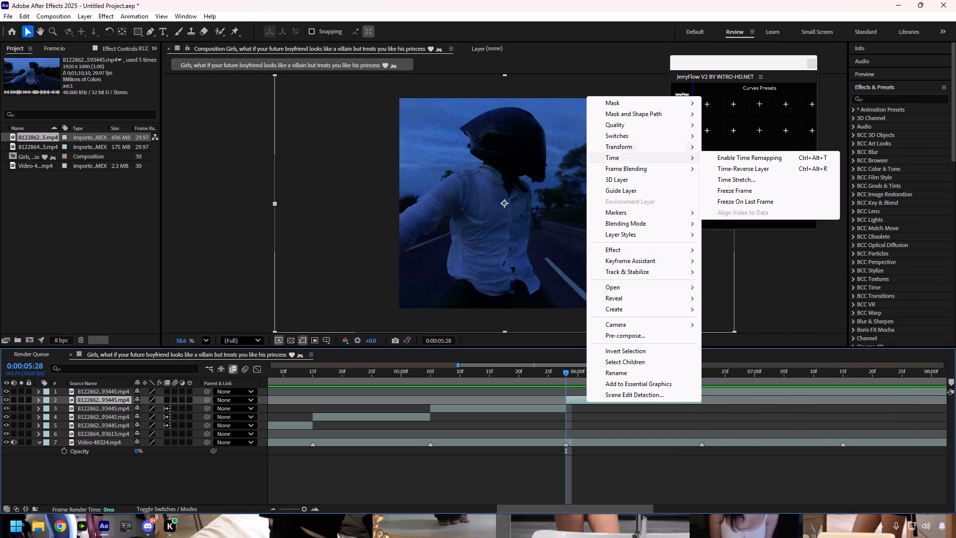
click(716, 158)
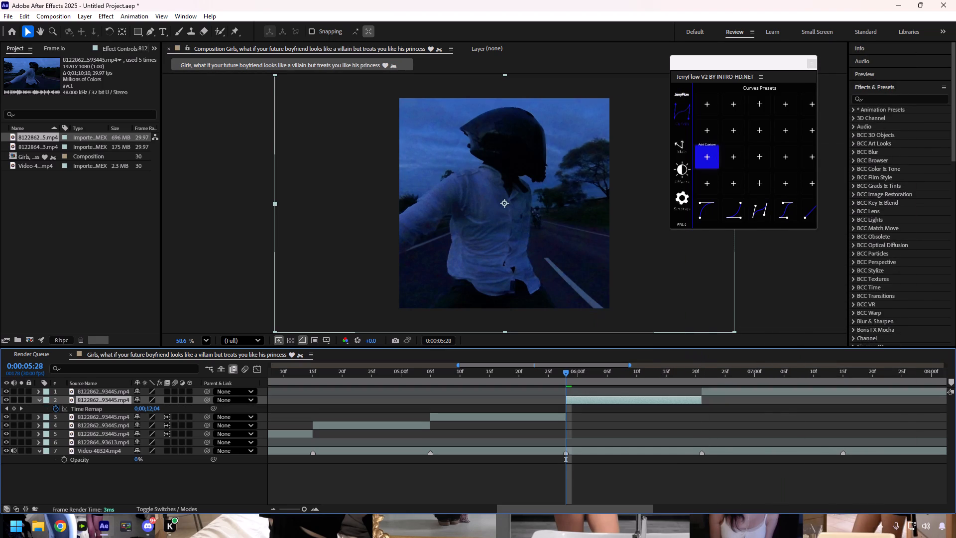
click(15, 407)
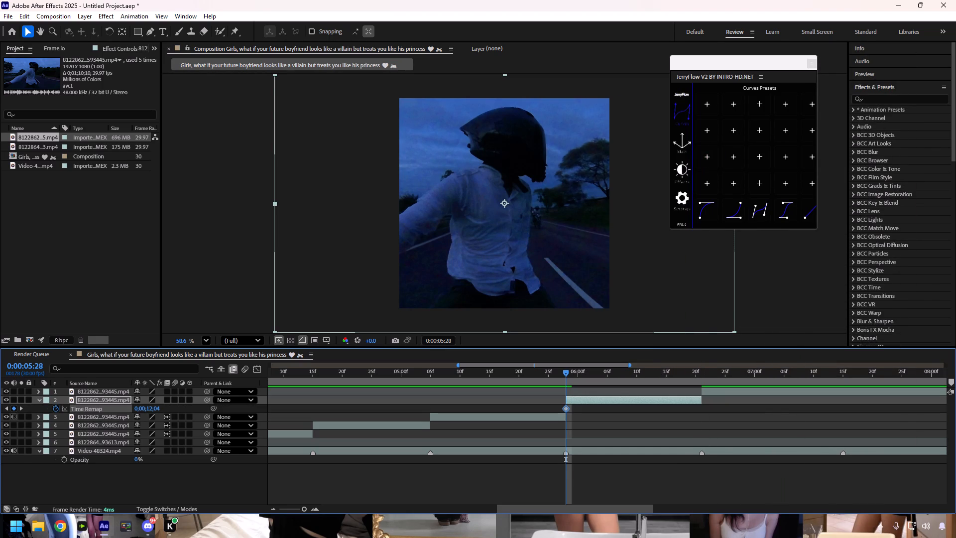
drag(569, 371, 669, 368)
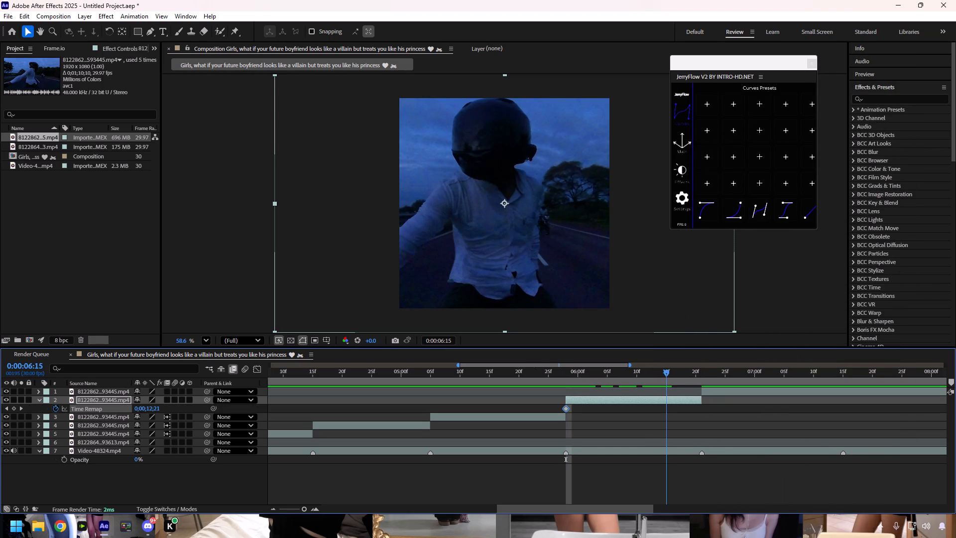
drag(669, 368, 674, 367)
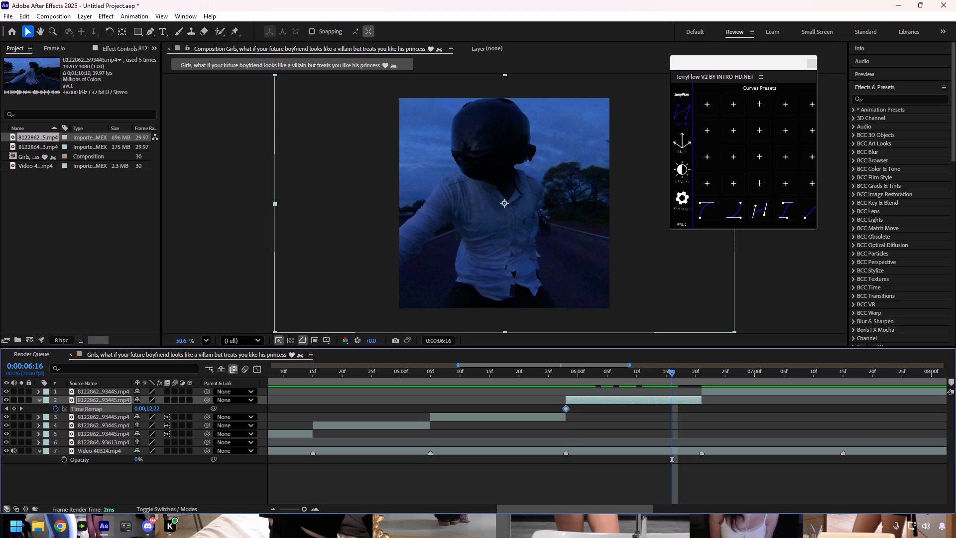
click(15, 410)
drag(670, 411, 684, 409)
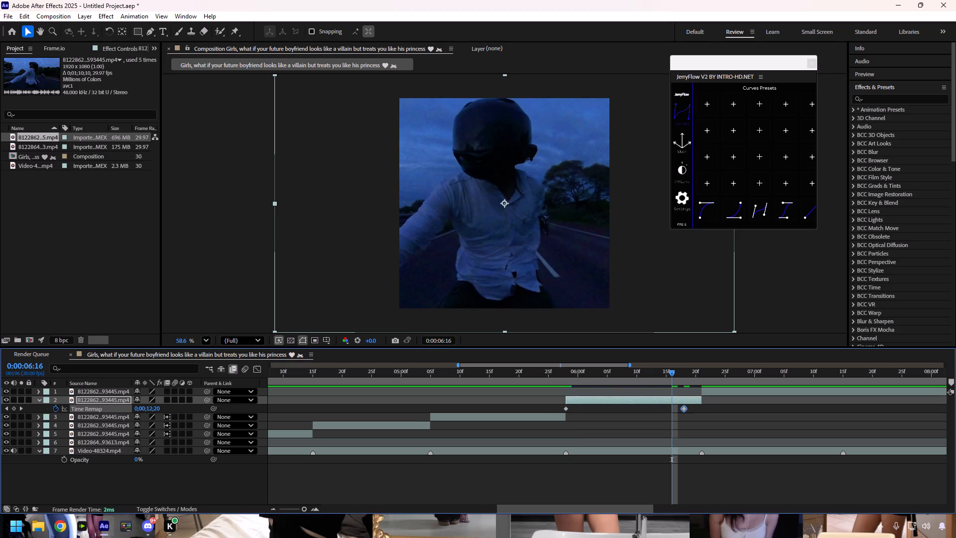
drag(684, 409, 697, 408)
Apply Easy Ease and the JerryFlow fast-start, slow-end curve preset to both new Time Remap keyframes.
drag(718, 408, 533, 412)
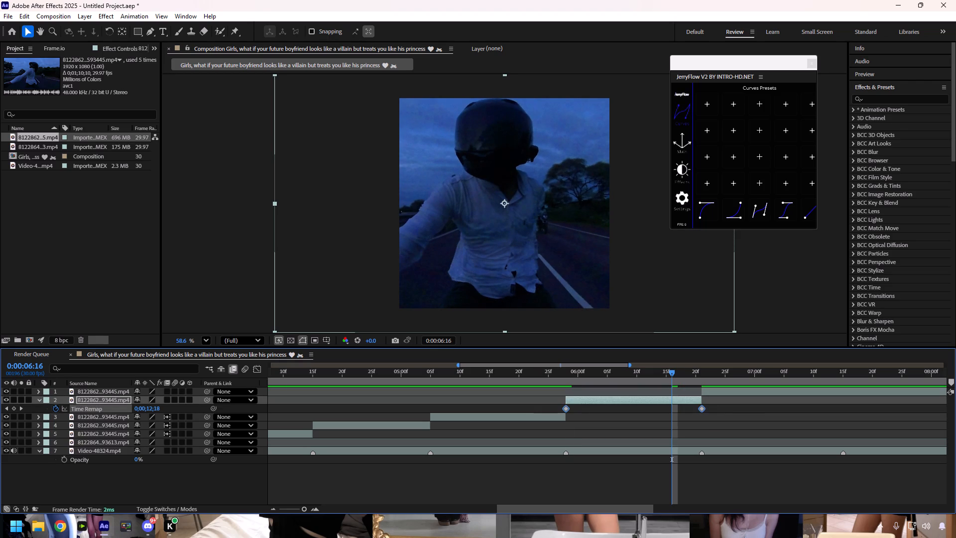
key(F9)
click(699, 219)
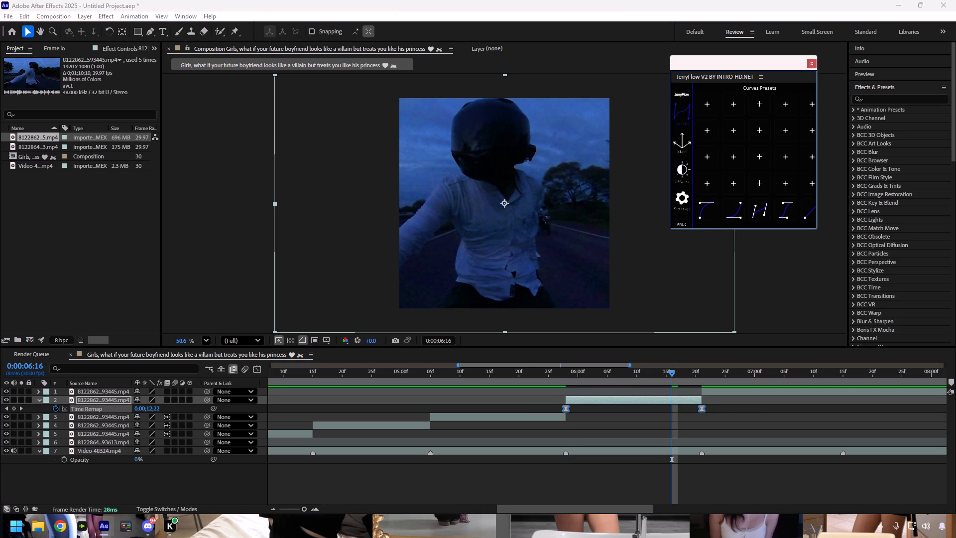
Preview the newly time-remapped clip, starting at 0:00:05:27.
drag(676, 371, 560, 390)
key(space)
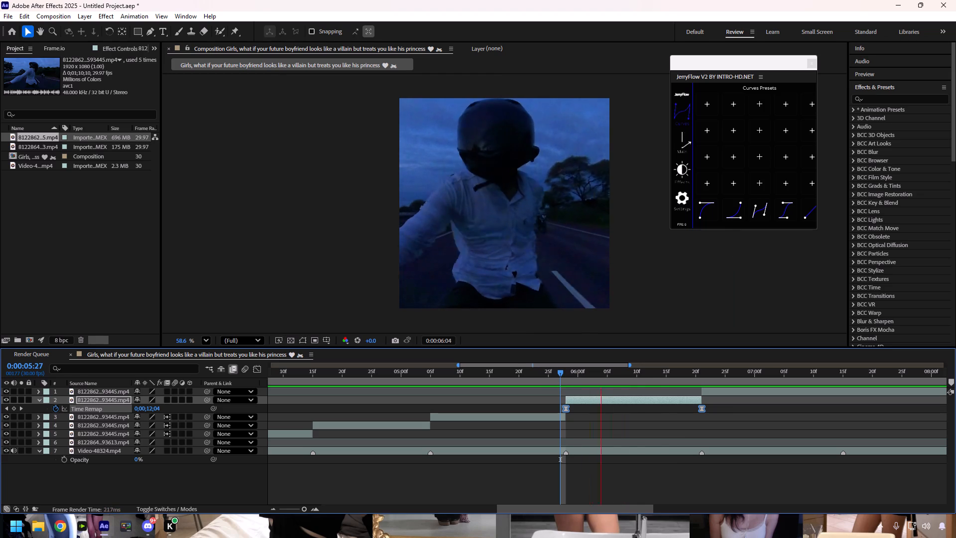
click(560, 372)
key(space)
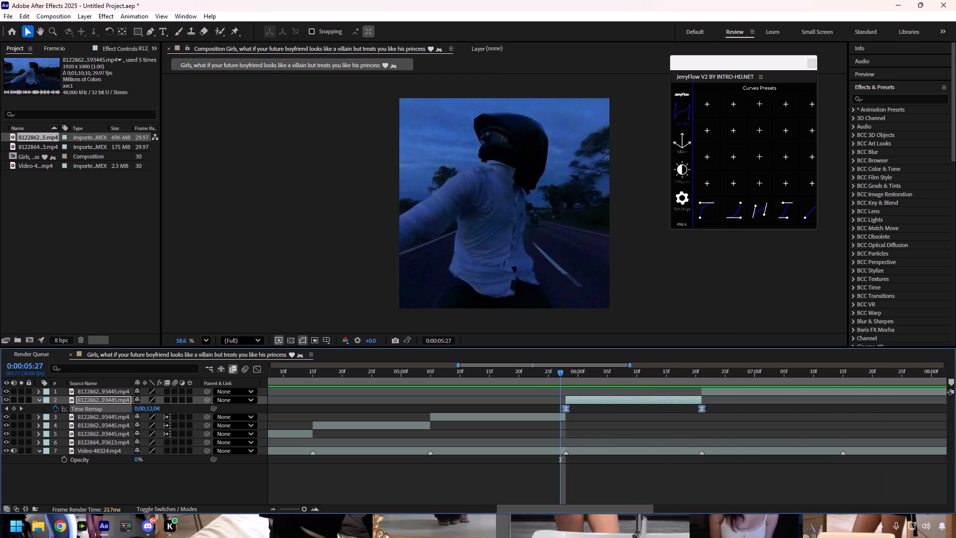
Slide the uncut end clip earlier until the rider facing the camera with both arms outstretched appears at the 0:00:06:21 marker.
drag(560, 372, 612, 374)
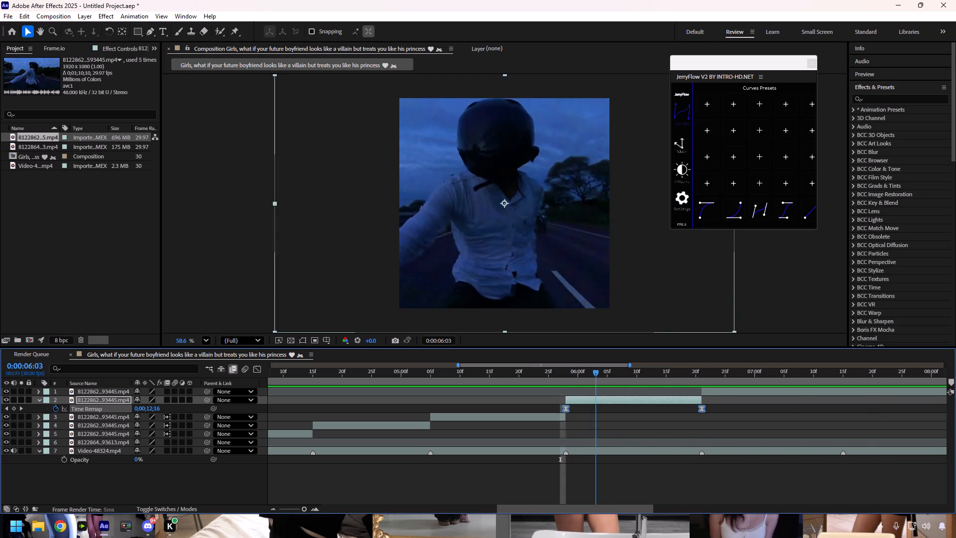
drag(612, 374, 416, 386)
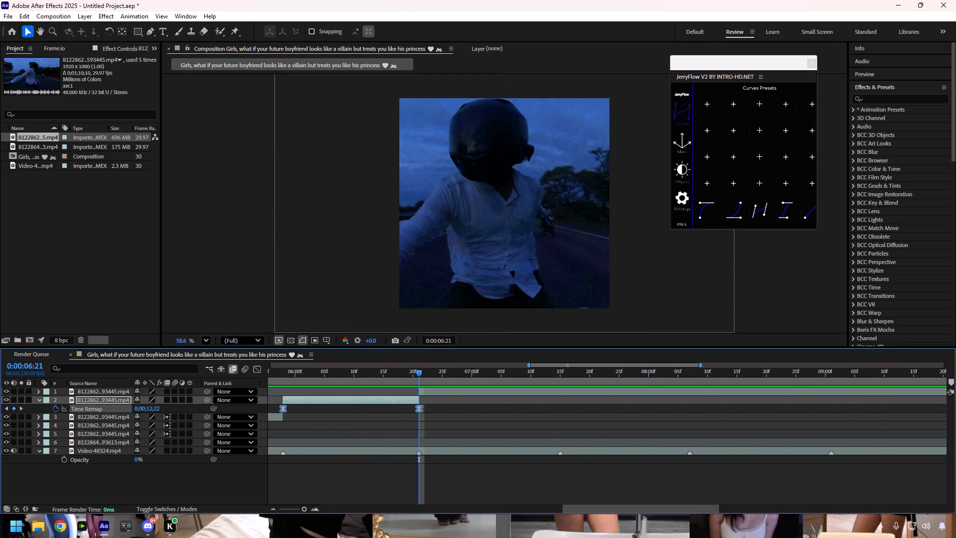
drag(438, 391, 317, 384)
drag(436, 392, 435, 391)
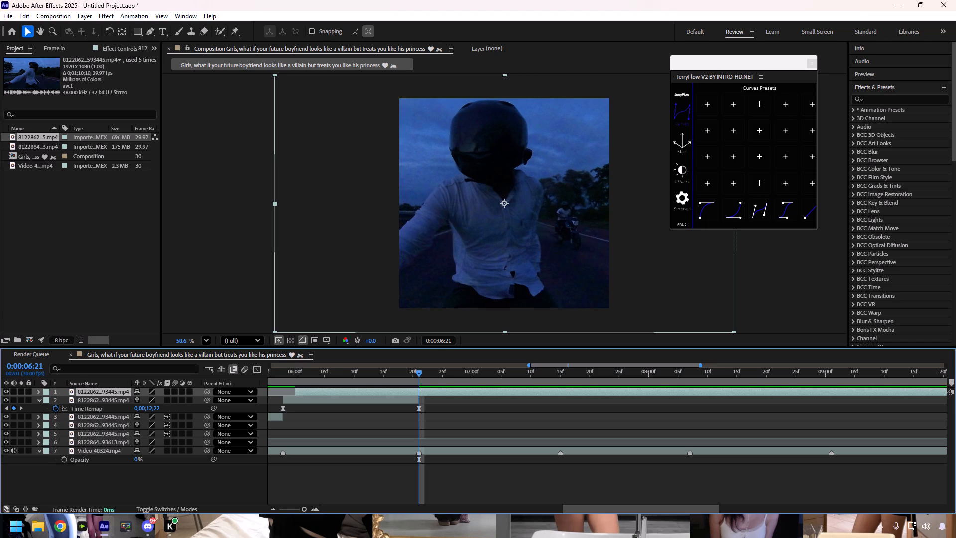
drag(435, 391, 339, 386)
drag(436, 392, 355, 385)
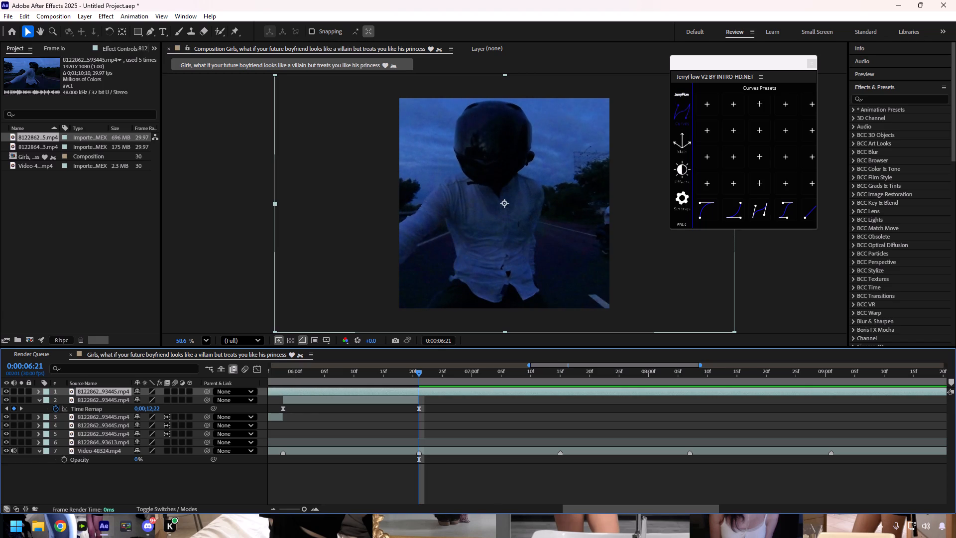
drag(448, 391, 365, 385)
drag(476, 389, 379, 388)
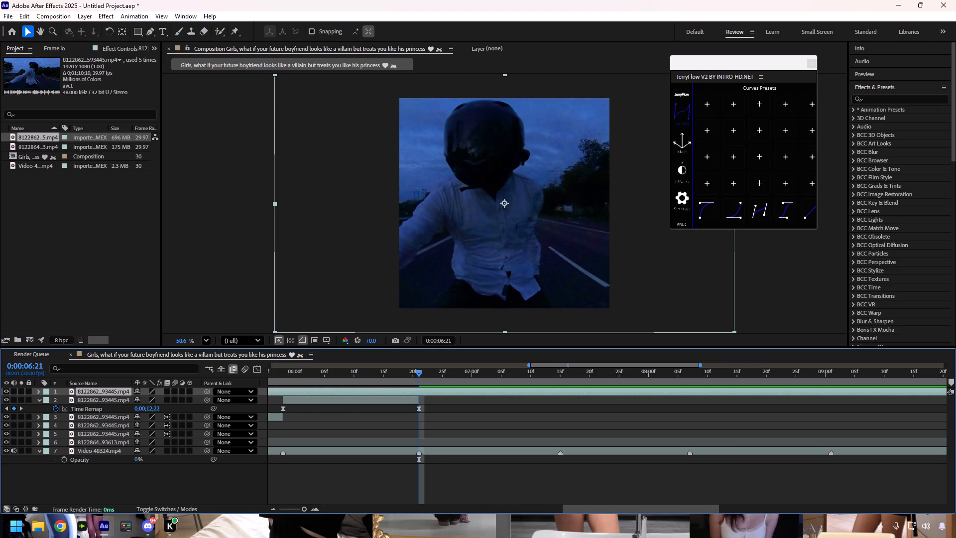
drag(483, 389, 397, 388)
drag(482, 388, 418, 387)
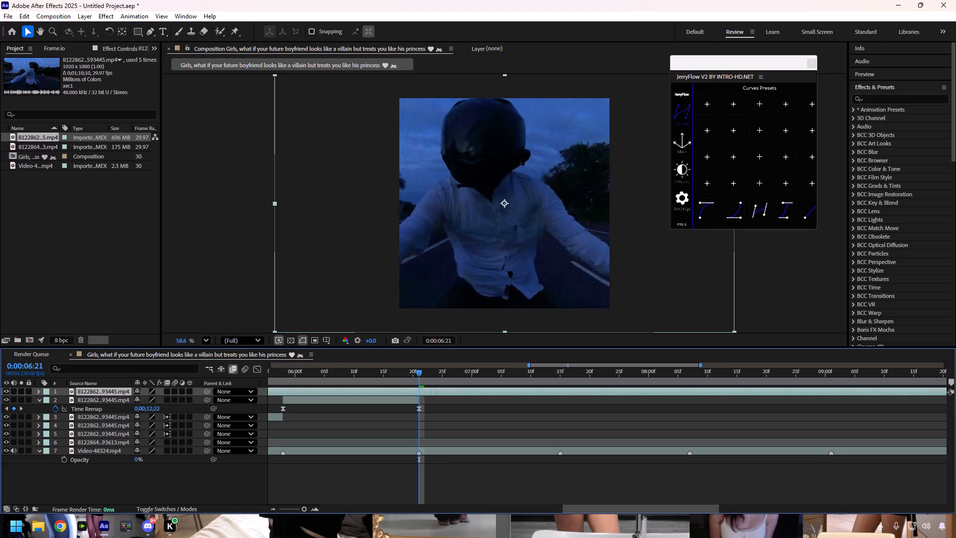
drag(418, 387, 361, 381)
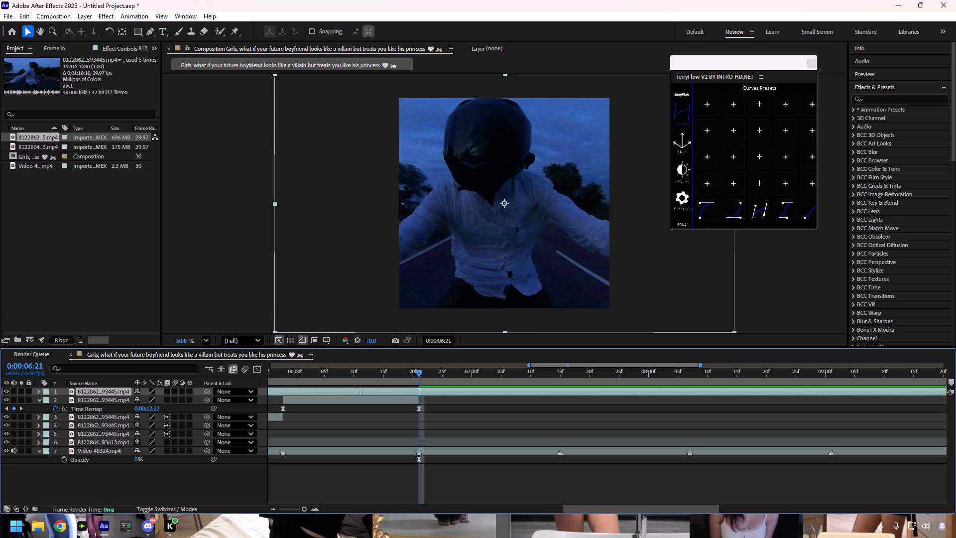
drag(361, 381, 471, 391)
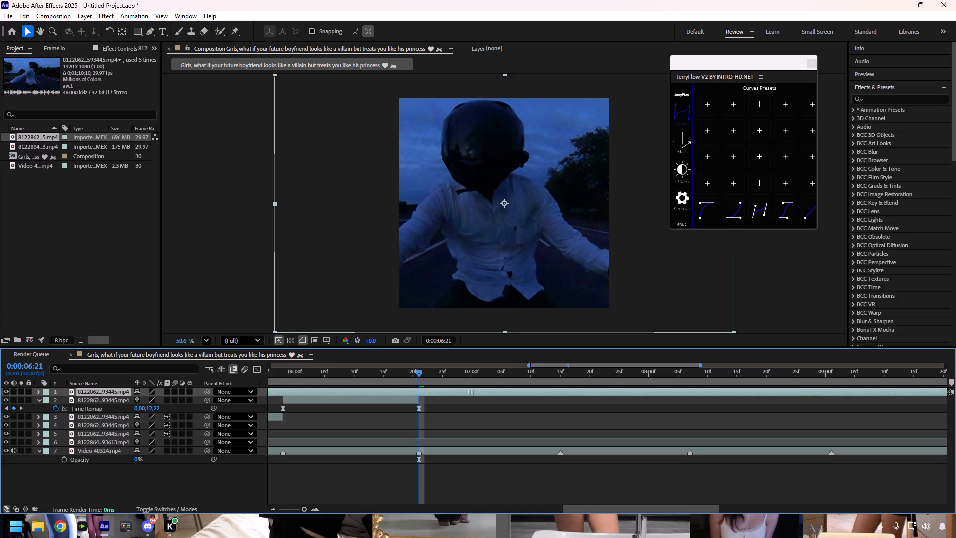
drag(471, 391, 501, 396)
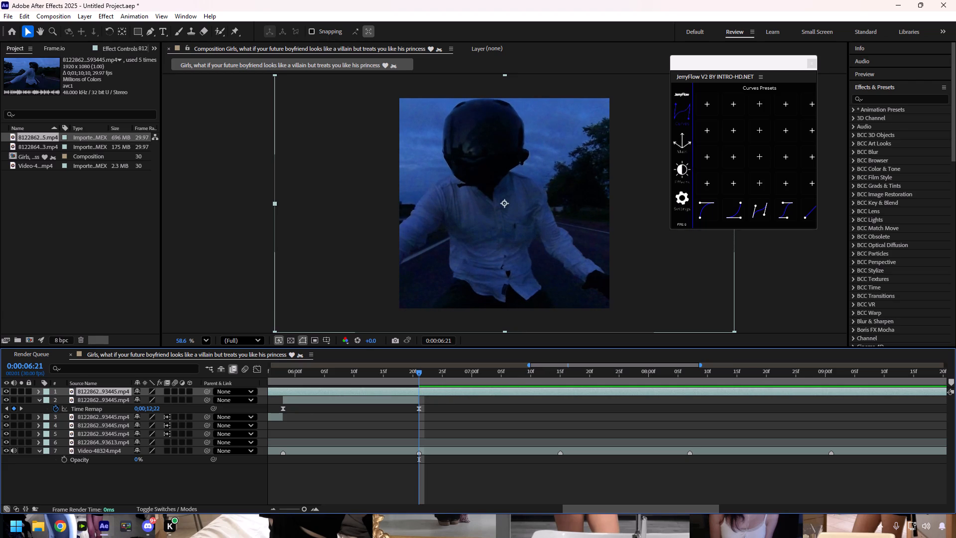
Split the top clip at 0:00:06:21 and delete the piece before the cut.
key(ctrl+shift+d)
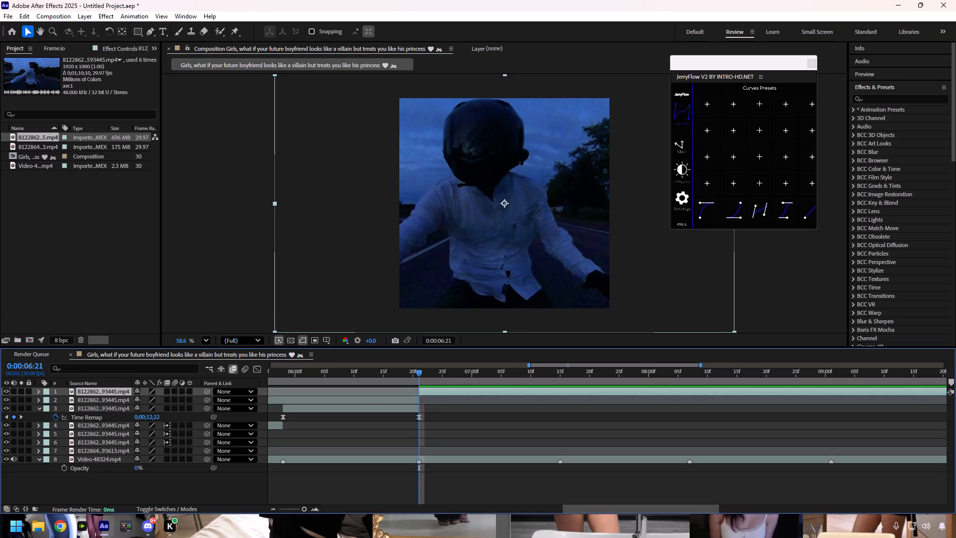
click(396, 398)
key(Delete)
Split the top clip at the 0:00:07:15 marker.
drag(415, 372, 555, 383)
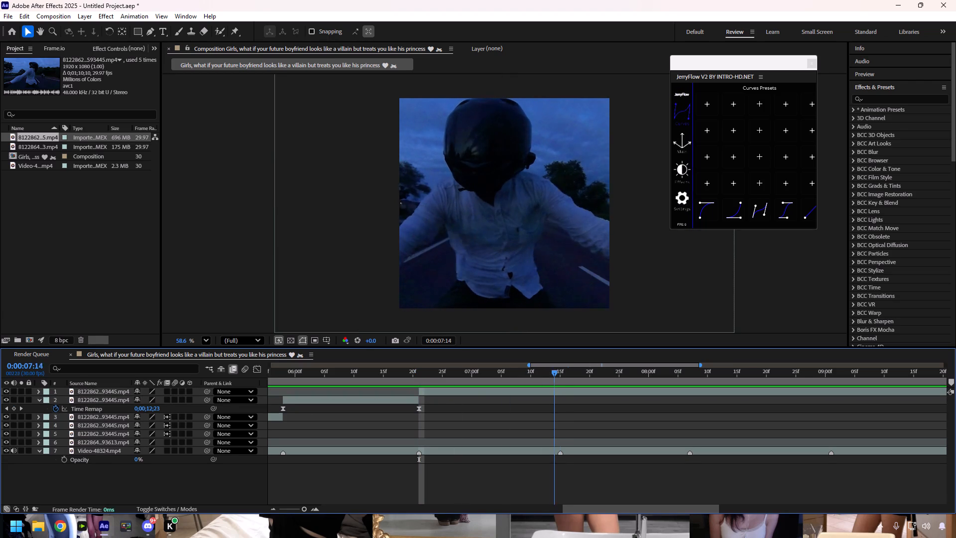
drag(555, 383, 559, 383)
click(555, 394)
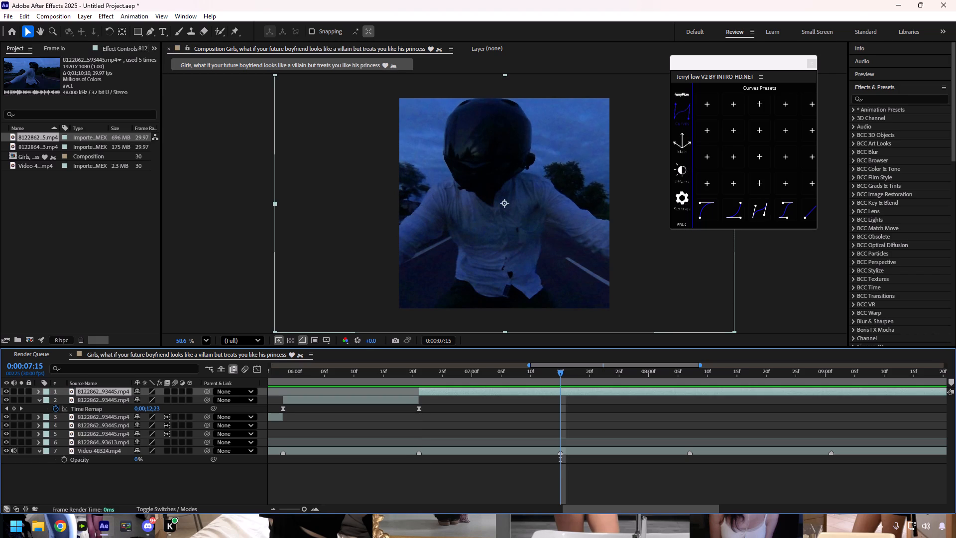
key(ctrl+shift+d)
Enable time remapping on the clip between 0:00:06:21 and 0:00:07:15 and add a Time Remap keyframe at 0:00:06:21.
drag(556, 373, 488, 382)
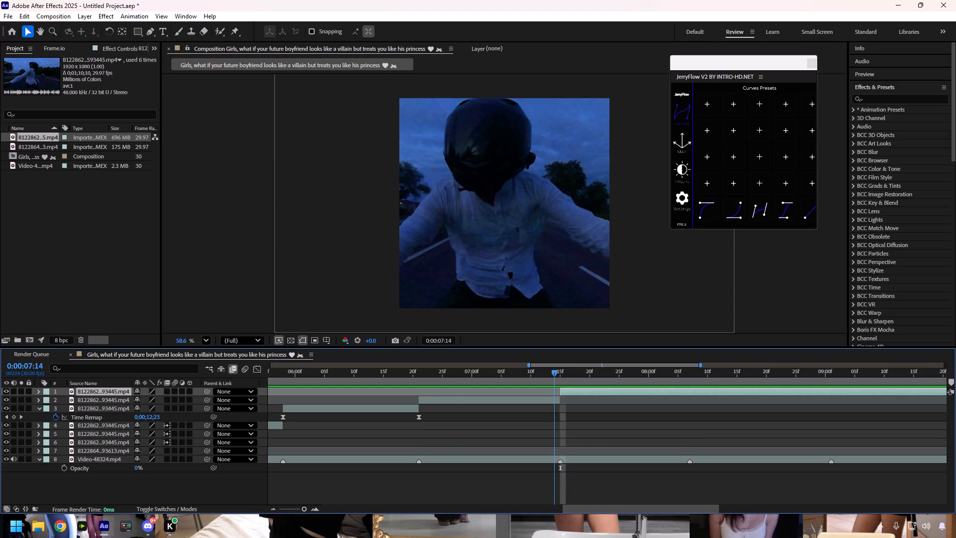
drag(488, 382, 418, 388)
click(428, 400)
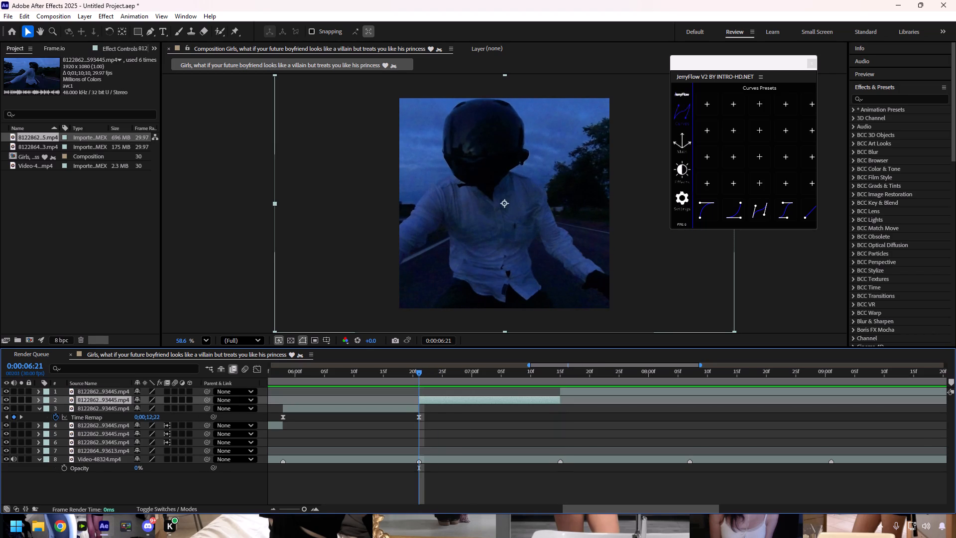
right_click(433, 399)
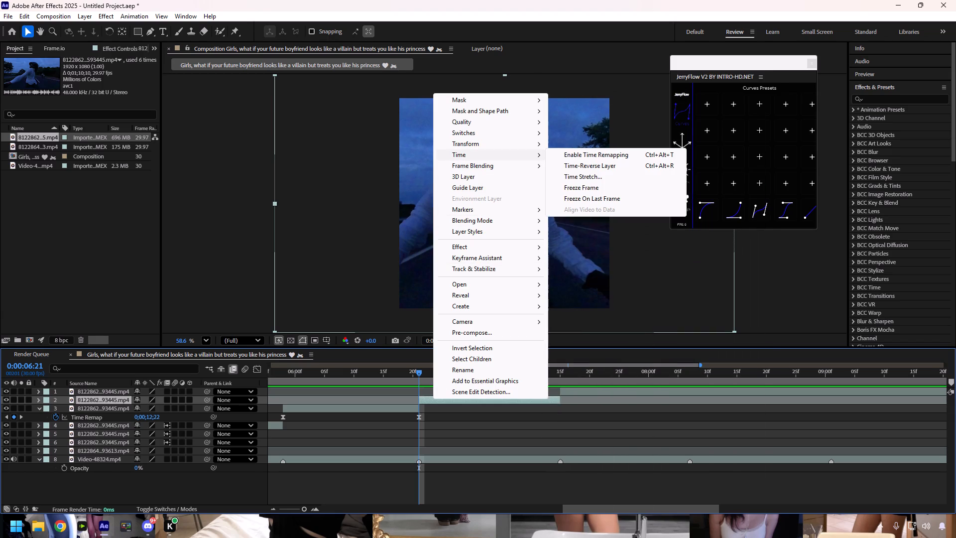
click(581, 155)
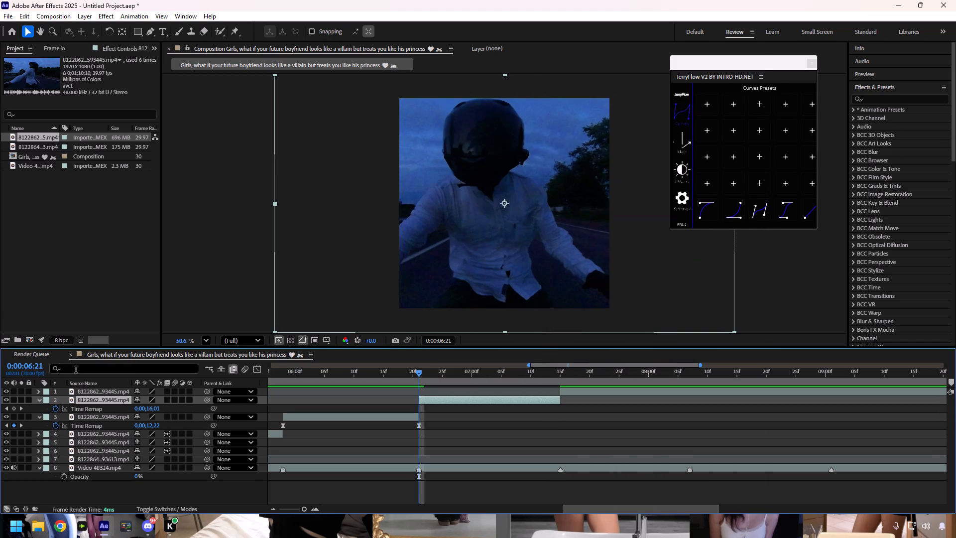
click(14, 407)
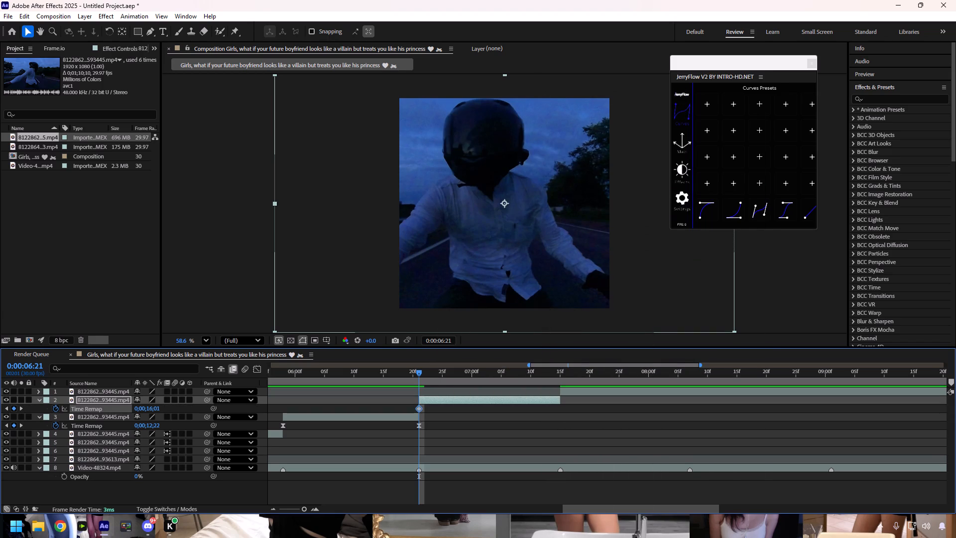
Add a second Time Remap keyframe from the 0:00:07:09 frame and move it to the clip's end at 0:00:07:15.
drag(419, 375, 527, 384)
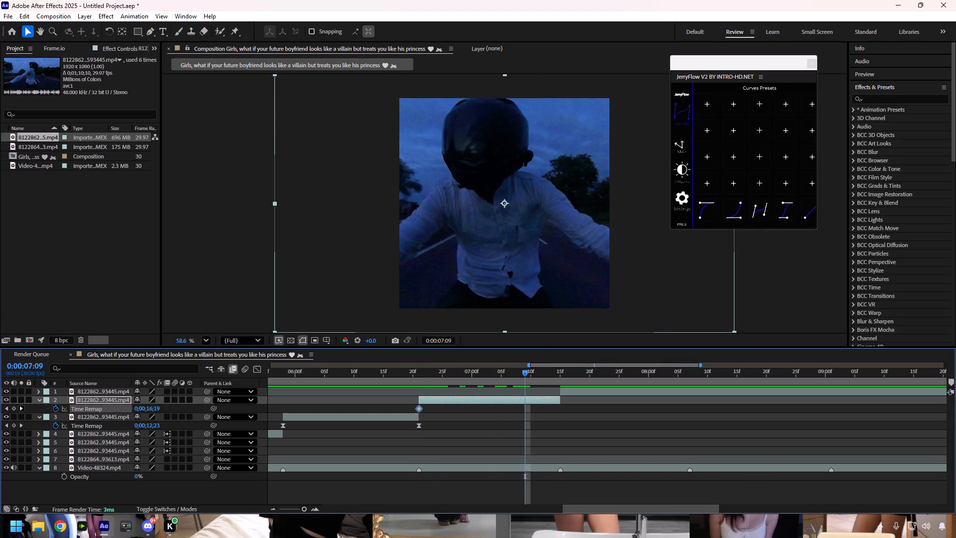
click(14, 408)
drag(527, 409, 566, 410)
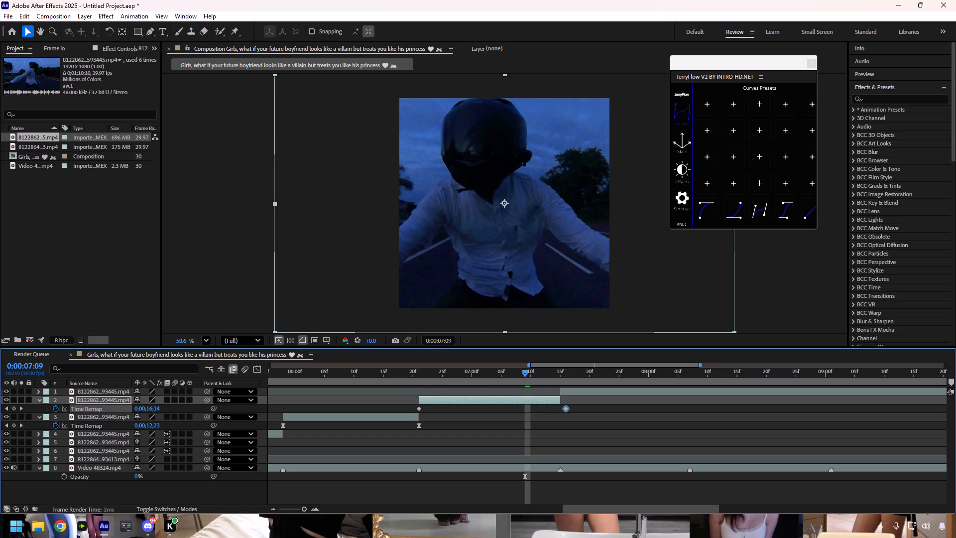
drag(566, 410, 562, 411)
Apply Easy Ease and the first saved JerryFlow curve preset to both of this clip's Time Remap keyframes.
drag(576, 409, 408, 410)
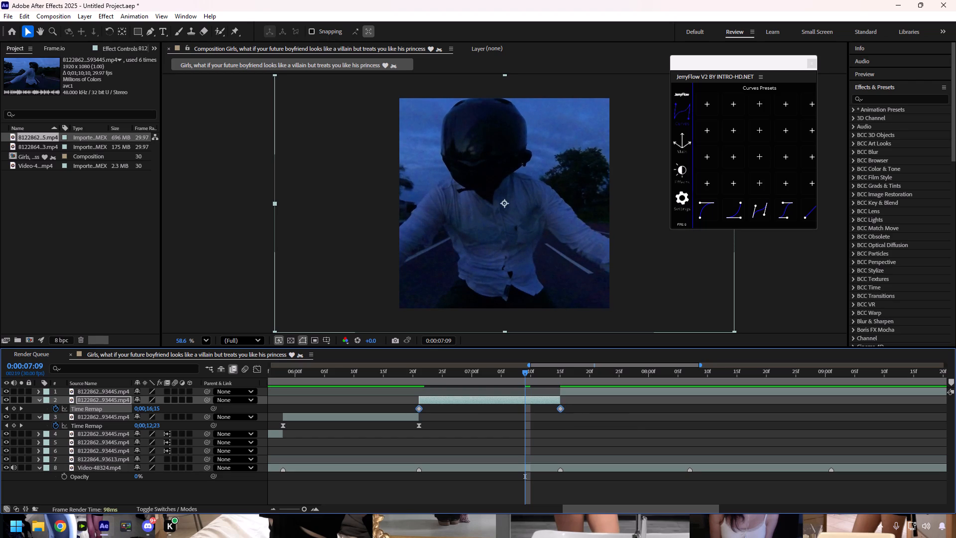
key(F9)
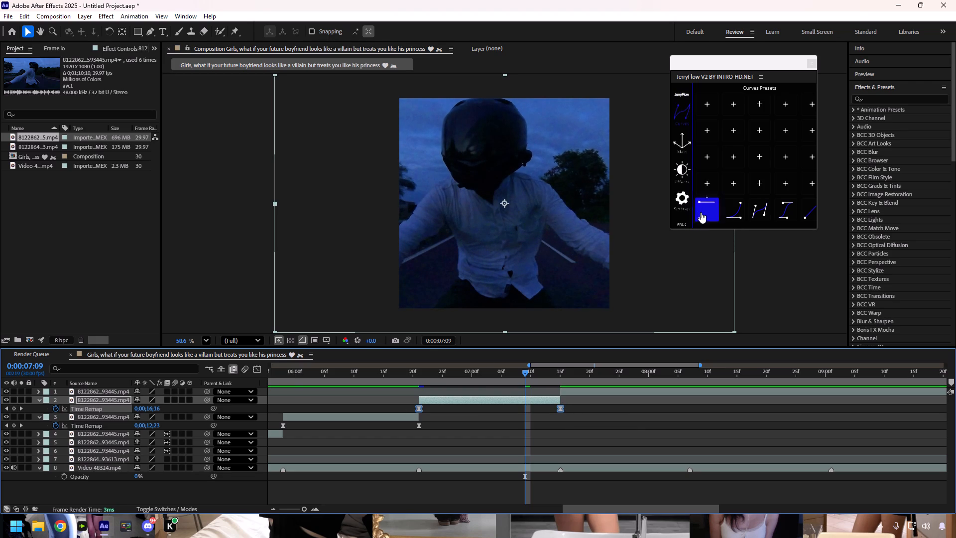
click(704, 210)
Set the time-remapped clip's frame blending to Pixel Motion.
right_click(484, 400)
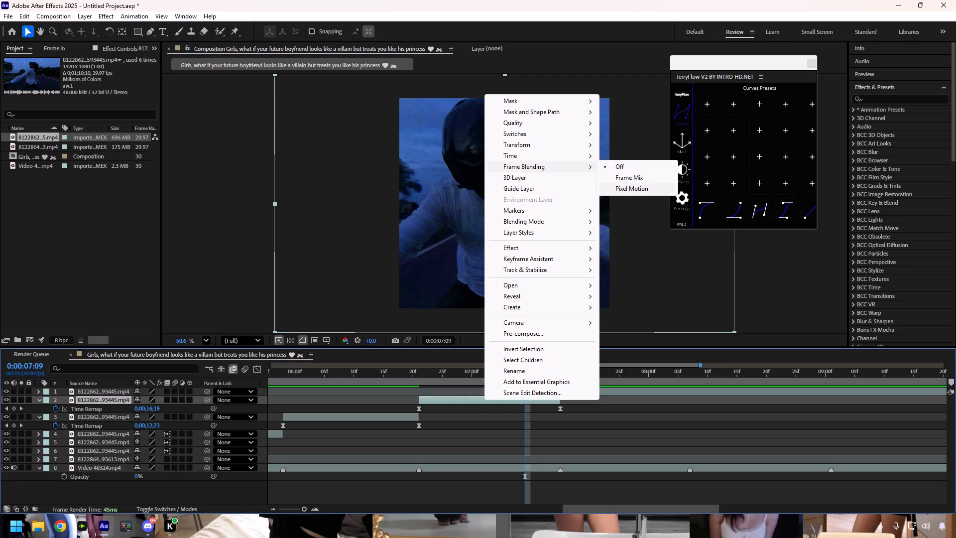
click(637, 188)
Slide the uncut top clip earlier until the rider tilting his helmet before dark trees appears at the 0:00:07:15 marker.
drag(523, 375, 560, 376)
drag(602, 390, 549, 390)
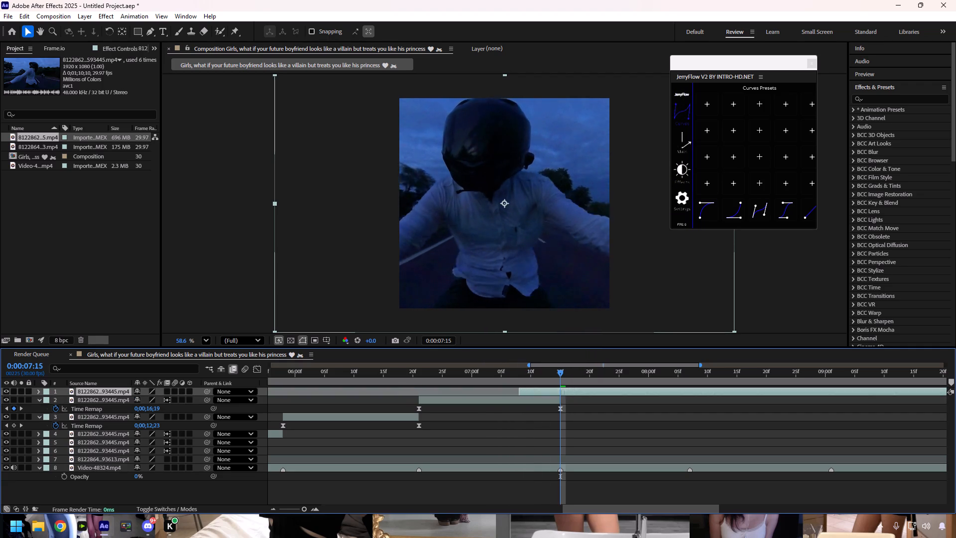
drag(549, 390, 428, 393)
drag(593, 390, 468, 395)
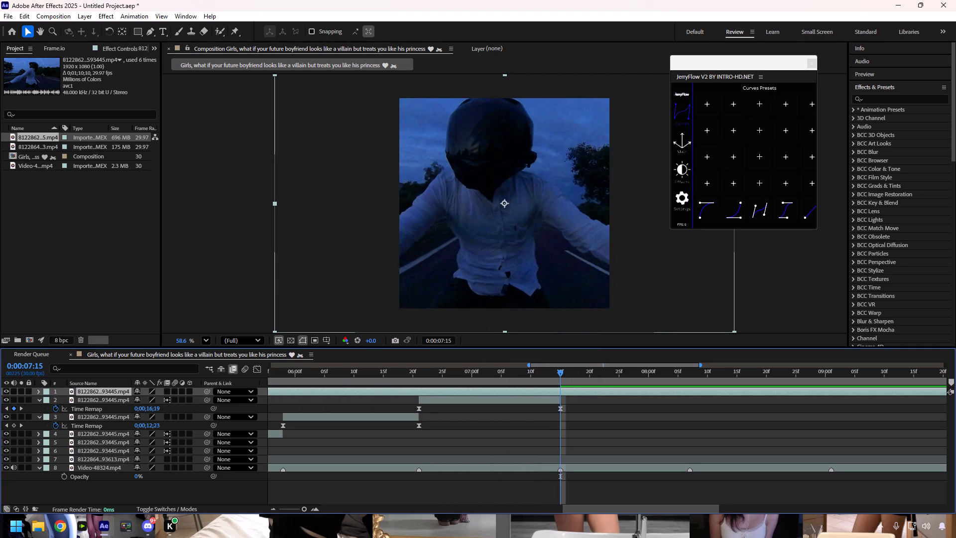
drag(601, 389, 472, 395)
drag(611, 387, 653, 388)
drag(598, 390, 611, 389)
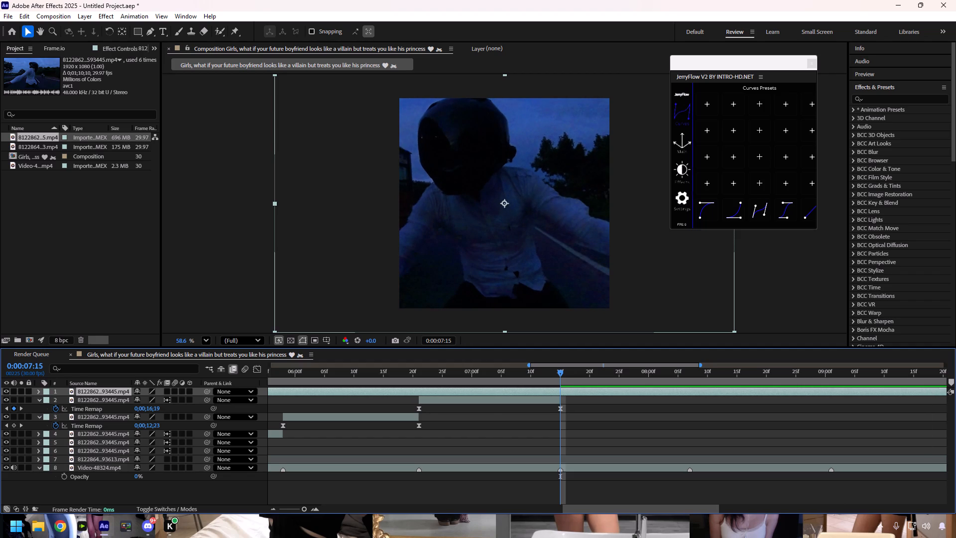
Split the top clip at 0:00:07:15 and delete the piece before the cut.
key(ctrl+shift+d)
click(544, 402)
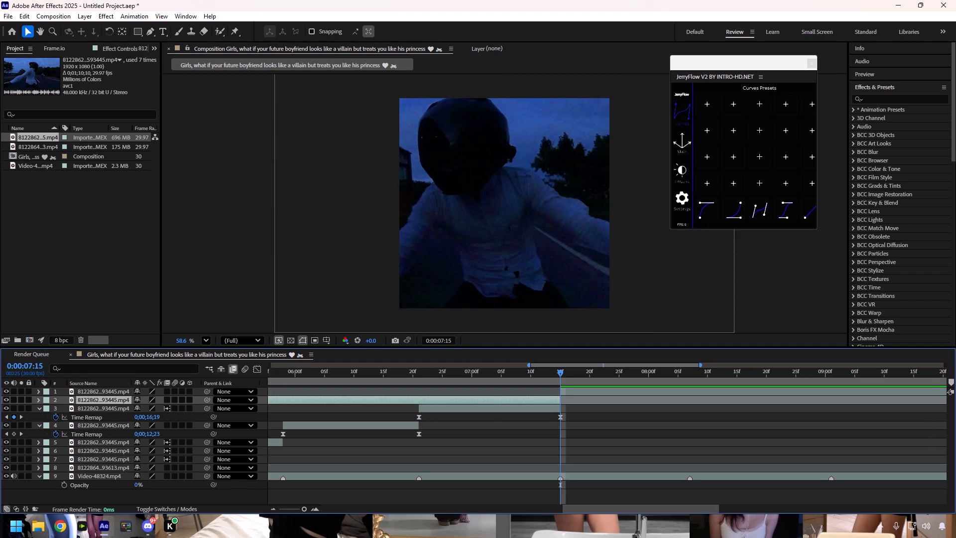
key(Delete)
Check the top clip up to the 0:00:08:07 marker, and slide it earlier until the bus beside the rider appears at 0:00:07:15.
drag(561, 370, 686, 376)
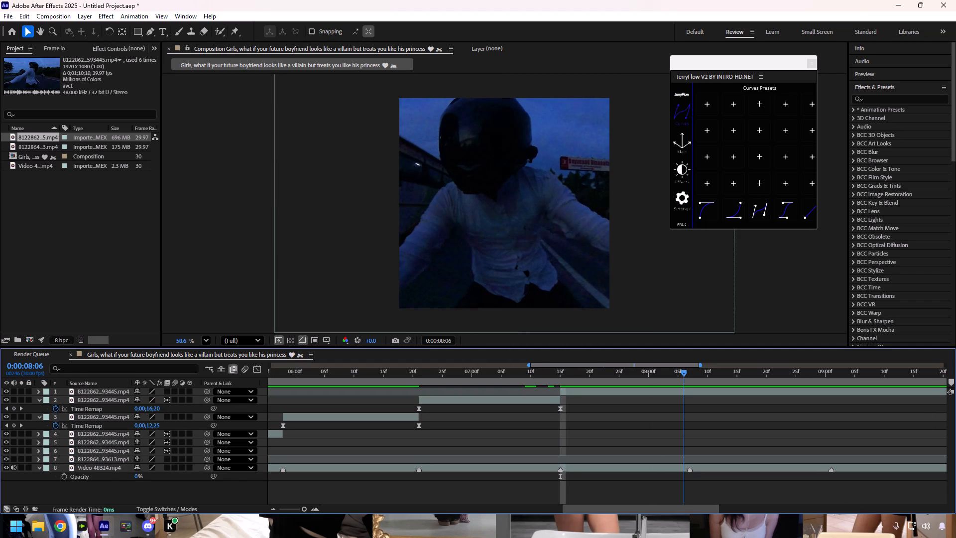
drag(686, 376, 689, 376)
click(687, 390)
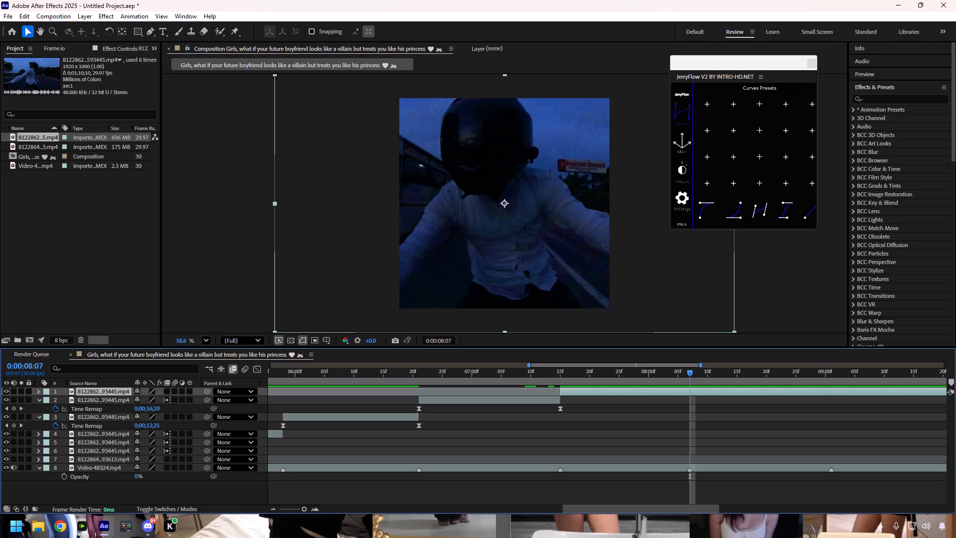
drag(690, 373, 558, 398)
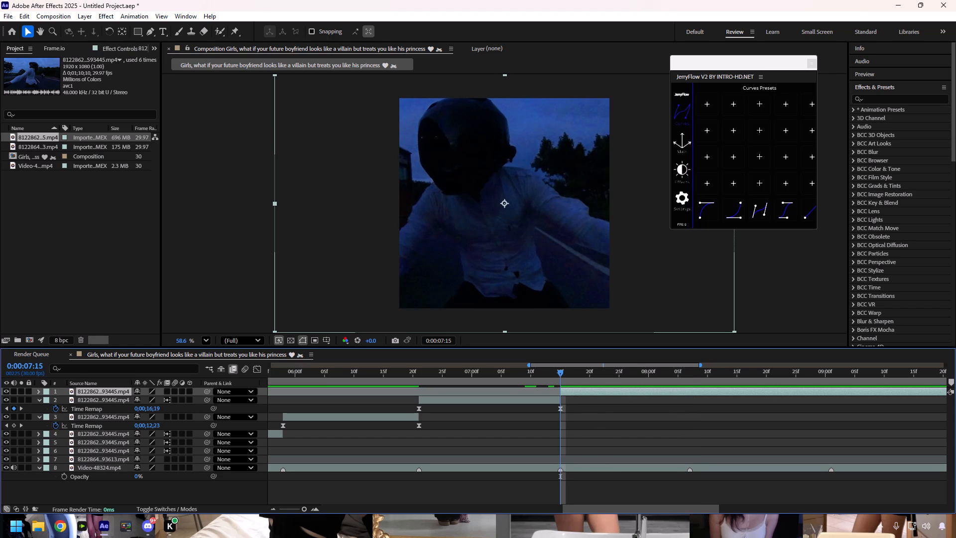
drag(581, 393, 434, 410)
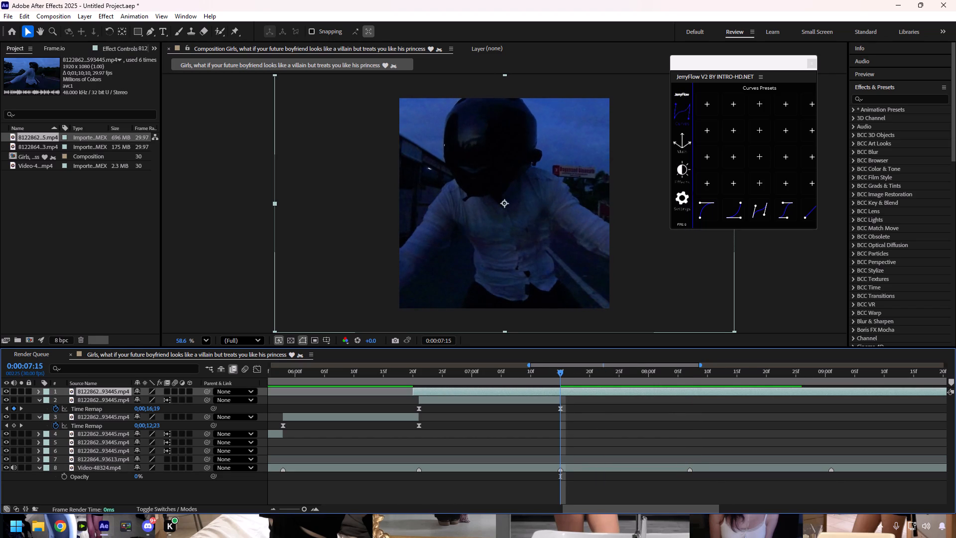
drag(578, 392, 479, 402)
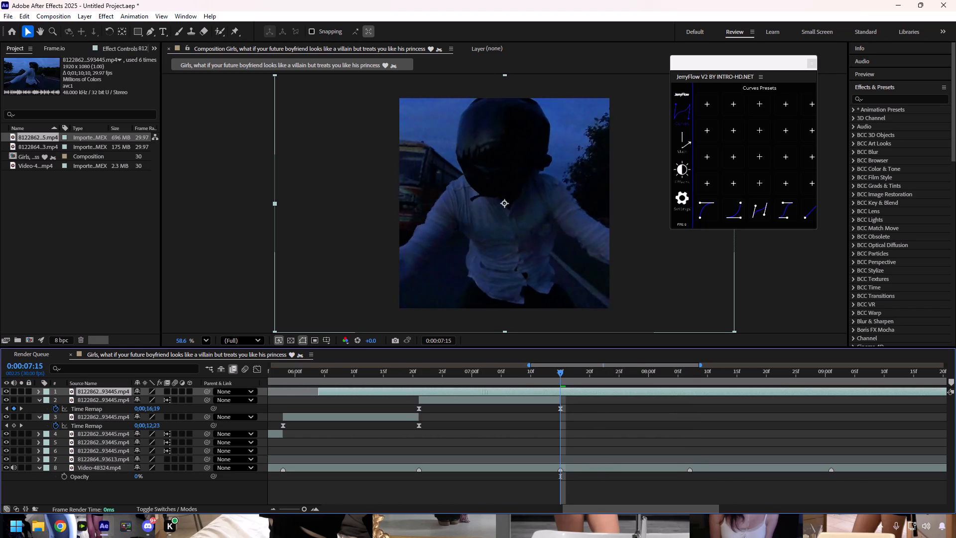
drag(479, 402, 494, 403)
drag(549, 391, 553, 391)
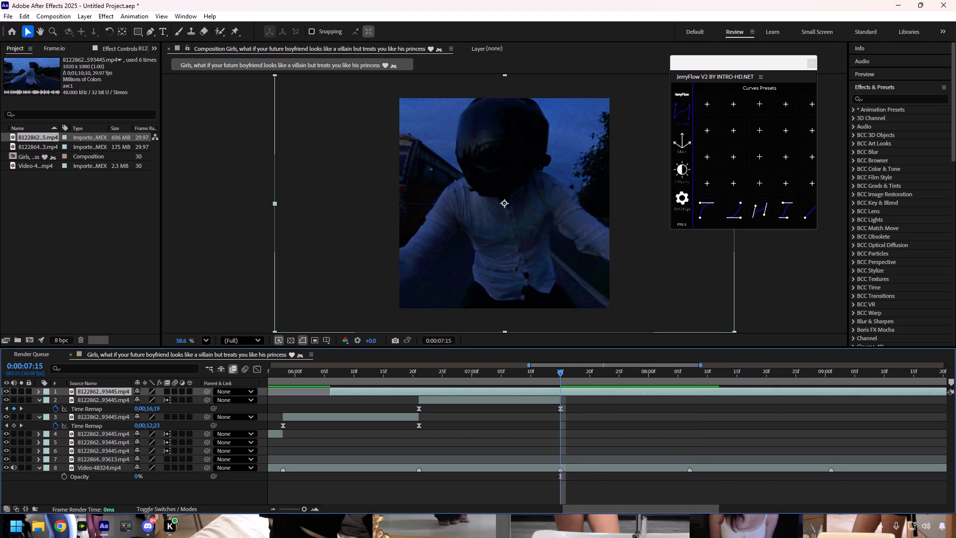
drag(553, 391, 565, 392)
Split the repositioned top clip at 0:00:07:15 and delete the piece before the cut.
key(ctrl+shift+d)
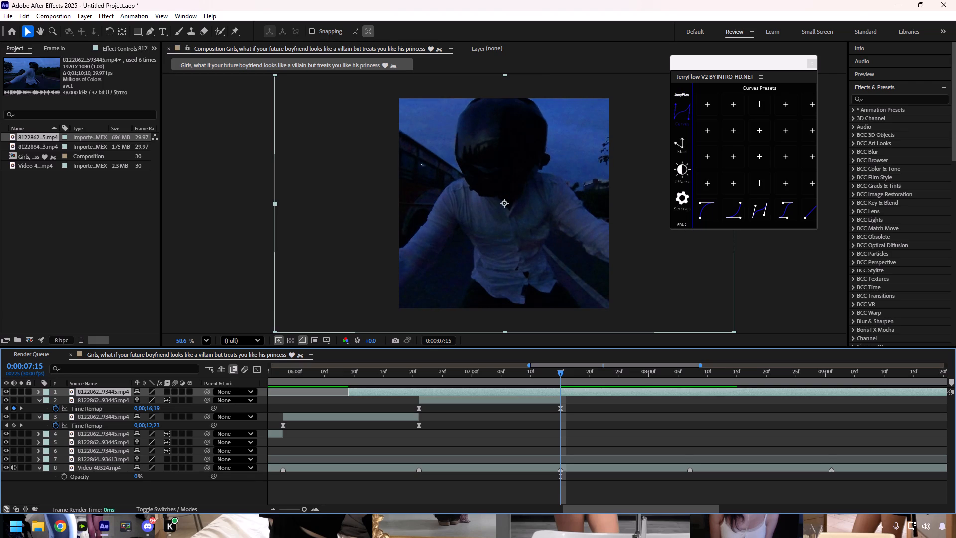
click(554, 400)
key(Delete)
Split the top clip at the 0:00:08:07 marker.
drag(561, 375, 653, 387)
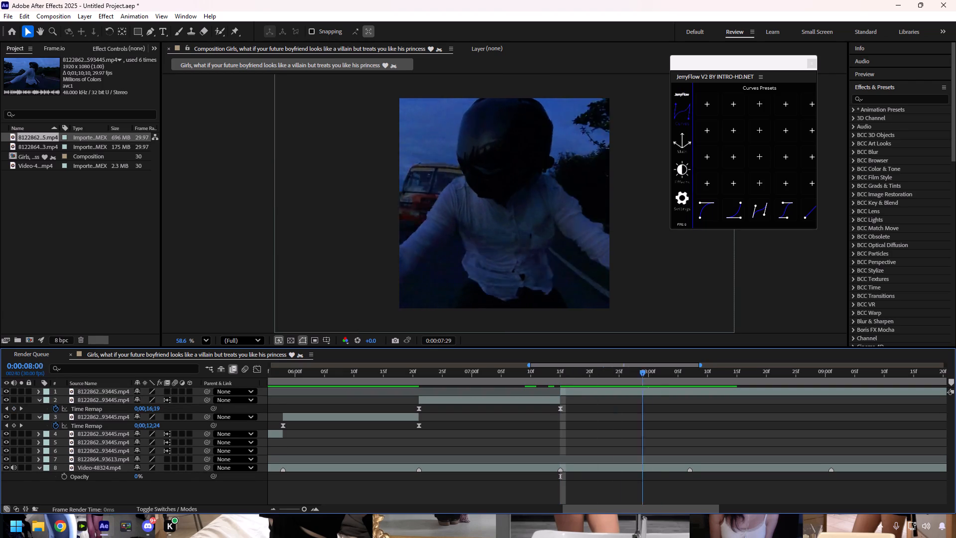
drag(653, 387, 692, 391)
click(692, 391)
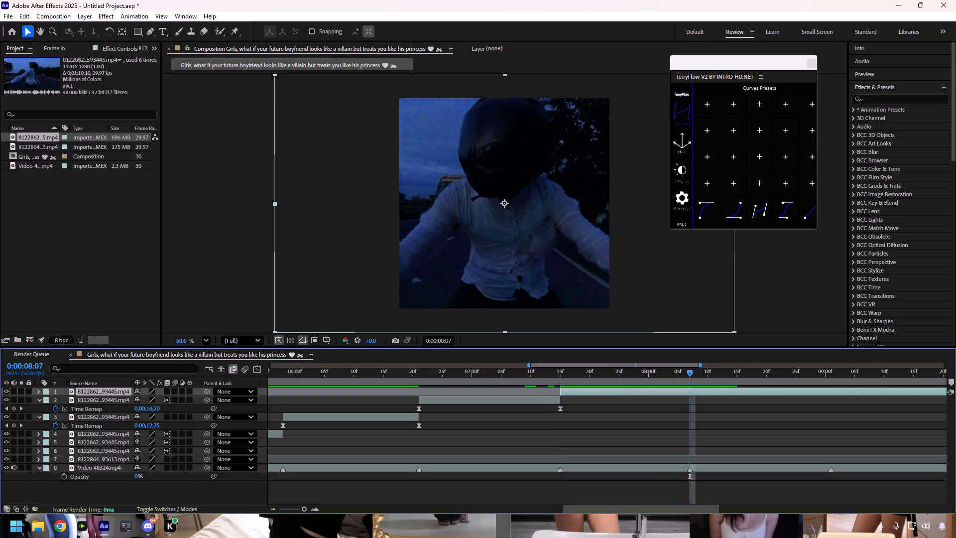
key(ctrl+shift+d)
Enable time remapping on the clip between 0:00:07:15 and 0:00:08:07 and add a Time Remap keyframe at 0:00:07:15.
drag(689, 374, 561, 396)
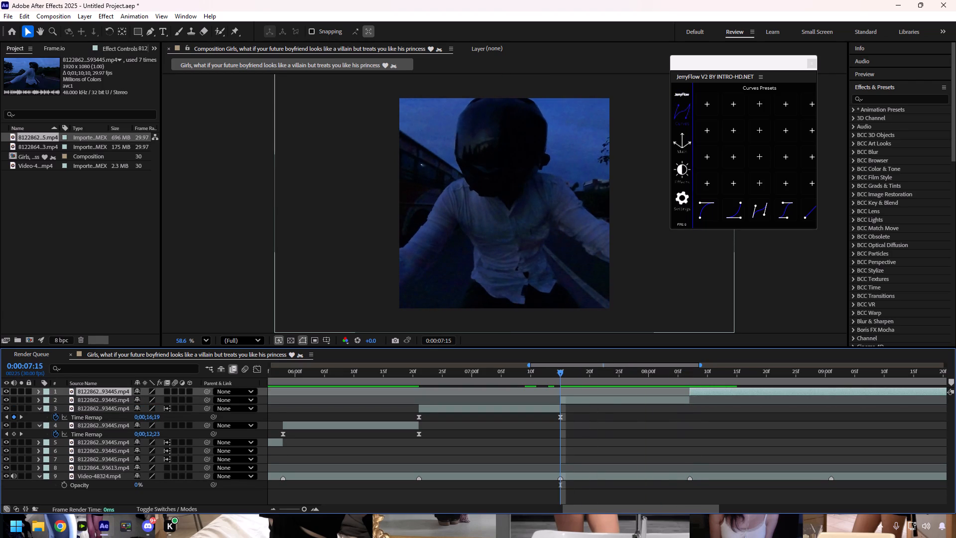
click(571, 401)
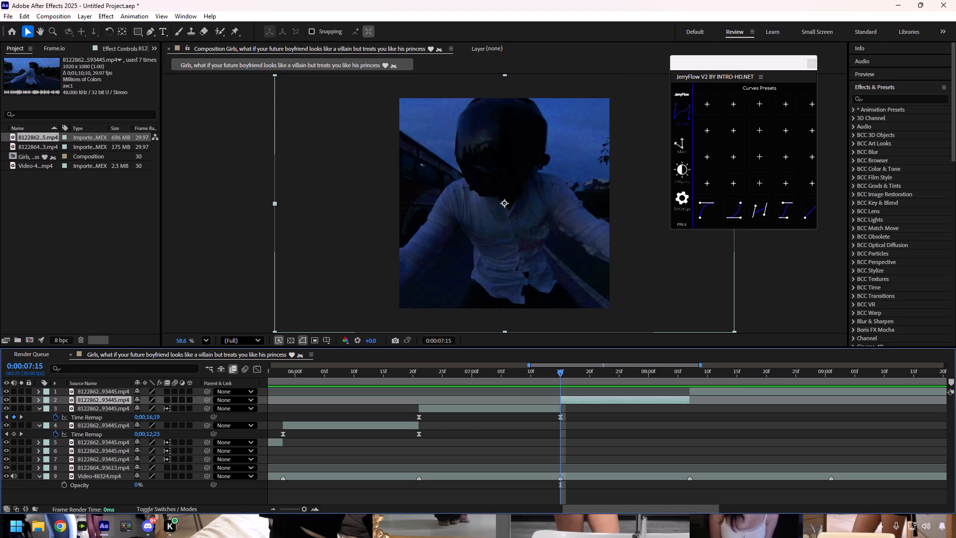
right_click(571, 401)
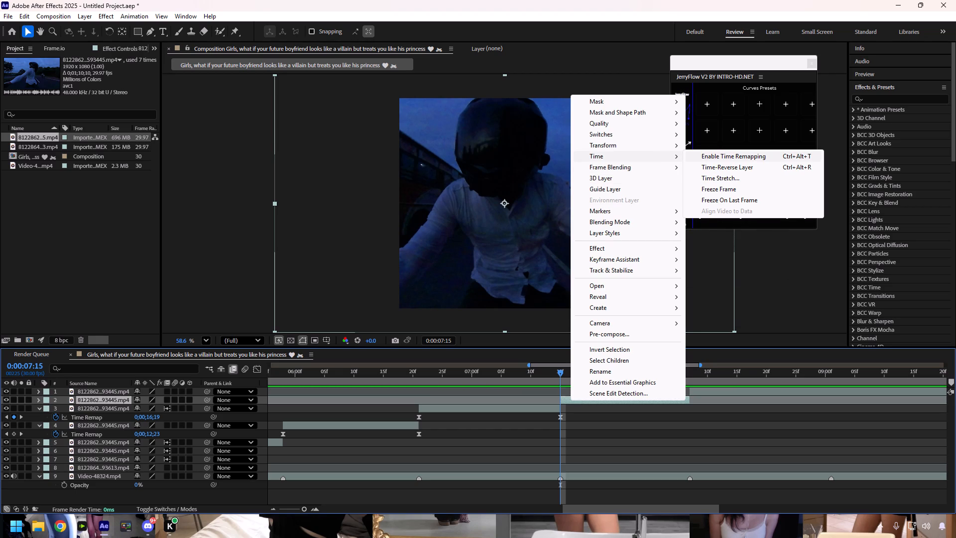
click(704, 157)
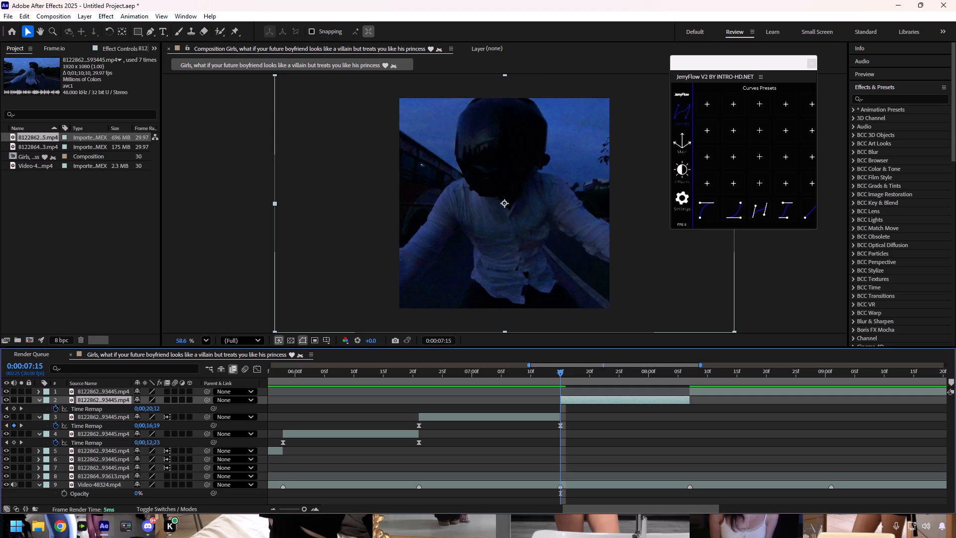
click(16, 408)
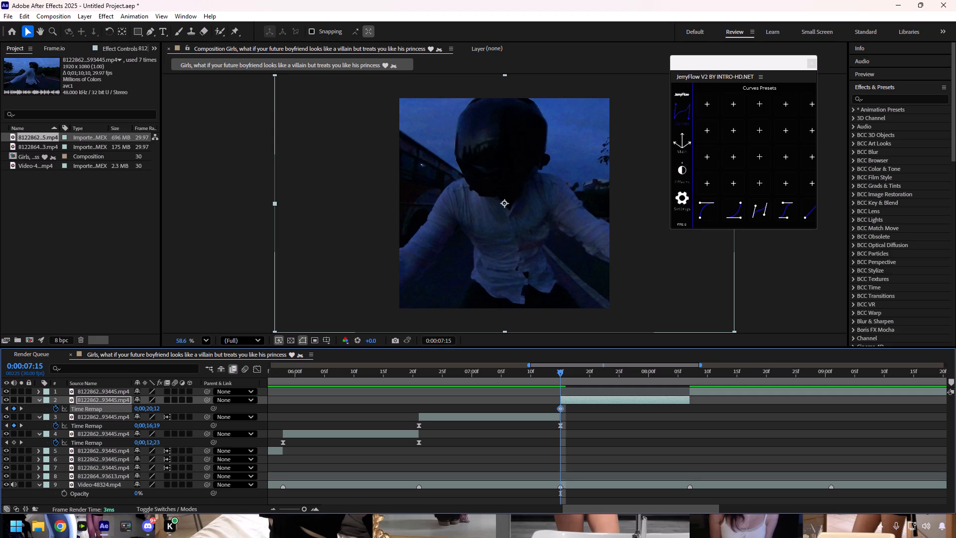
Add a second Time Remap keyframe from the 0:00:08:02 frame and move it to the clip's end at 0:00:08:07.
drag(564, 371, 659, 375)
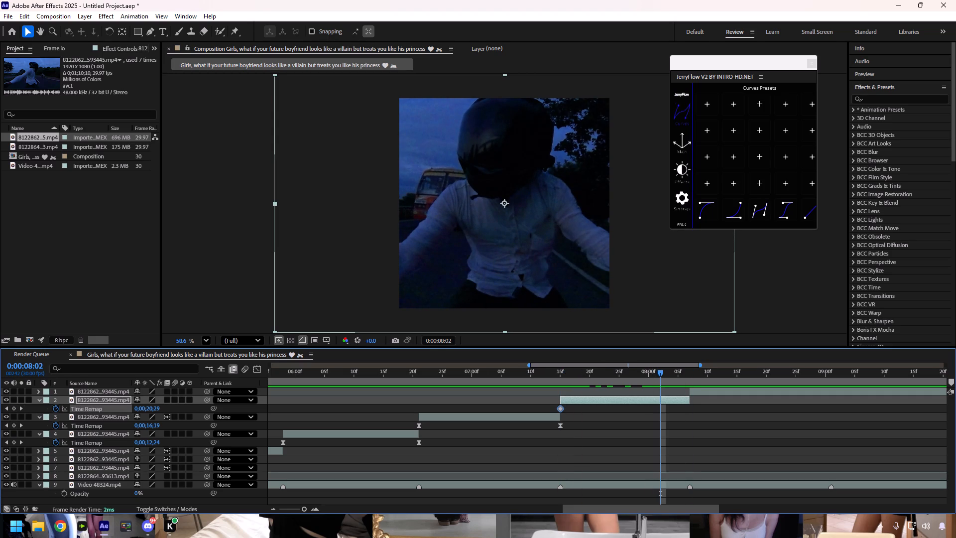
click(15, 410)
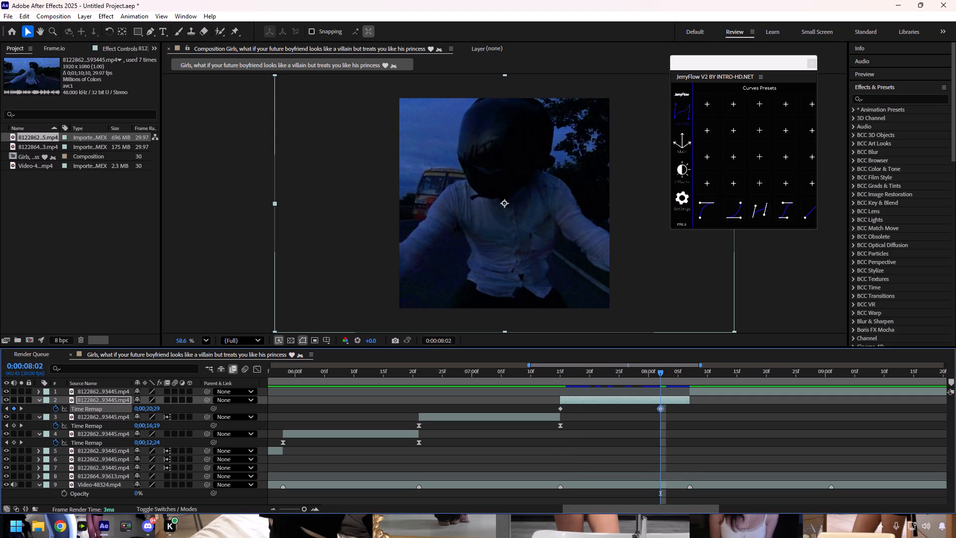
drag(660, 409, 689, 411)
Apply Easy Ease and the first saved JerryFlow curve preset to both Time Remap keyframes of the clip starting at 0:00:07:15.
drag(705, 408, 682, 408)
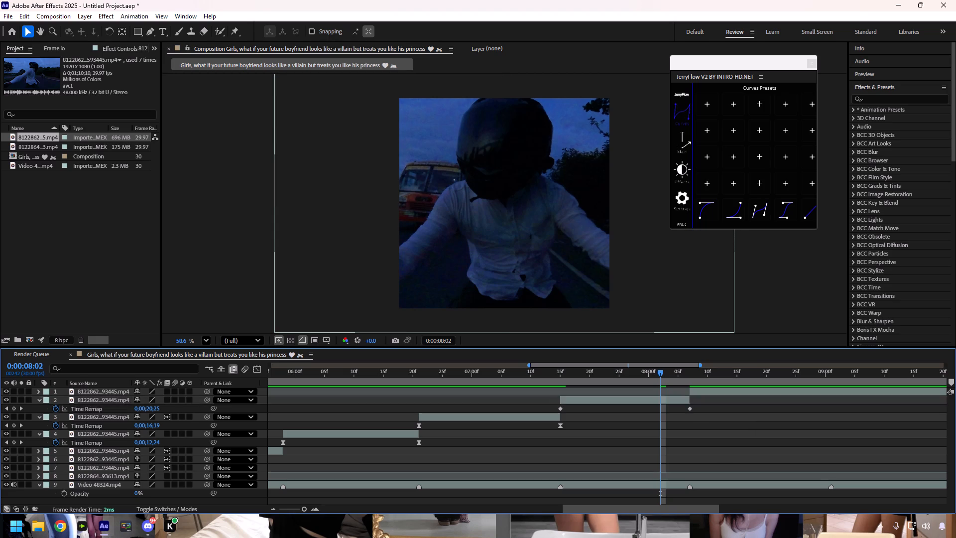
drag(682, 408, 541, 409)
key(F9)
click(713, 209)
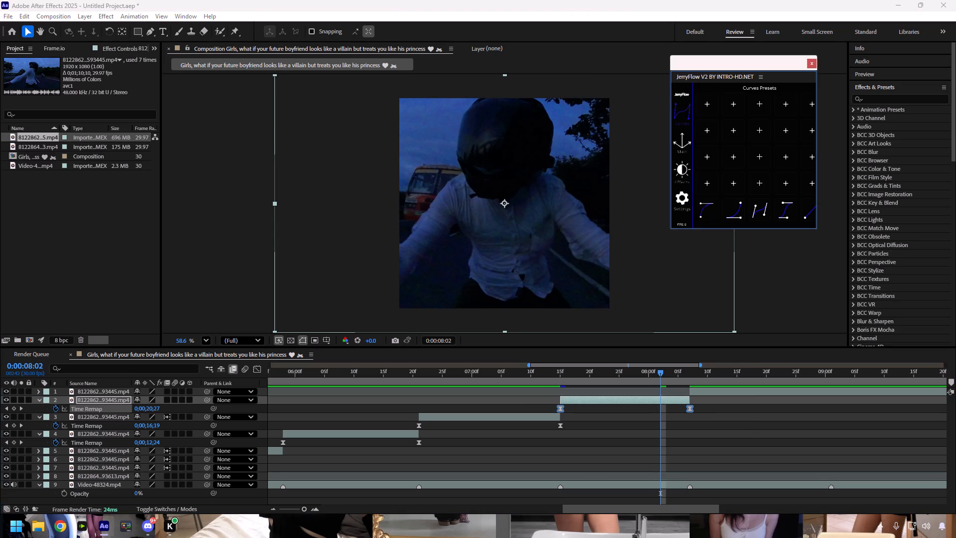
Set the frame blending of the clip between 0:00:07:15 and 0:00:08:07 to Pixel Motion.
right_click(585, 395)
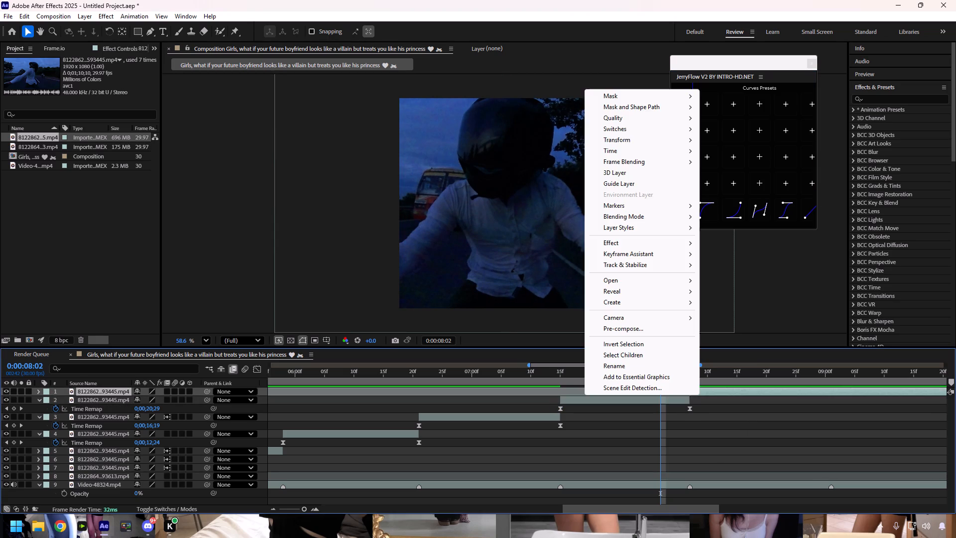
click(582, 398)
right_click(582, 398)
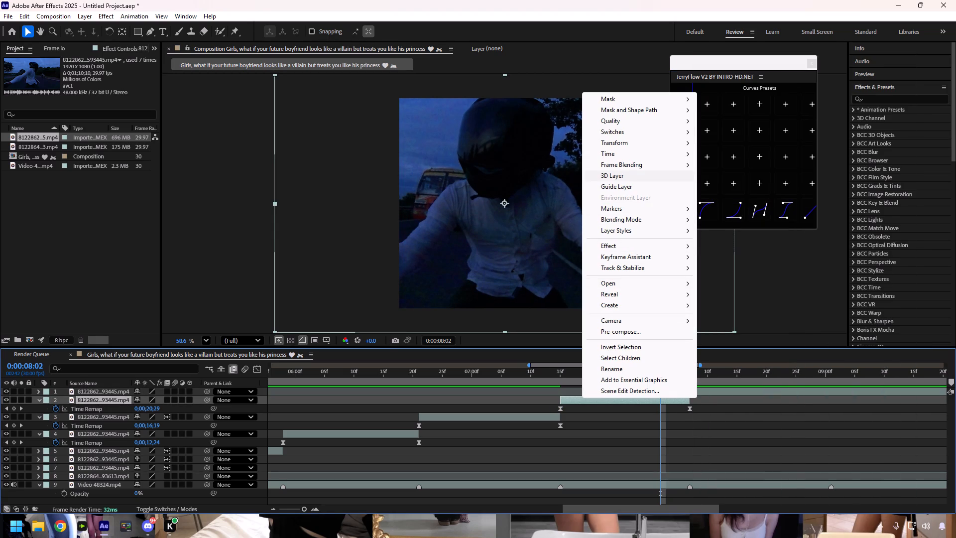
click(718, 186)
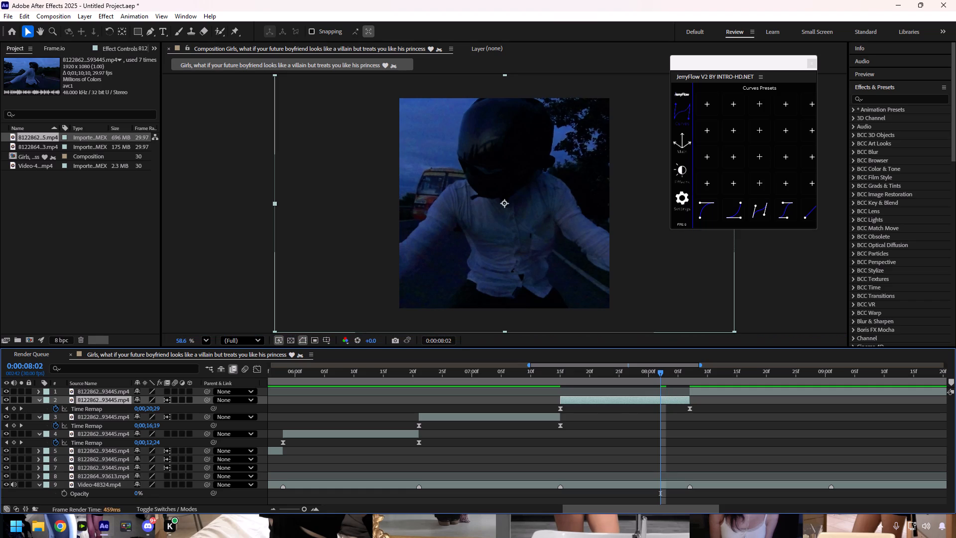
Return to the start of the composition and save the project in Documents as rampping.
drag(656, 371, 200, 433)
key(ctrl+s)
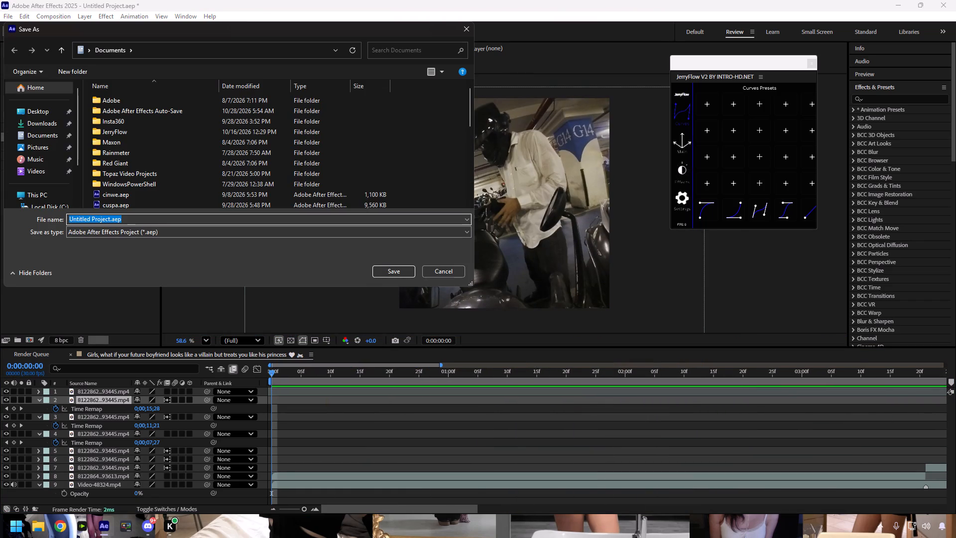
key(BackSpace)
text(ramppimn)
key(BackSpace)
key(BackSpace)
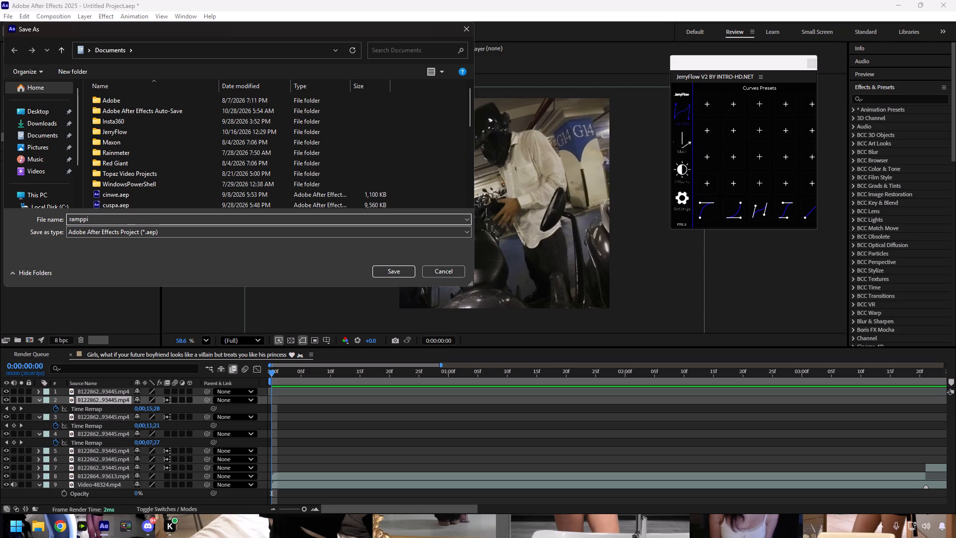
text(ng)
key(Return)
Play the edit from the start and collapse the expanded Time Remap properties of the three clip layers.
key(space)
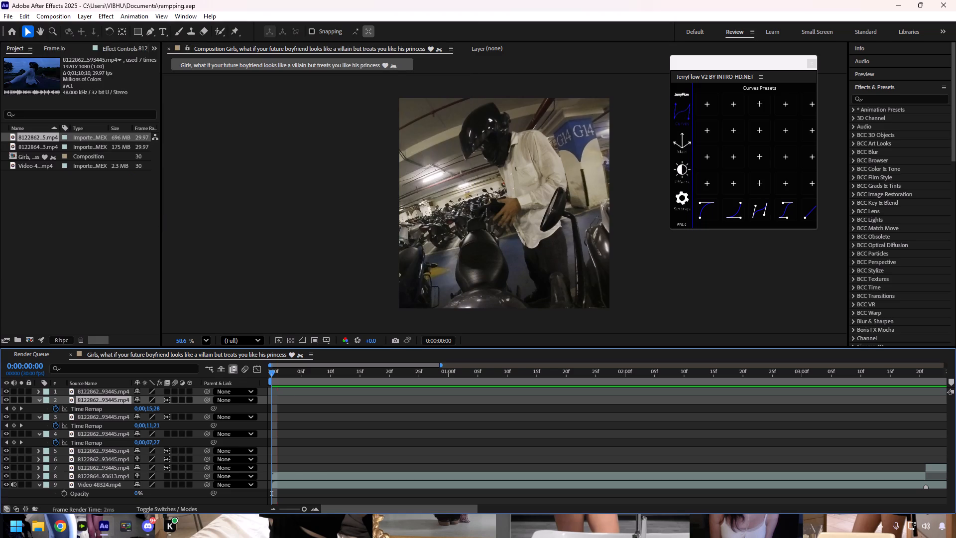
click(39, 401)
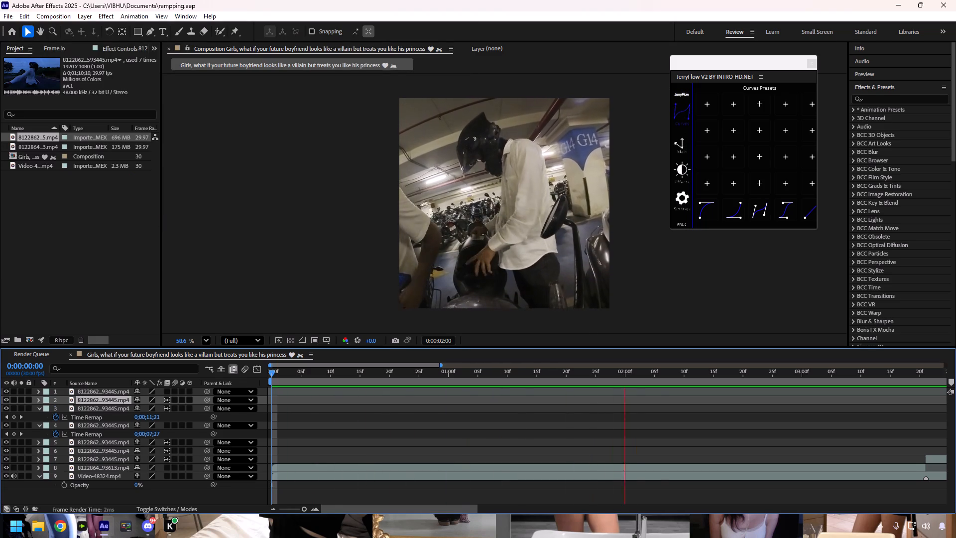
click(40, 409)
click(39, 416)
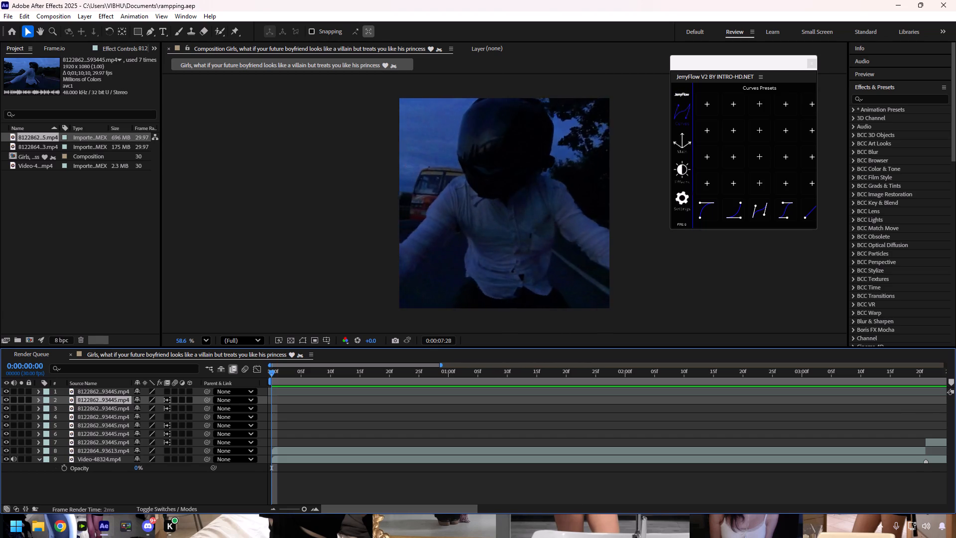
Move the remaining top-layer clip from 0:00:08:07 so it starts at the 0:00:09:01 marker.
drag(271, 375, 290, 375)
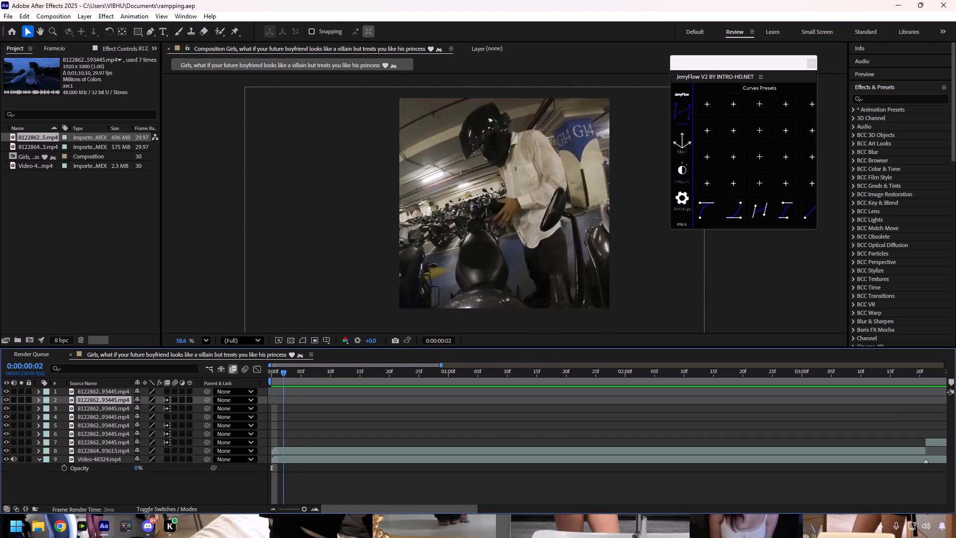
drag(290, 375, 520, 442)
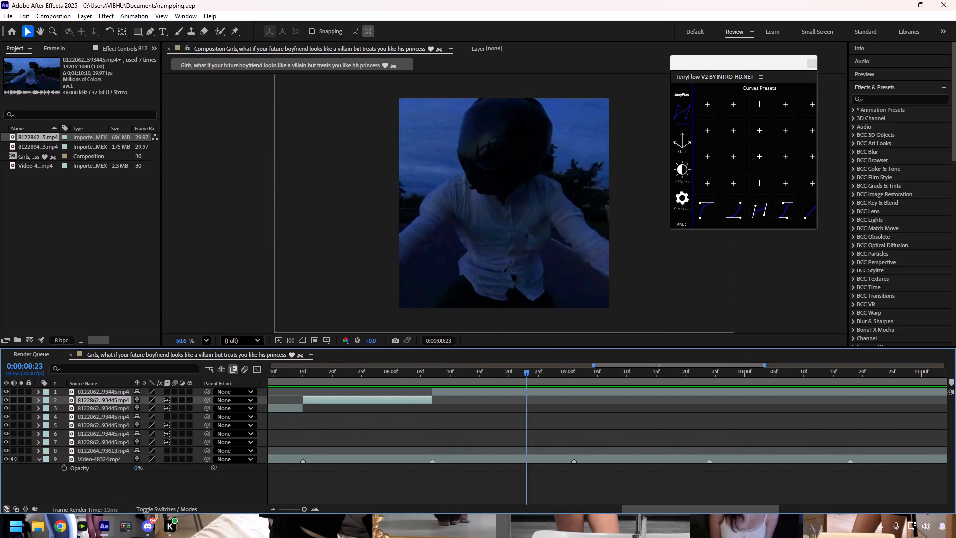
drag(520, 442, 431, 433)
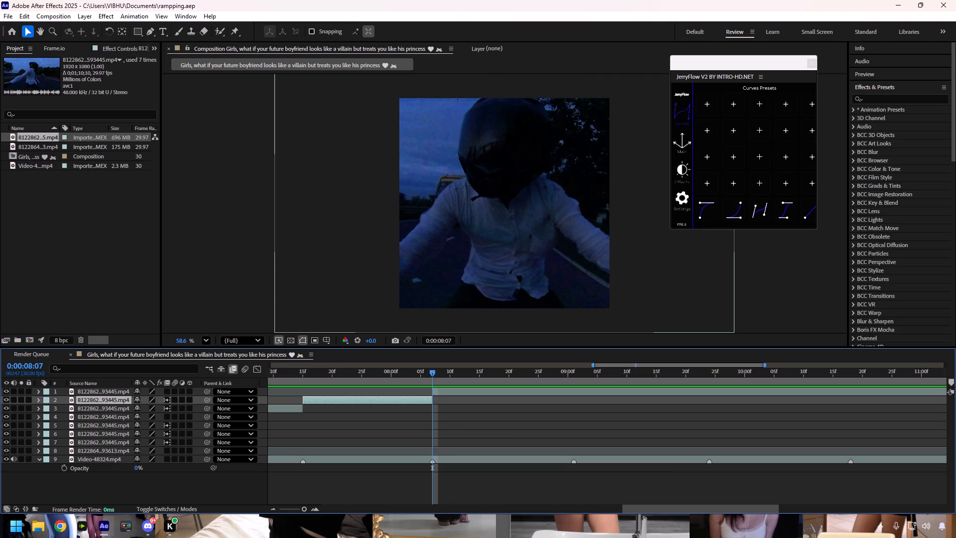
drag(449, 392, 591, 394)
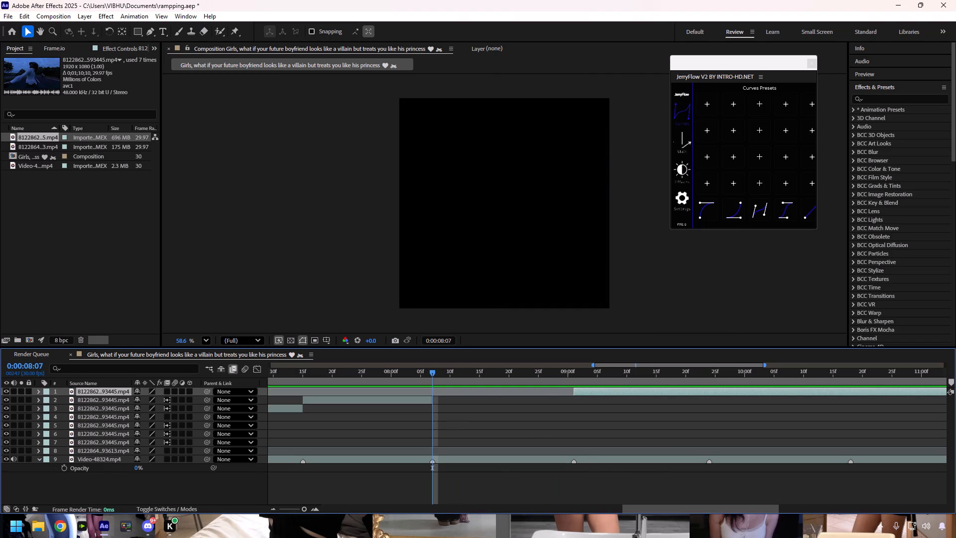
click(576, 371)
drag(576, 371, 437, 384)
Import the video 812286523.02037_18841790593727.mp4 into the project.
click(43, 153)
click(43, 146)
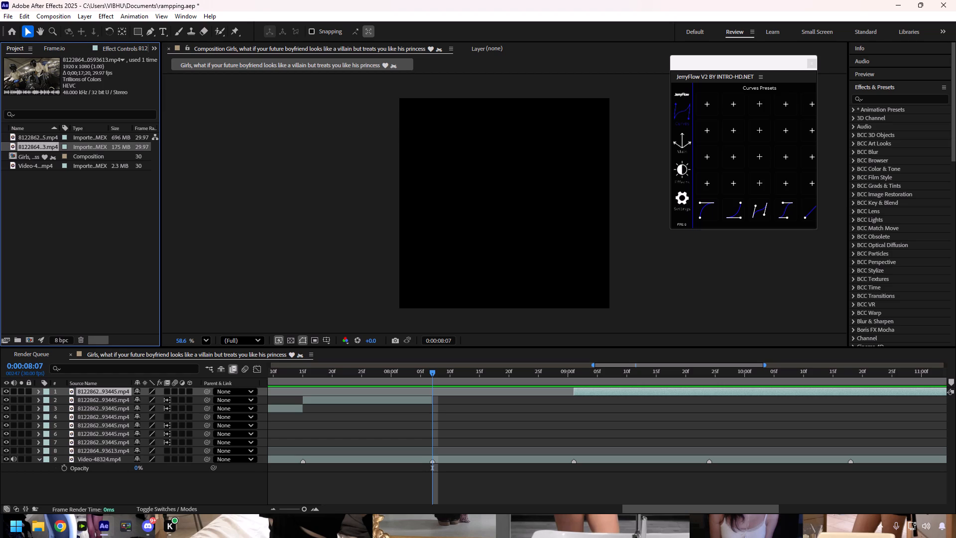
key(ctrl+i)
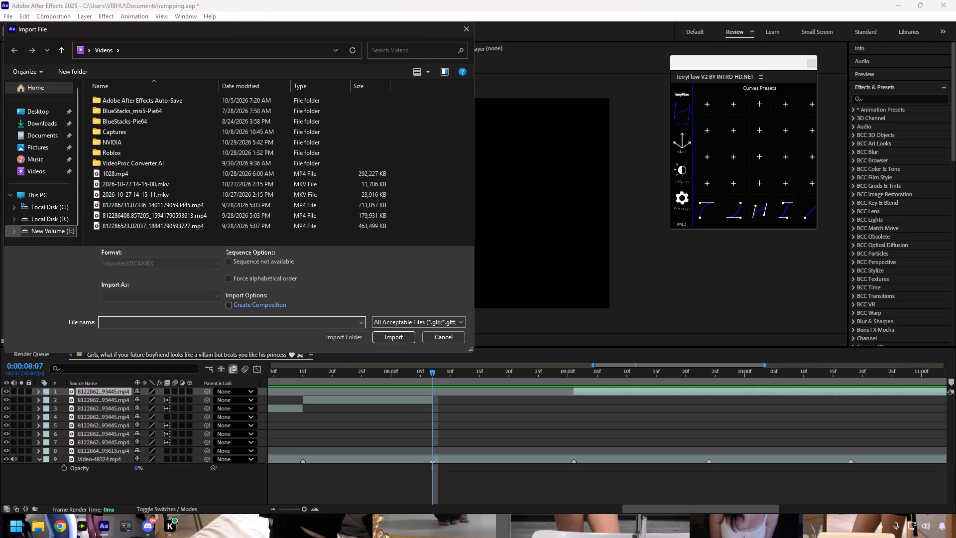
click(107, 225)
click(388, 332)
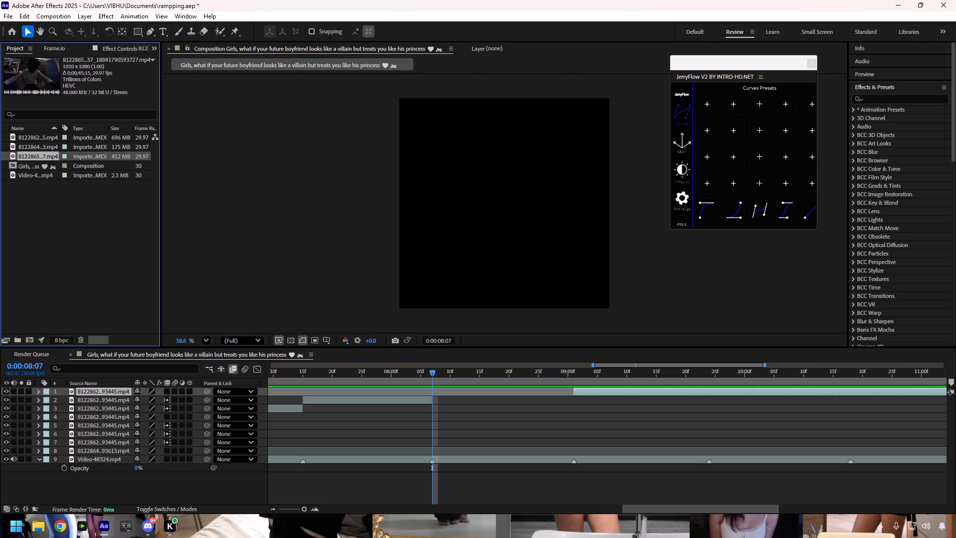
Place the newly imported clip in the timeline starting at 0:00:08:07, directly beneath the top layer.
drag(31, 157, 450, 391)
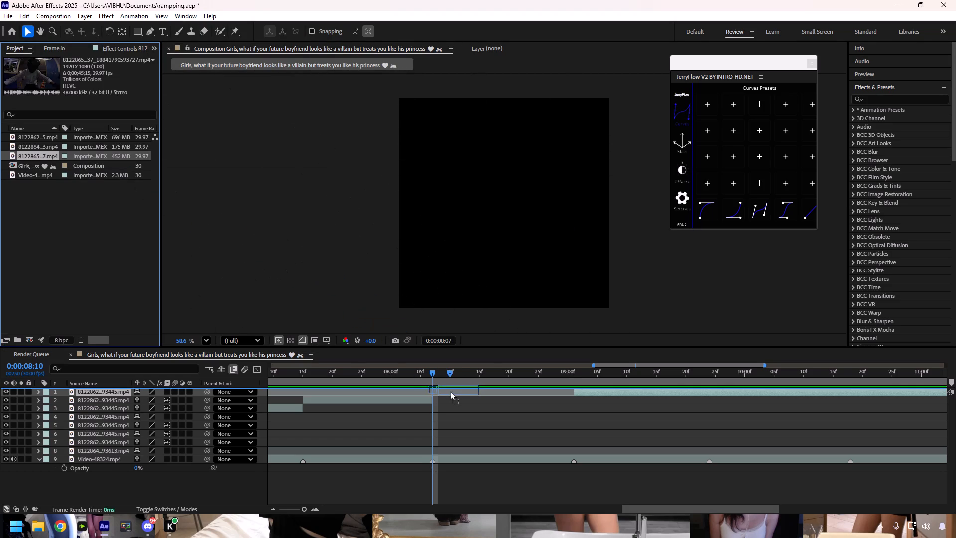
drag(450, 391, 444, 389)
drag(458, 391, 445, 390)
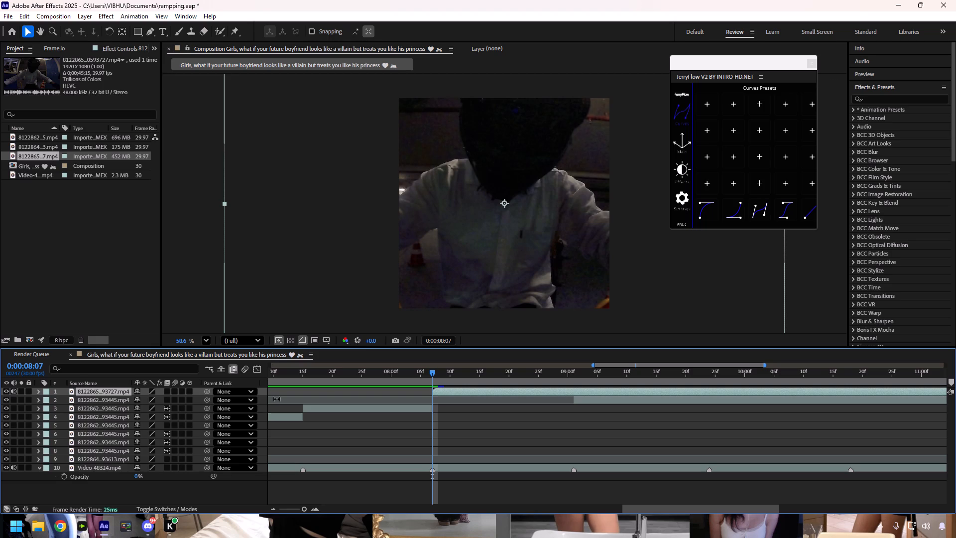
drag(98, 393, 100, 401)
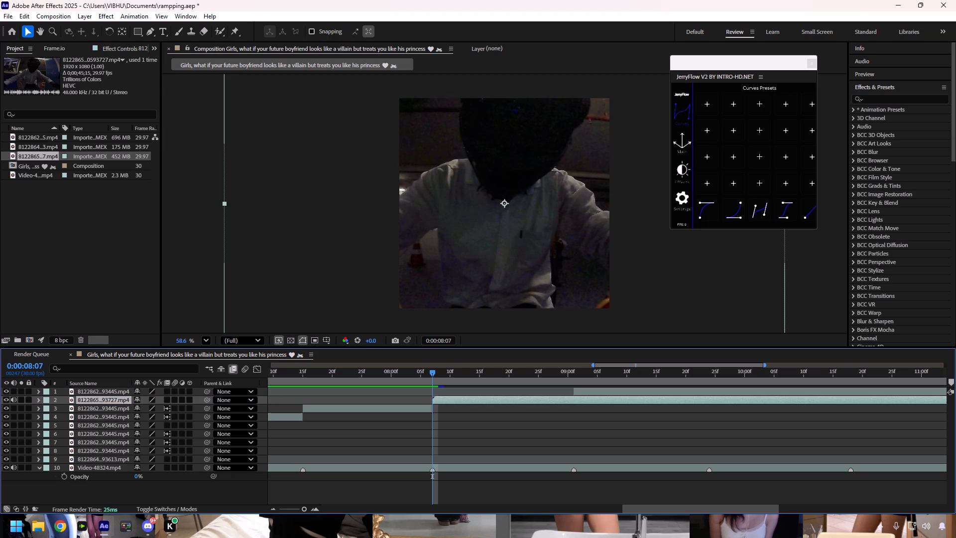
Scale the new clip starting at 0:00:08:07 down to 67%.
click(438, 400)
key(s)
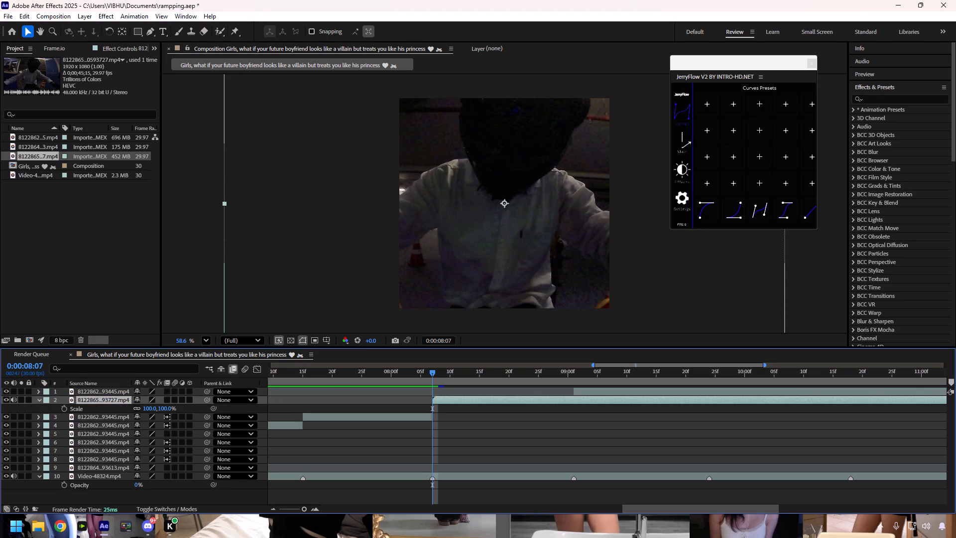
click(149, 409)
text(82)
key(Return)
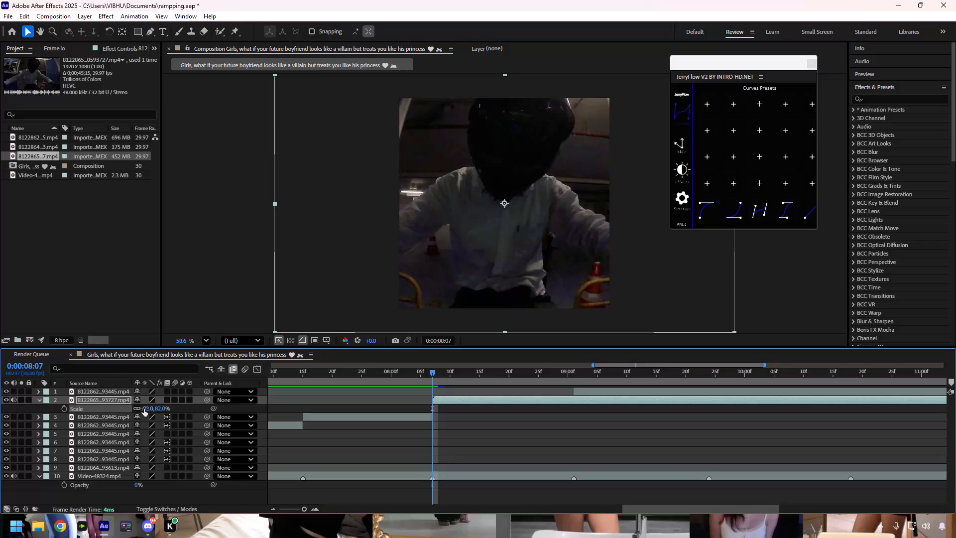
drag(144, 409, 134, 407)
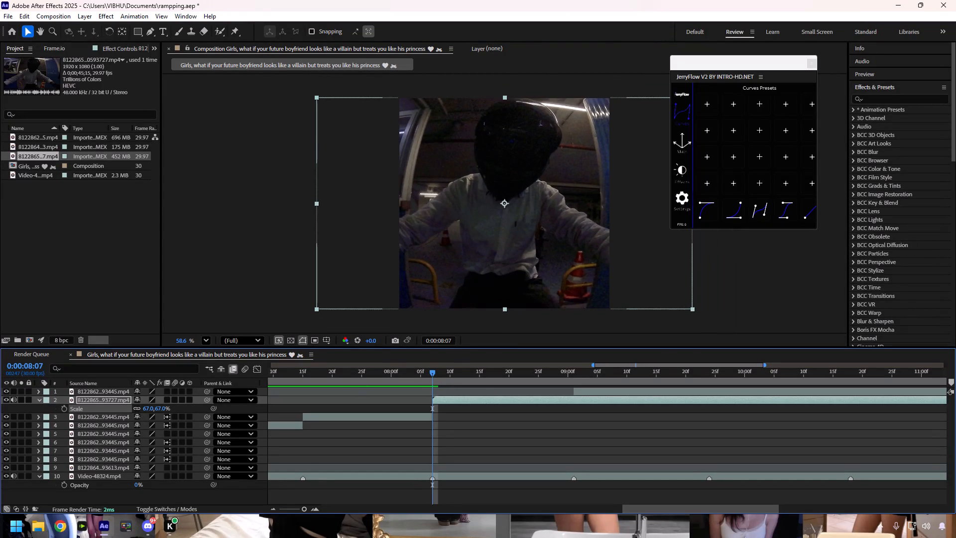
Mute the new clip's audio and split the clip at the 0:00:09:01 marker.
drag(433, 369, 589, 363)
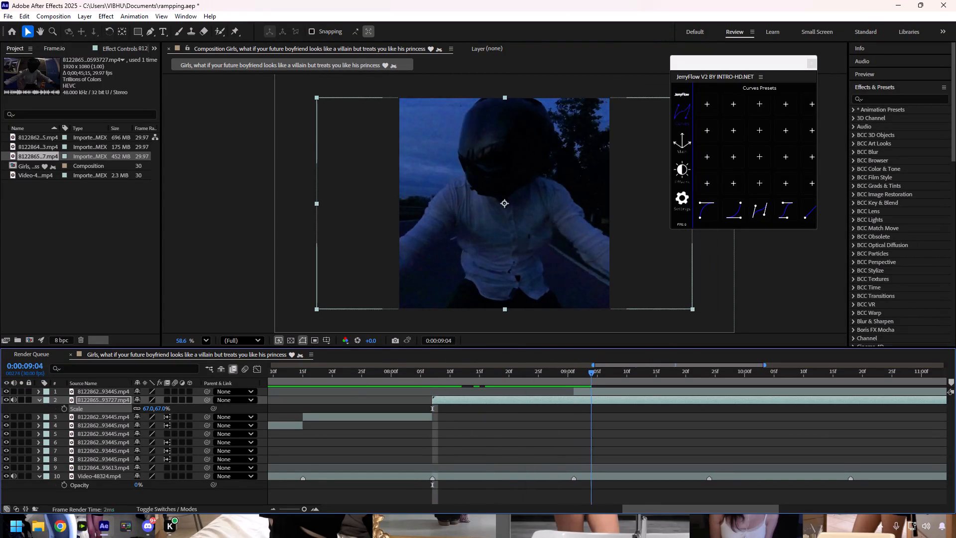
drag(589, 363, 572, 361)
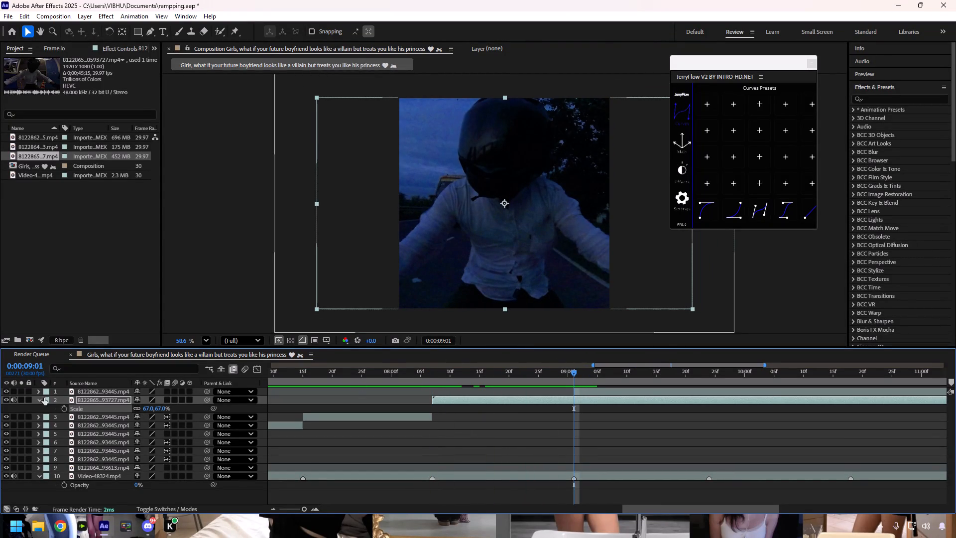
click(15, 401)
click(536, 400)
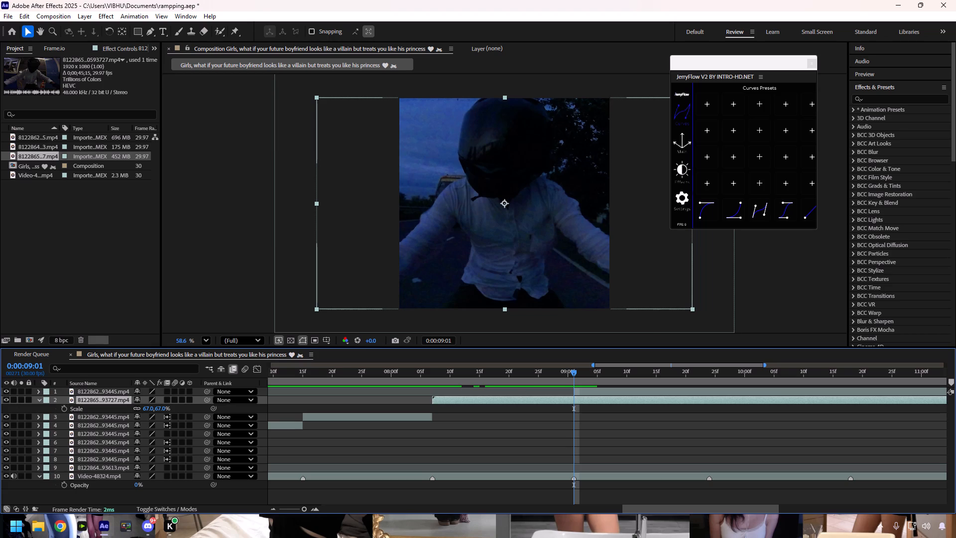
key(ctrl+shift+d)
Enable time remapping on the clip between 0:00:08:07 and 0:00:09:01, with its first keyframe at 0:00:08:07.
drag(570, 372, 484, 379)
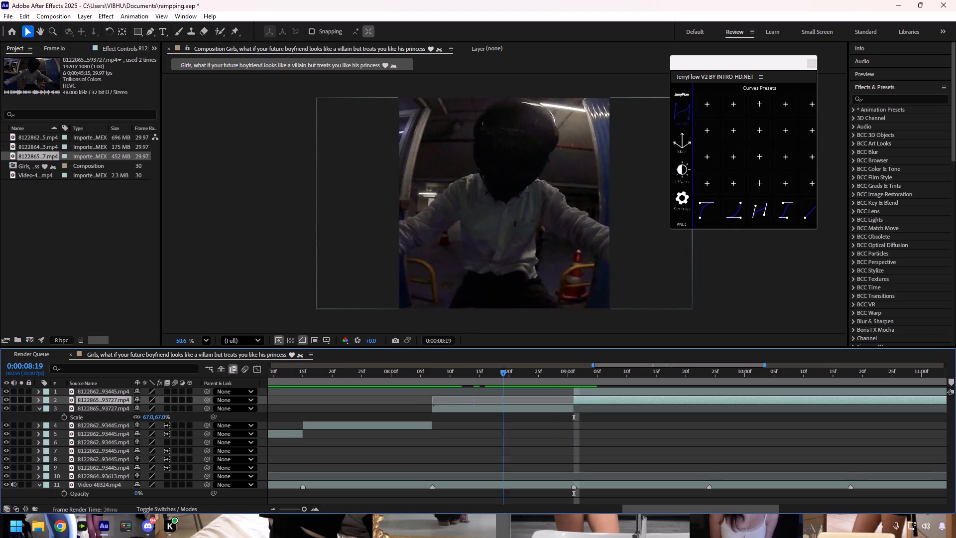
drag(484, 379, 432, 386)
click(444, 406)
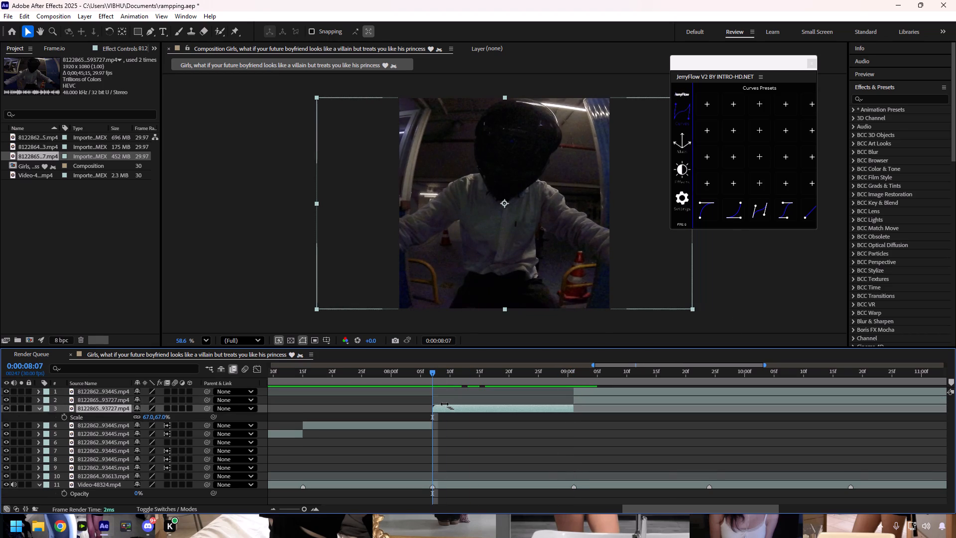
key(ctrl+alt+t)
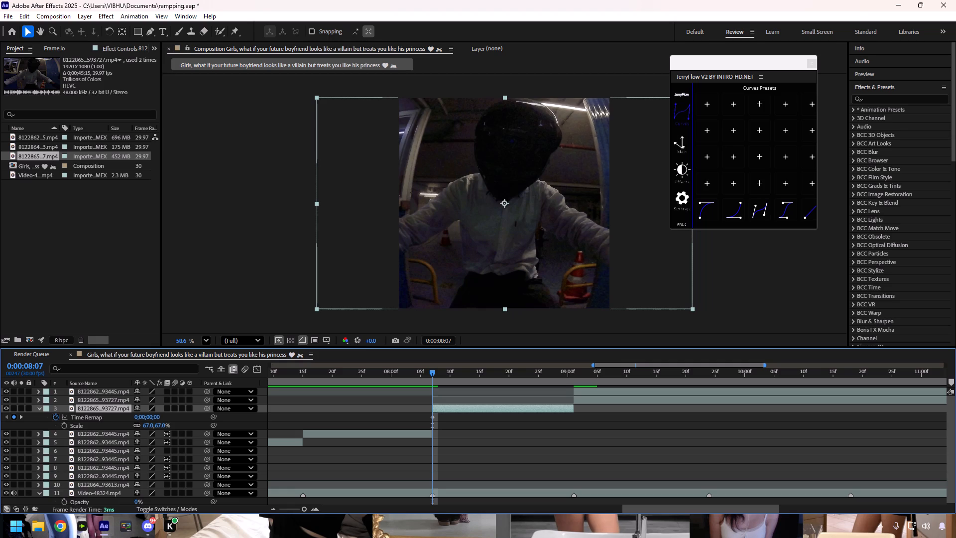
Add a second Time Remap keyframe from the 0:00:08:25 frame and move it to the clip's end at 0:00:09:01.
drag(429, 371, 483, 372)
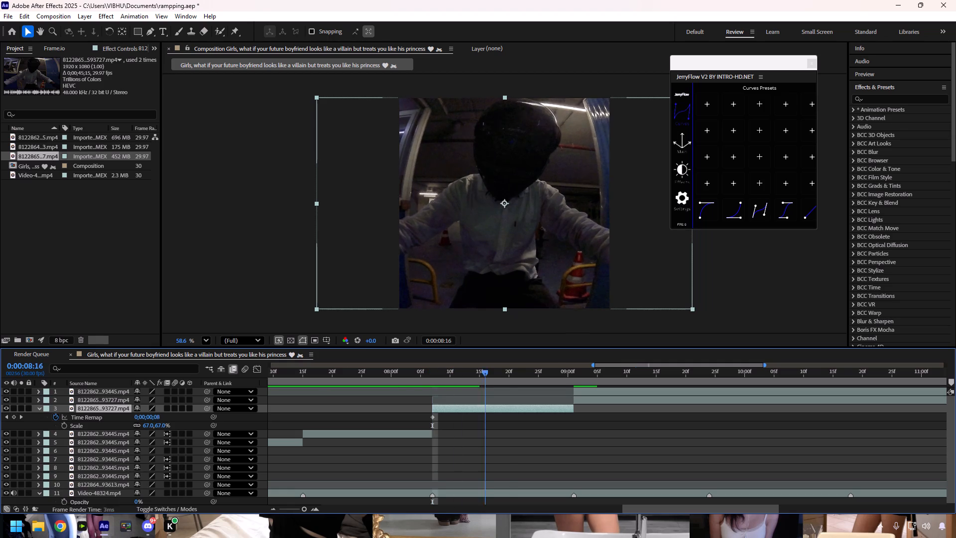
drag(483, 372, 537, 371)
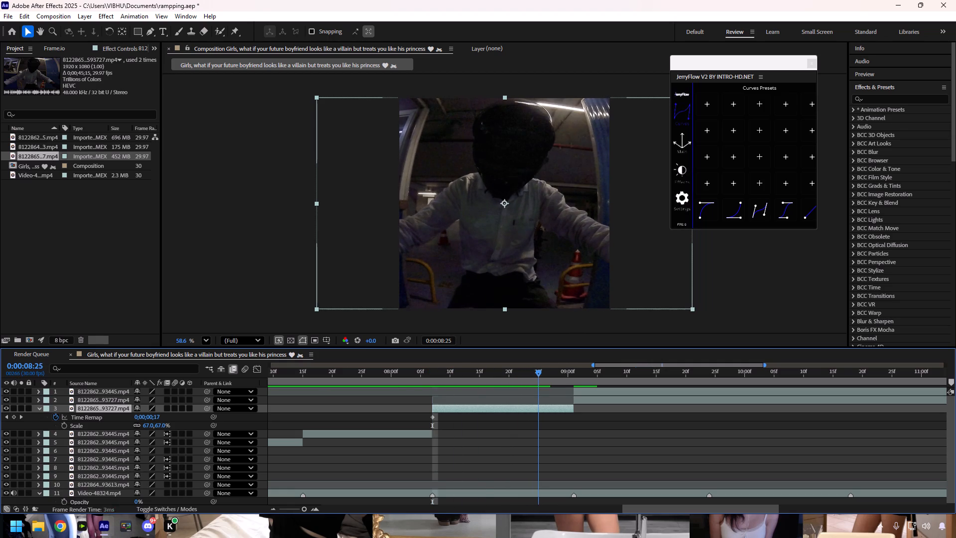
drag(537, 371, 534, 371)
click(15, 419)
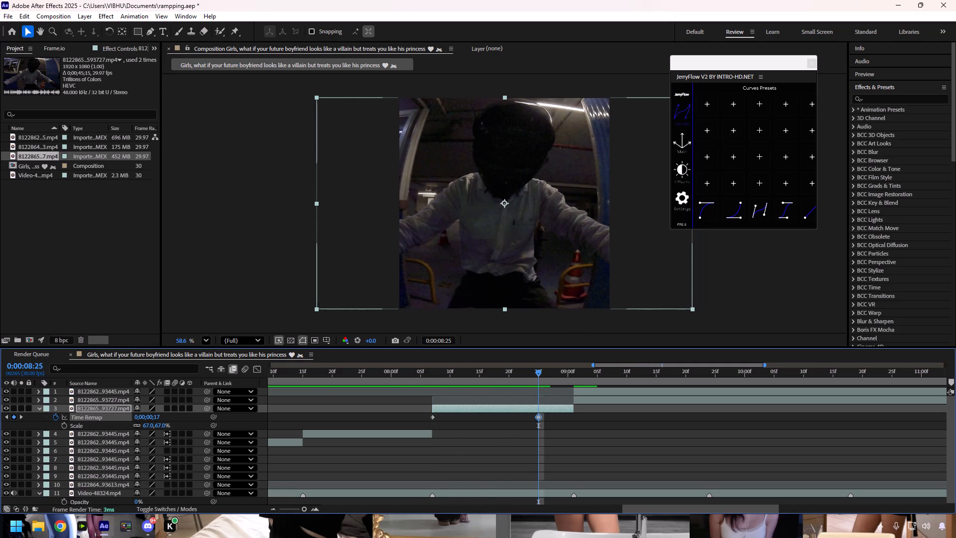
drag(536, 417, 574, 417)
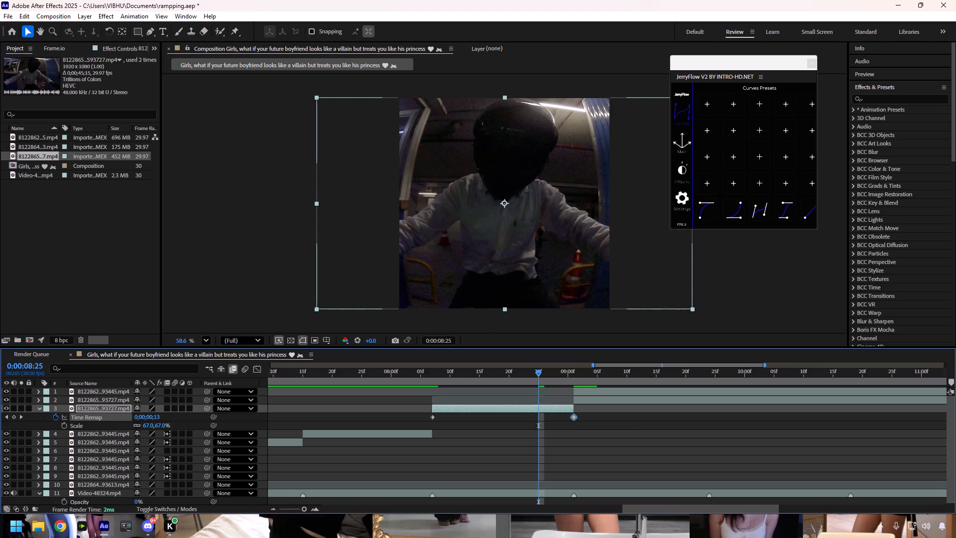
Apply Easy Ease and the first saved JerryFlow curve preset to both Time Remap keyframes of the clip starting at 0:00:08:07.
drag(585, 413, 394, 415)
key(F9)
click(702, 216)
Set the frame blending of the clip between 0:00:08:07 and 0:00:09:01 to Pixel Motion.
right_click(517, 407)
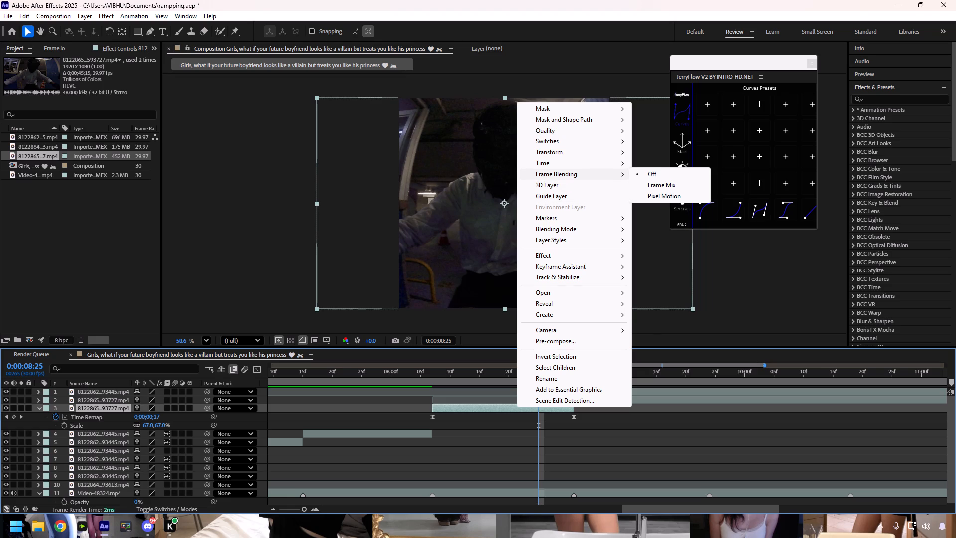
click(668, 196)
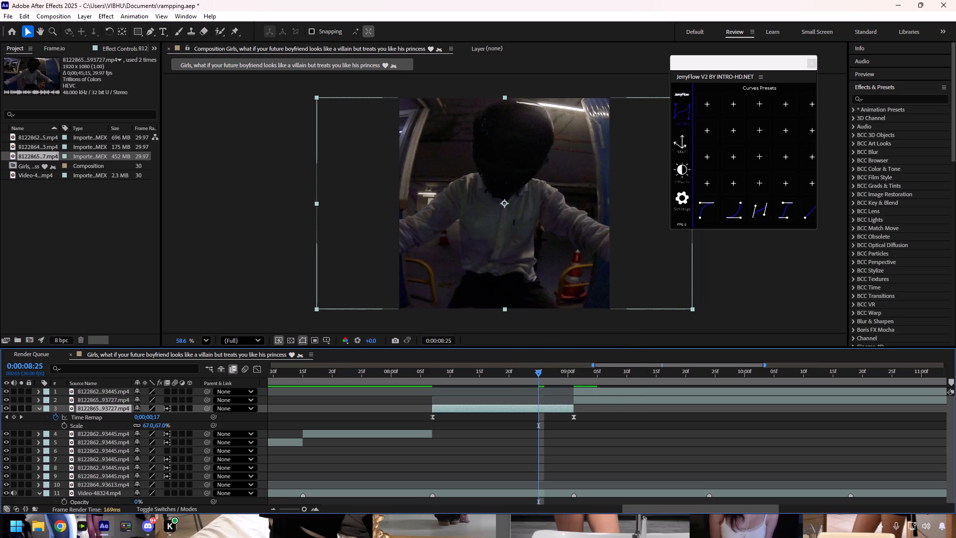
Preview the newly remapped clip from 0:00:08:07, and again from 0:00:08:02 across the preceding cut.
drag(539, 372, 432, 374)
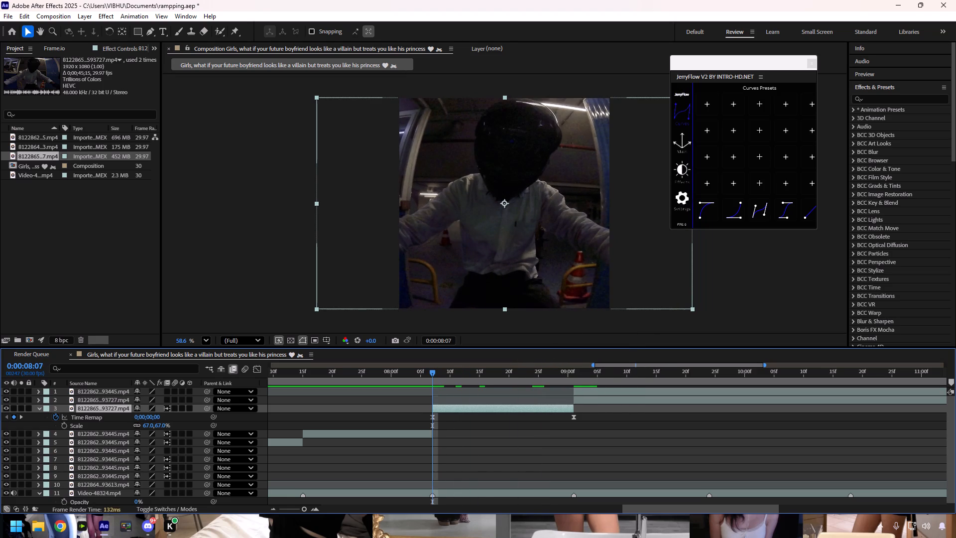
key(space)
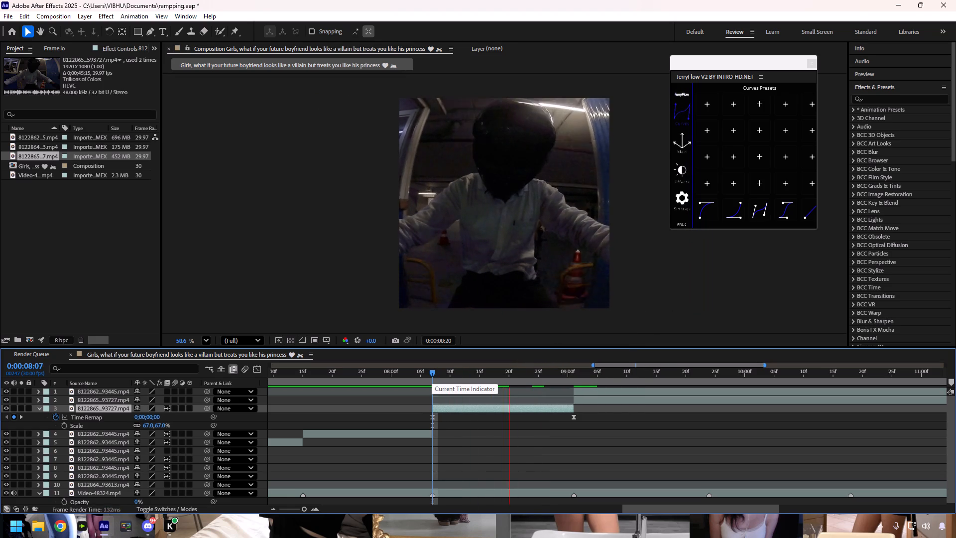
drag(432, 374, 401, 378)
key(space)
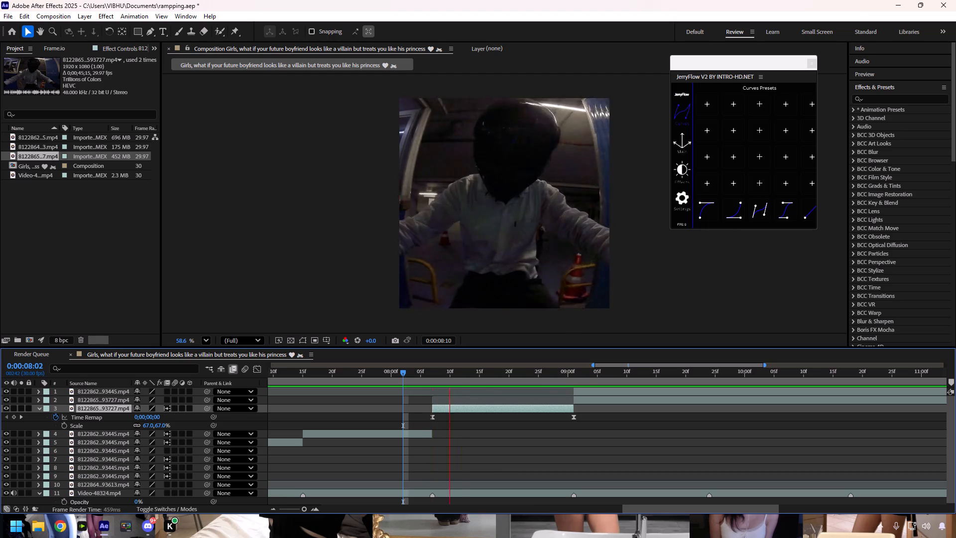
Stop the preview and move the top-layer road clip later so it starts at the 0:00:09:24 beat marker.
click(401, 378)
key(space)
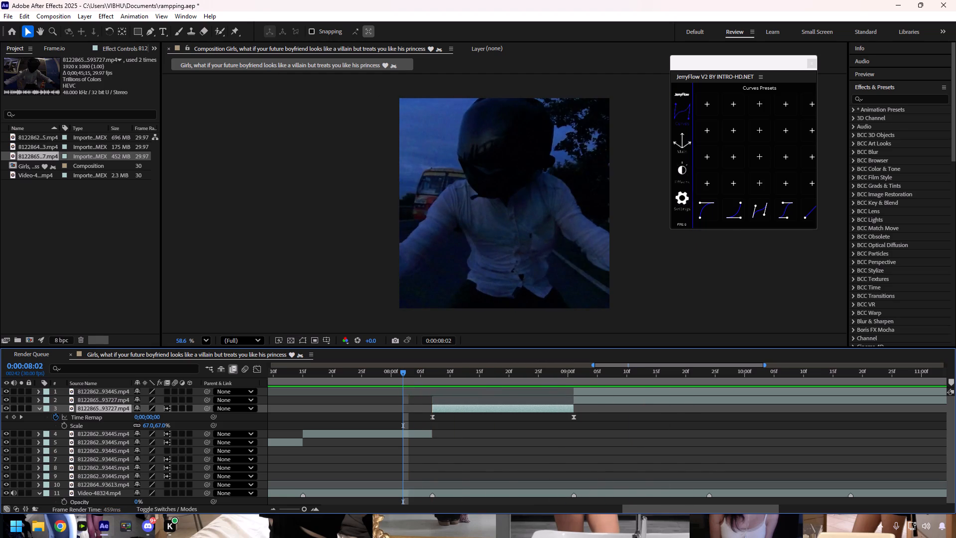
drag(401, 378, 551, 381)
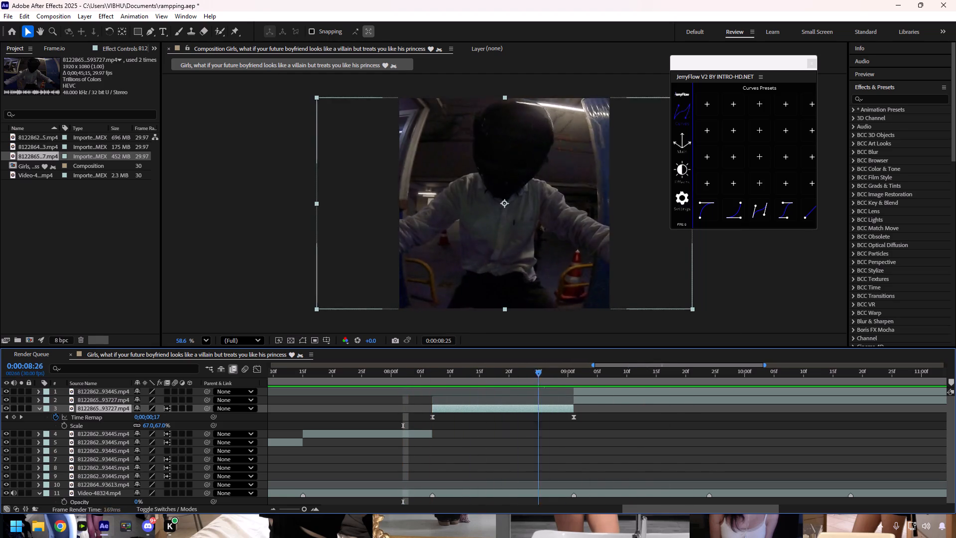
drag(551, 381, 573, 381)
drag(594, 392, 664, 396)
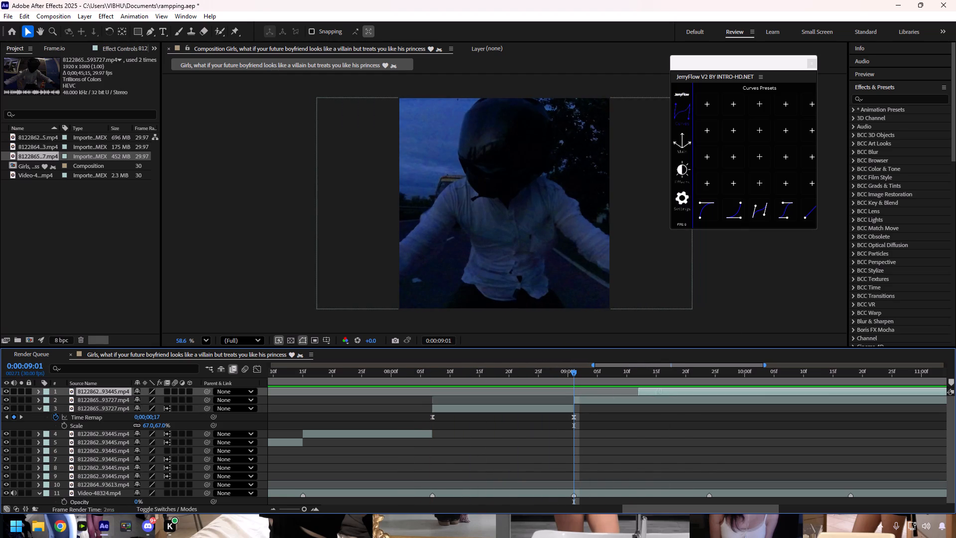
drag(664, 396, 729, 399)
click(713, 375)
drag(710, 372, 708, 372)
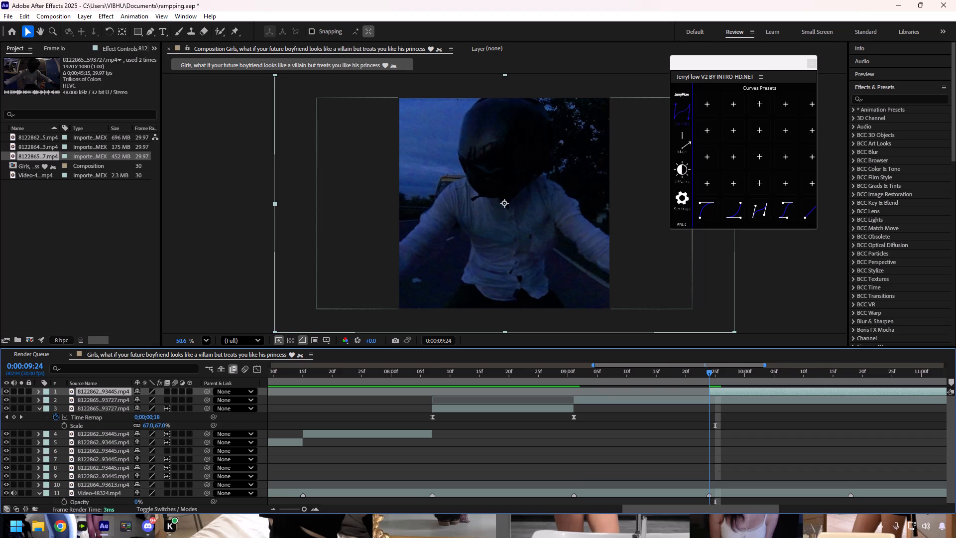
Shift the second-layer garage clip earlier to start at about 0:00:08:08, split it at 0:00:09:01, and delete the part before the cut.
drag(708, 372, 575, 380)
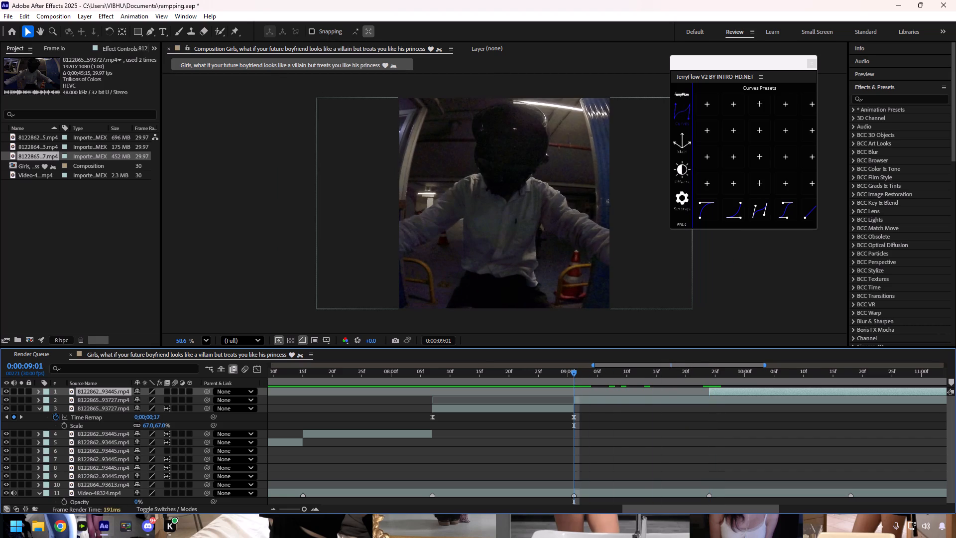
drag(604, 403, 456, 405)
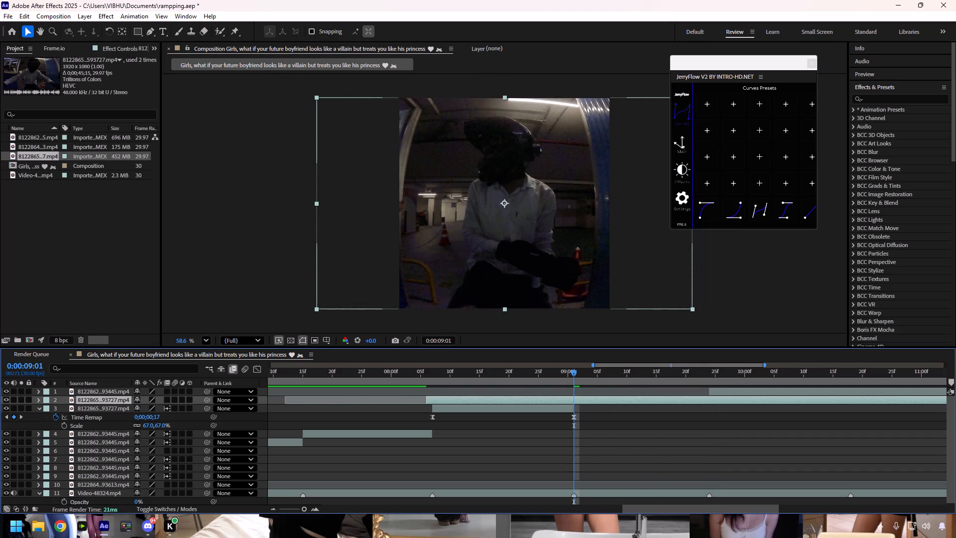
drag(585, 402, 597, 402)
key(ctrl+shift+d)
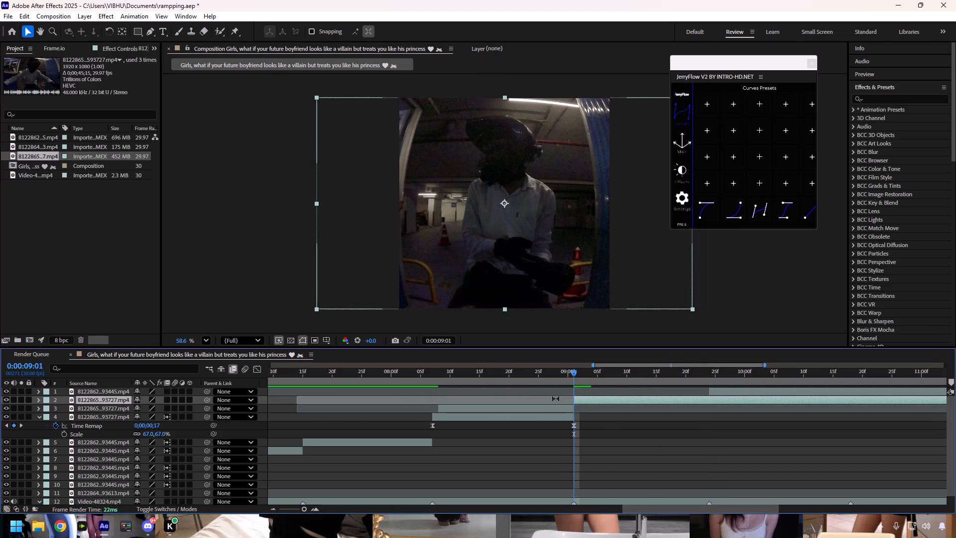
click(553, 409)
key(Delete)
Split the garage clip starting at 0:00:09:01 at the 0:00:09:24 beat marker.
drag(573, 373, 672, 382)
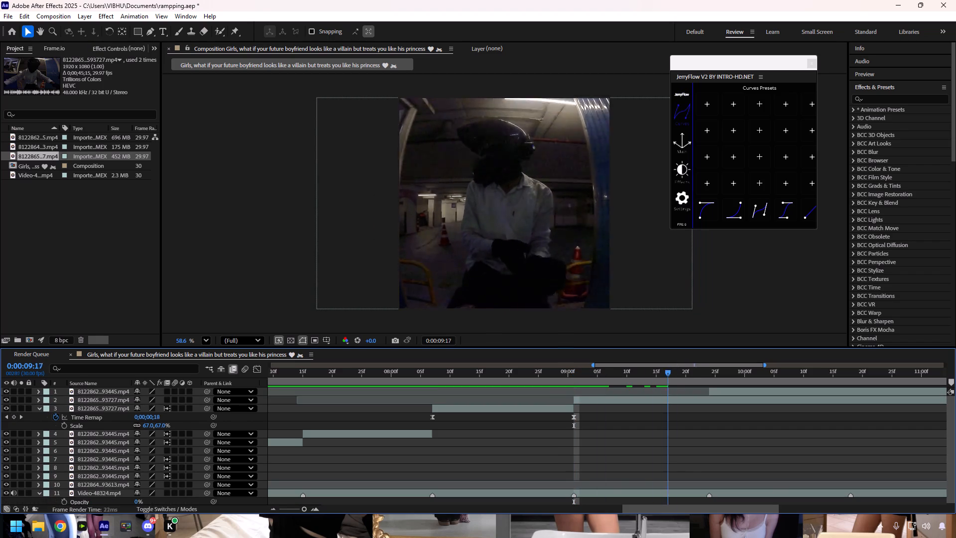
drag(672, 382, 707, 383)
click(703, 400)
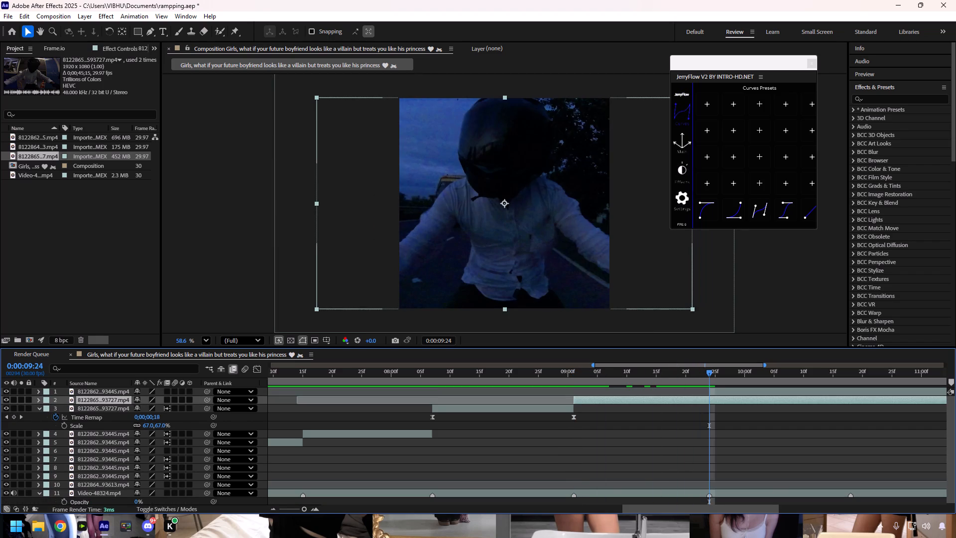
key(ctrl+shift+d)
Enable Time Remap on the 0:00:09:01 clip, keyframe its start and the 0:00:09:19 frame, and move the latter keyframe to 0:00:09:24.
drag(708, 373, 578, 391)
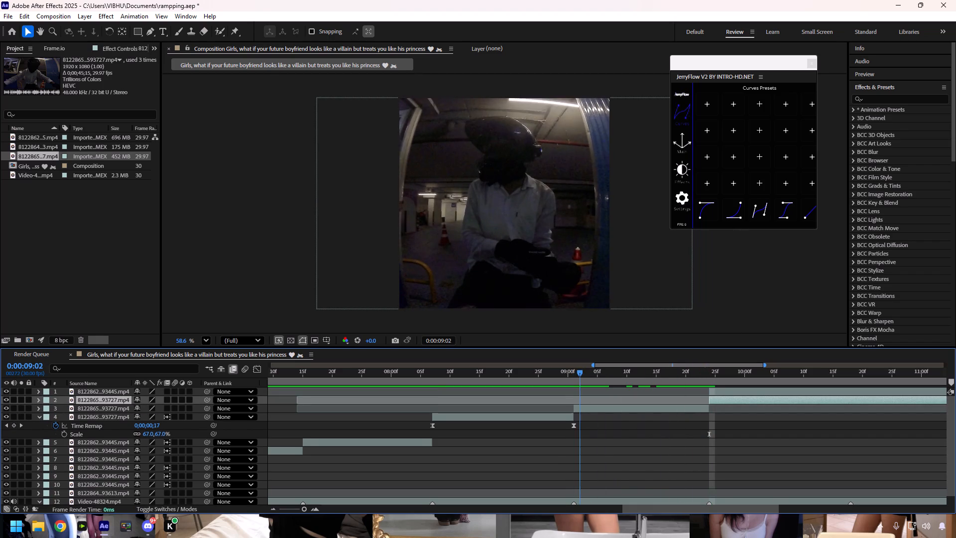
drag(578, 391, 575, 391)
click(585, 408)
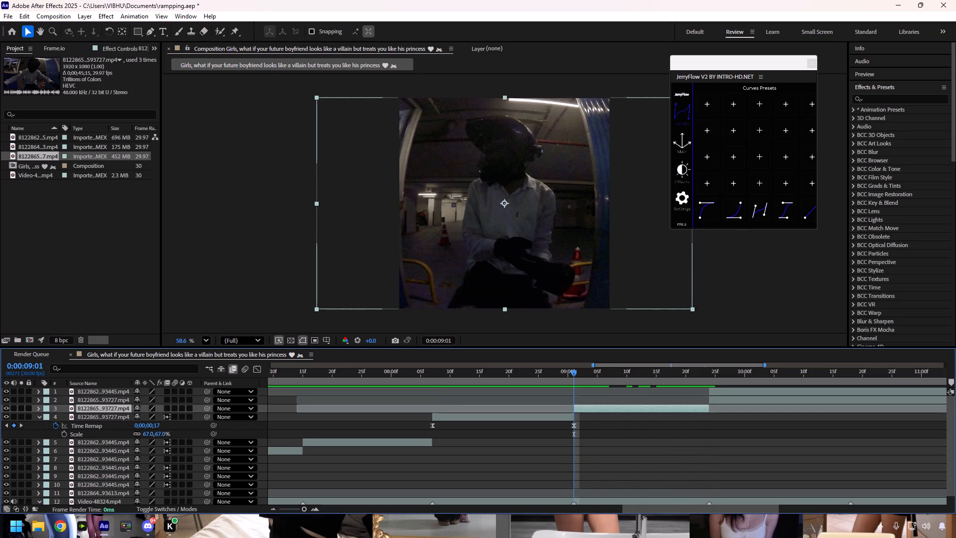
key(ctrl+alt+t)
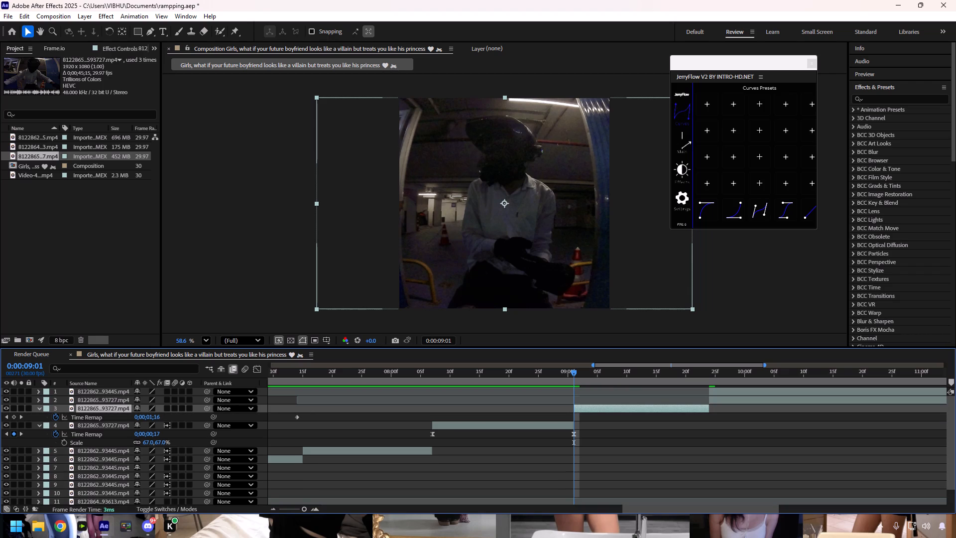
click(14, 419)
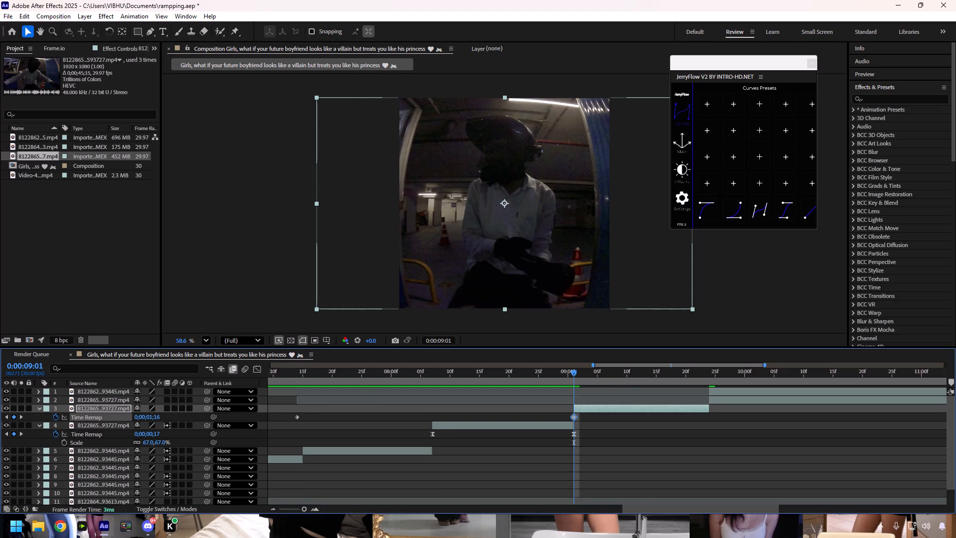
drag(575, 371, 680, 378)
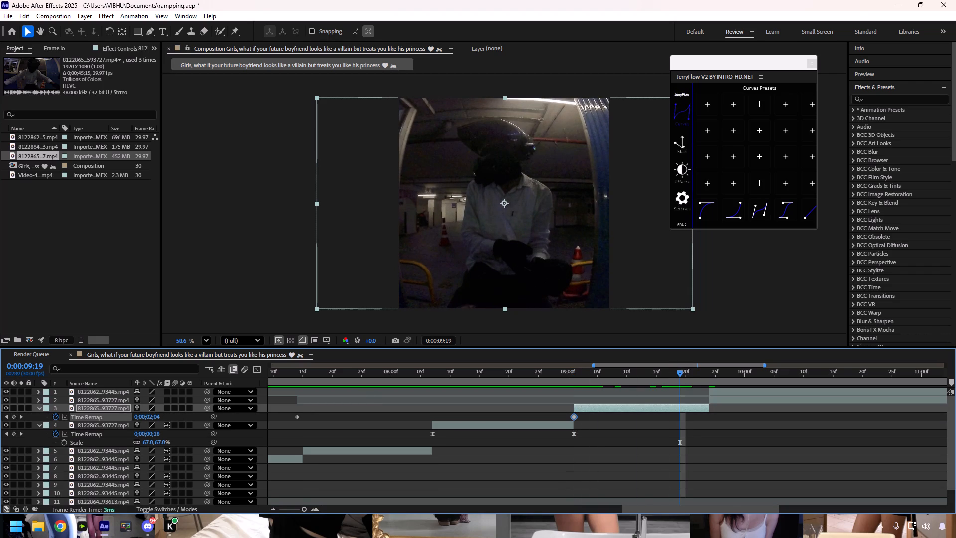
click(16, 418)
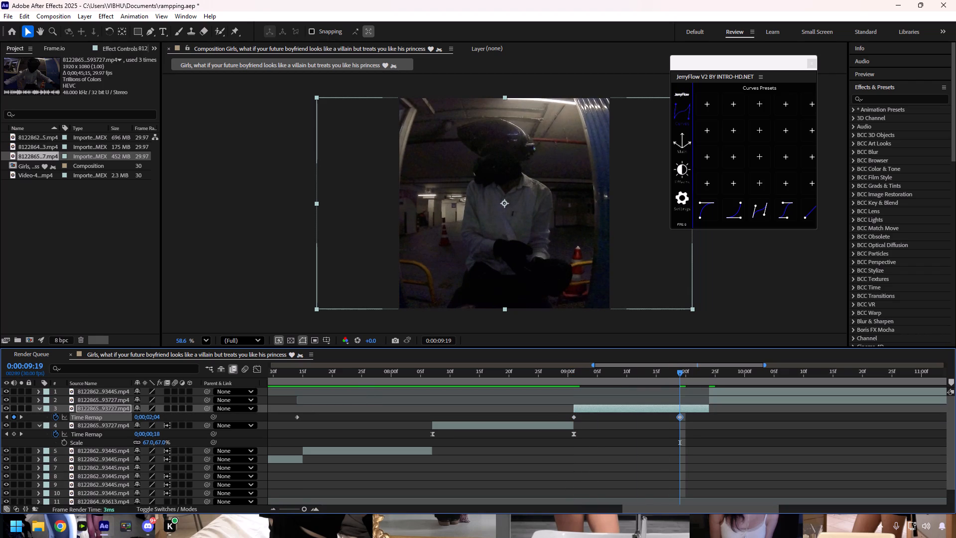
drag(678, 415, 708, 417)
Apply Easy Ease and the first saved JerryFlow curve preset to the Time Remap keyframes at 0:00:09:01 and 0:00:09:24.
drag(720, 417, 582, 415)
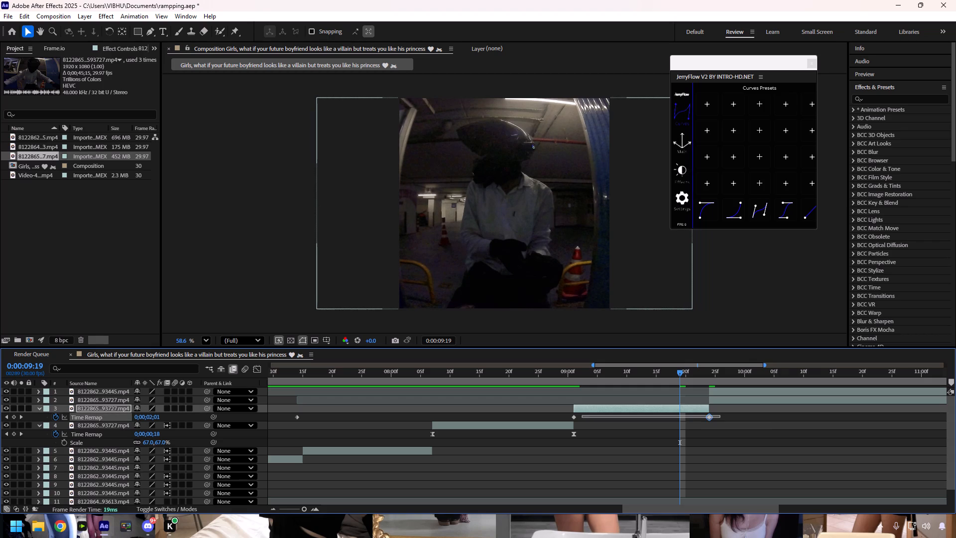
drag(582, 415, 544, 415)
key(F9)
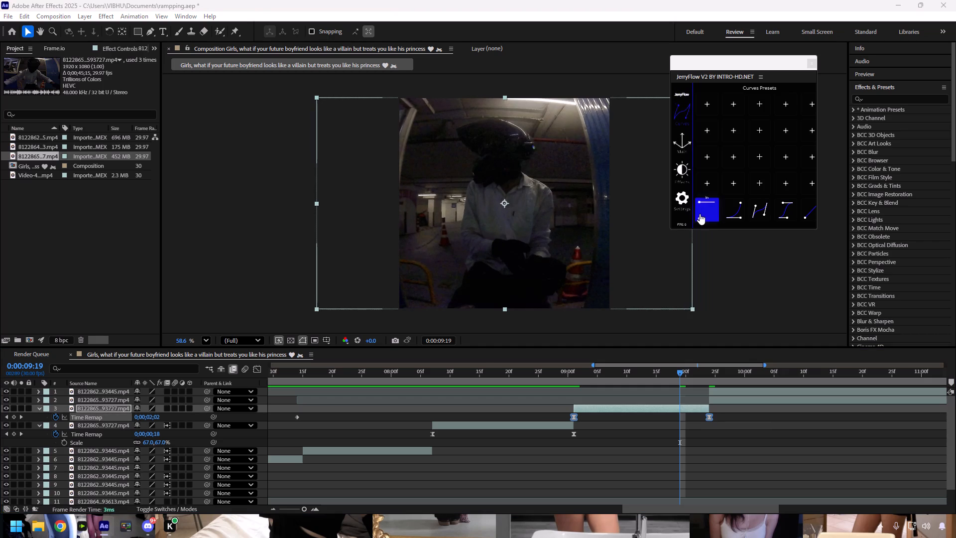
click(700, 214)
Preview the newly remapped clip from 0:00:08:24 across the 0:00:09:01 cut.
drag(676, 373, 534, 390)
key(space)
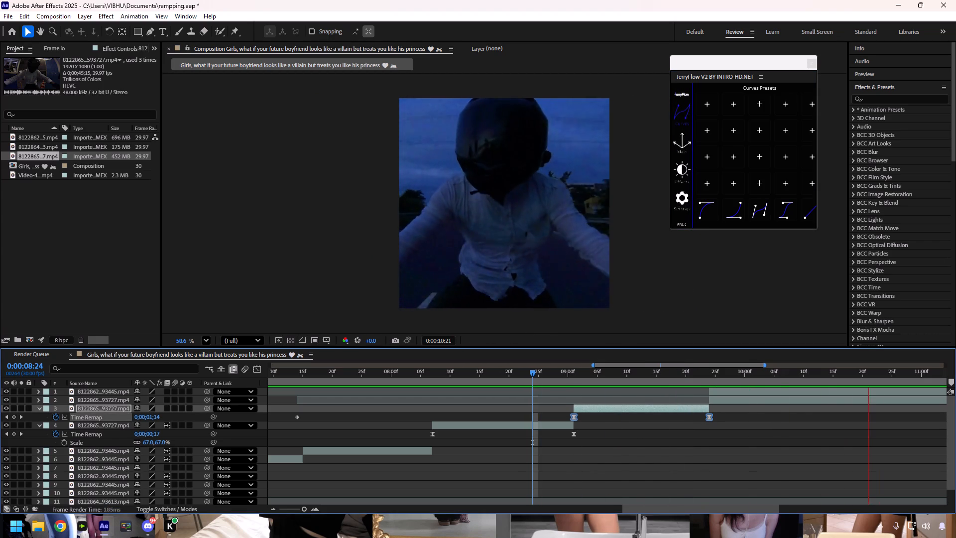
Move the top-layer road clip later so it starts at the next beat marker, 0:00:10:18.
drag(532, 371, 710, 389)
drag(720, 390, 783, 395)
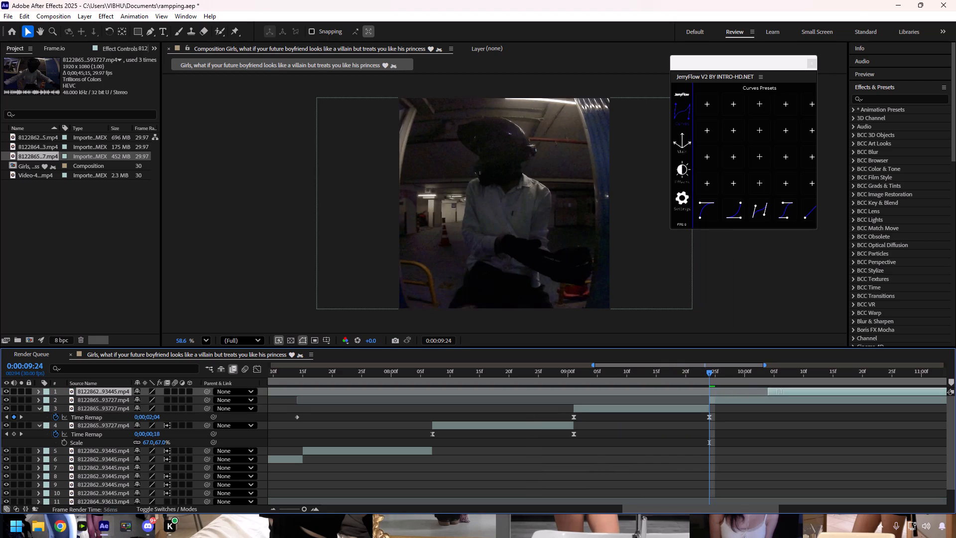
drag(783, 395, 800, 396)
scroll(802, 425, down, 2)
scroll(793, 419, up, 1)
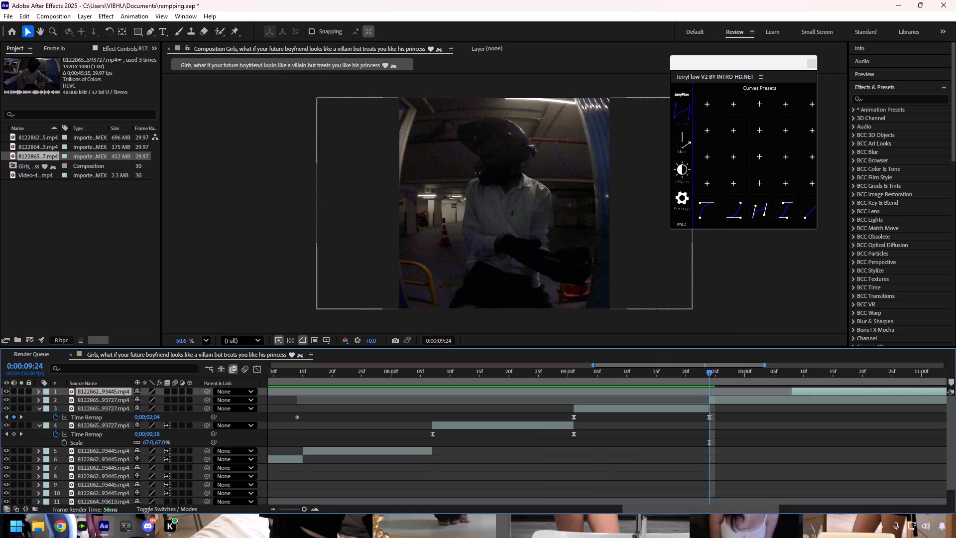
drag(802, 392, 860, 391)
drag(713, 375, 834, 385)
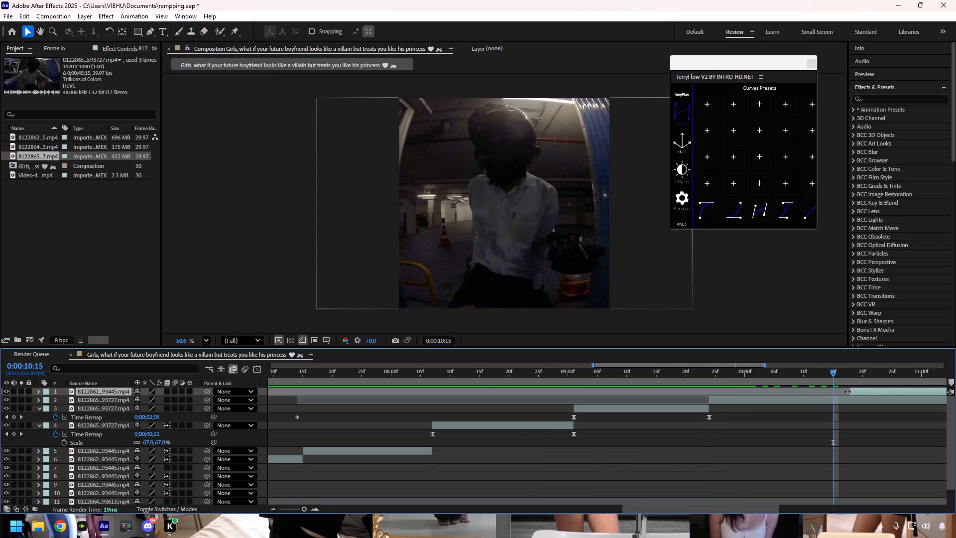
scroll(847, 392, down, 2)
drag(831, 373, 849, 373)
scroll(845, 415, up, 4)
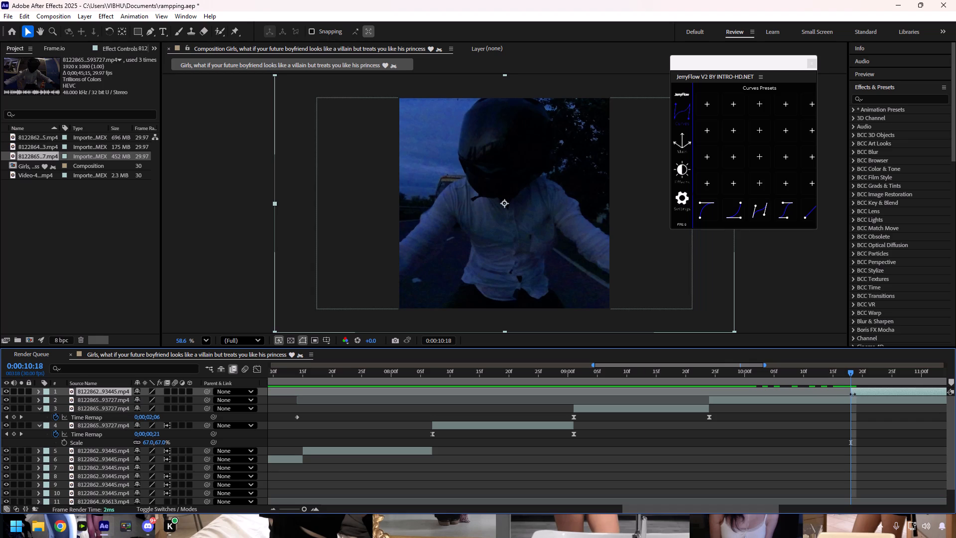
Slide the layer 2 parking-garage clip earlier until the helmeted rider turning sideways, about source time 0;00;21;21, sits at 0:00:09:24.
drag(849, 371, 708, 398)
drag(747, 400, 476, 392)
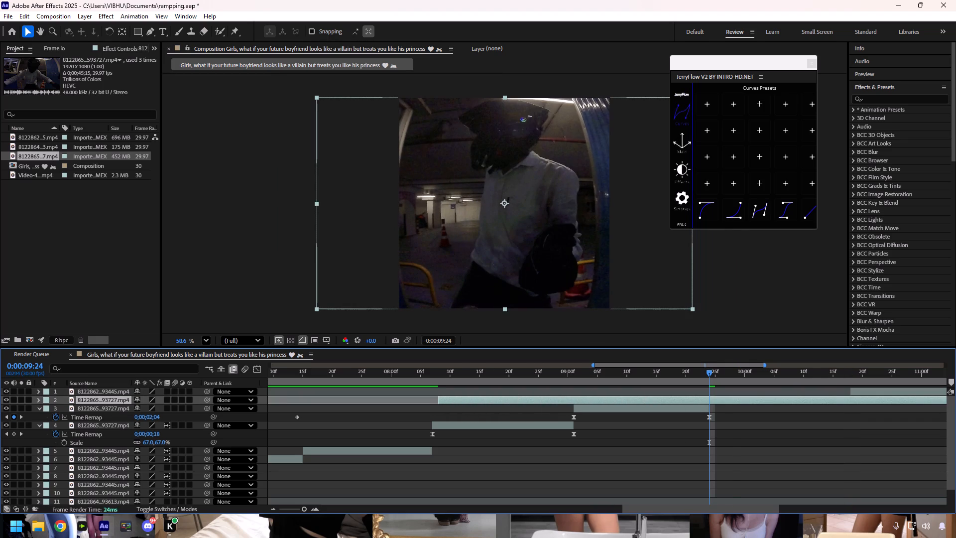
drag(659, 399, 401, 389)
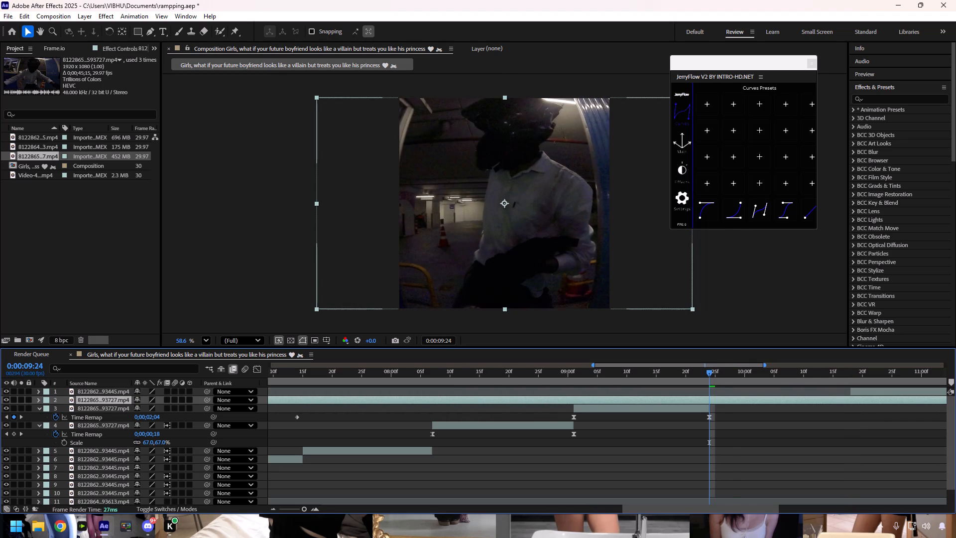
drag(717, 400, 452, 394)
drag(726, 400, 638, 400)
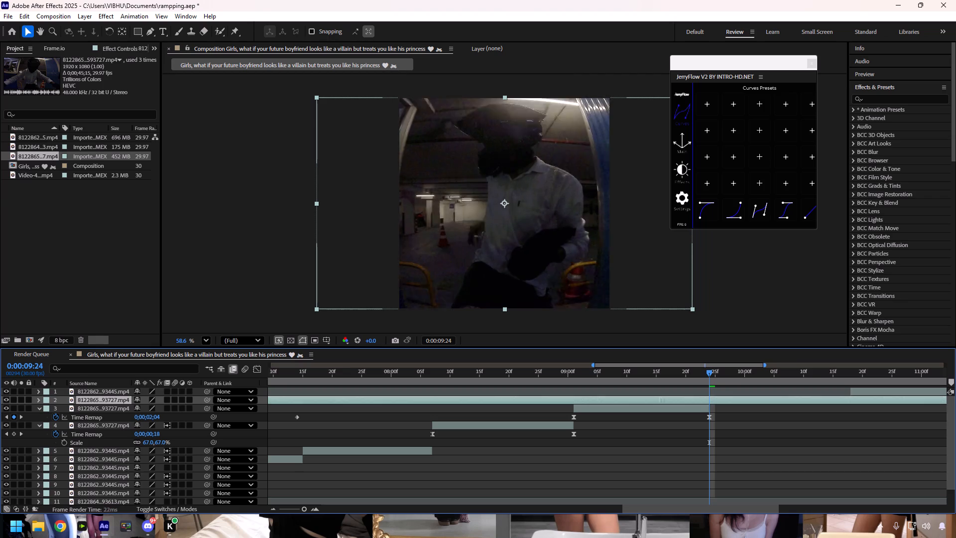
drag(638, 400, 493, 397)
drag(723, 400, 520, 399)
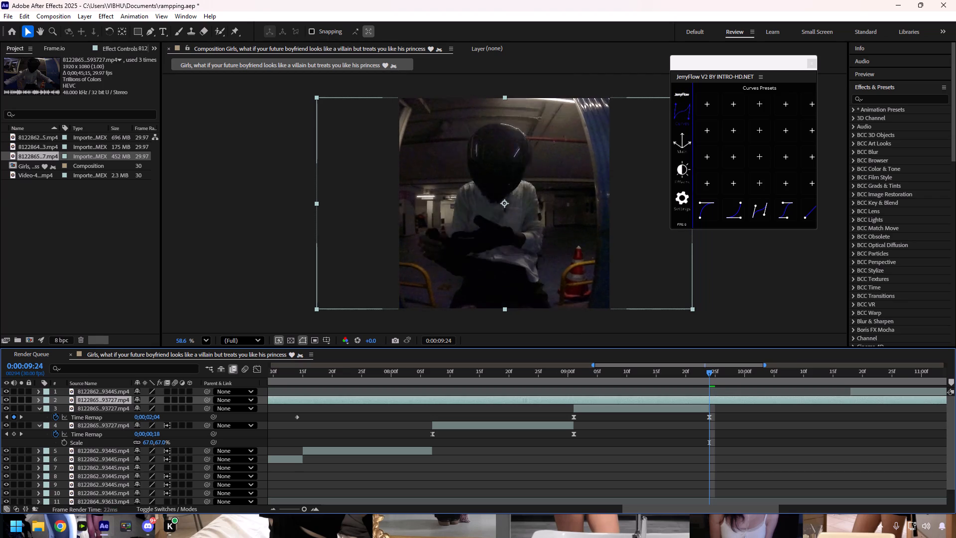
drag(520, 399, 514, 399)
drag(717, 400, 507, 399)
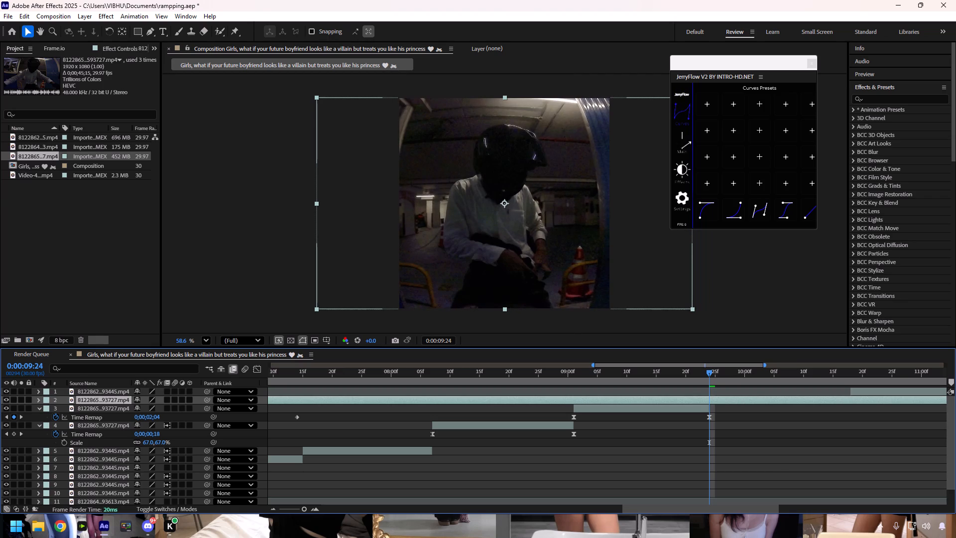
drag(716, 399, 483, 398)
drag(716, 400, 664, 400)
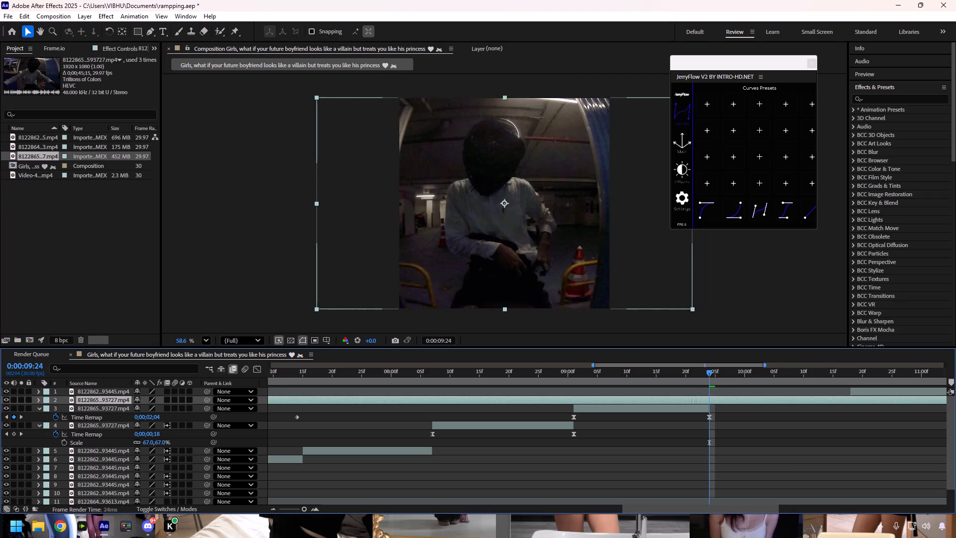
drag(664, 400, 515, 398)
drag(752, 400, 499, 399)
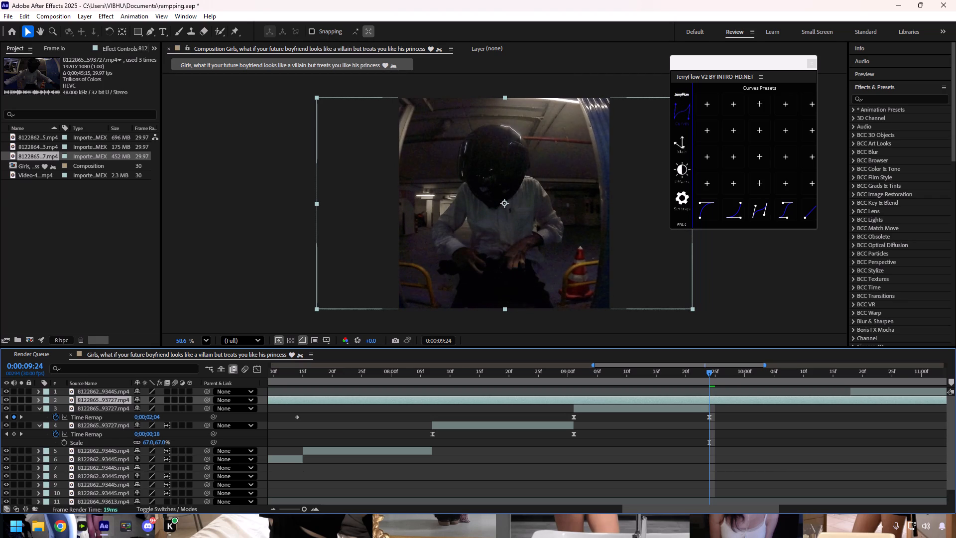
drag(725, 397, 413, 394)
drag(733, 398, 652, 399)
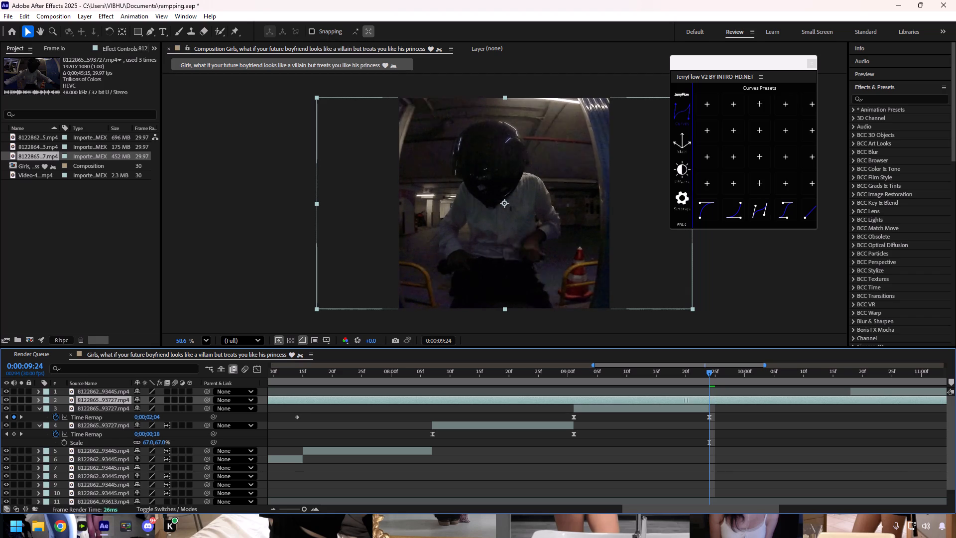
drag(652, 399, 385, 397)
drag(745, 398, 439, 397)
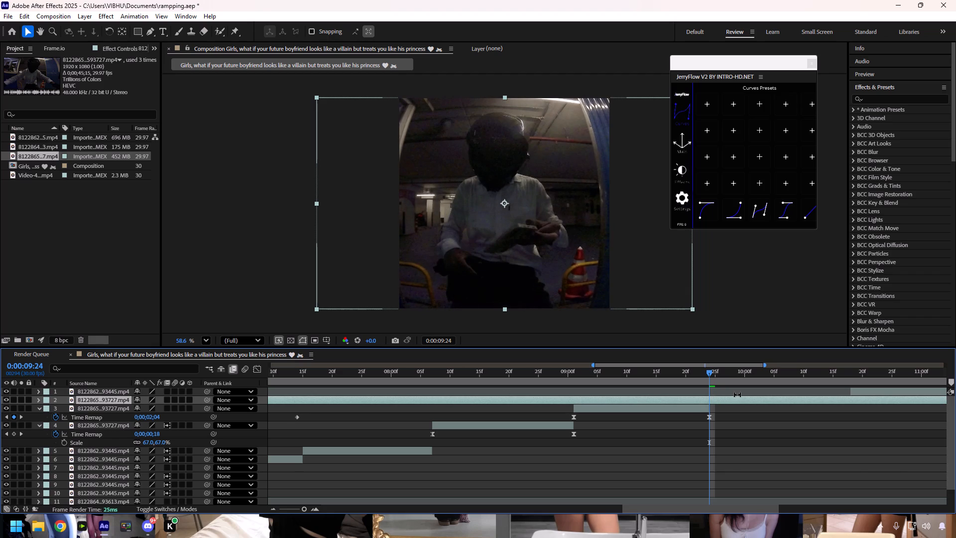
drag(743, 399, 479, 395)
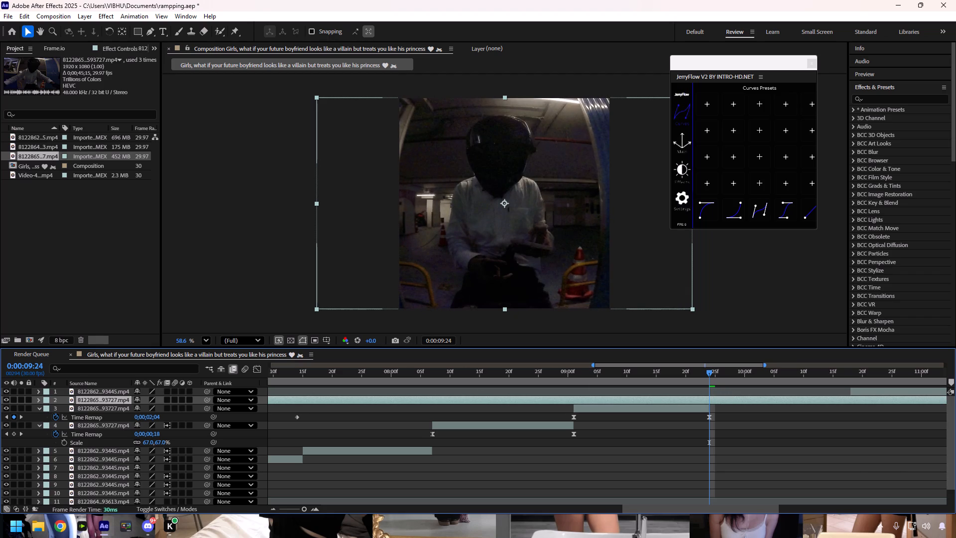
drag(738, 401, 647, 401)
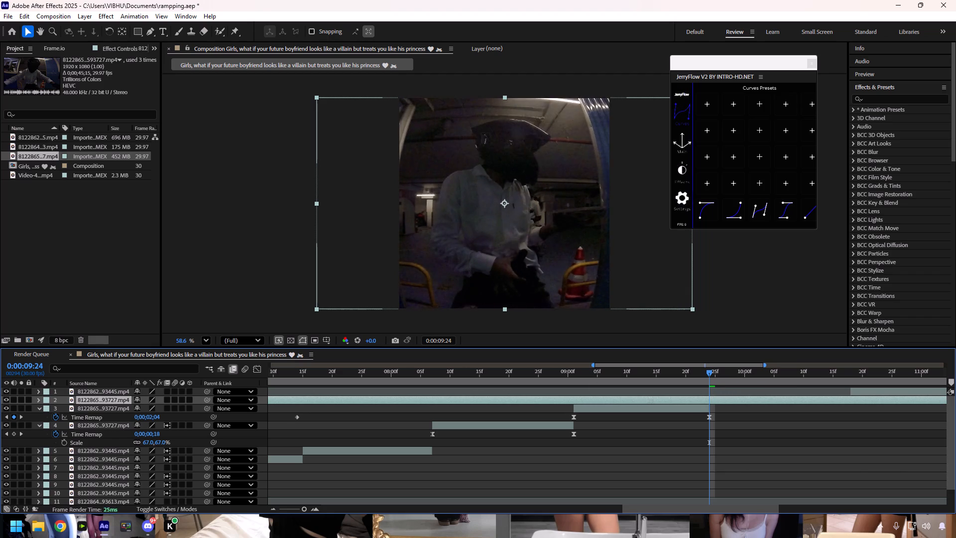
drag(647, 401, 672, 405)
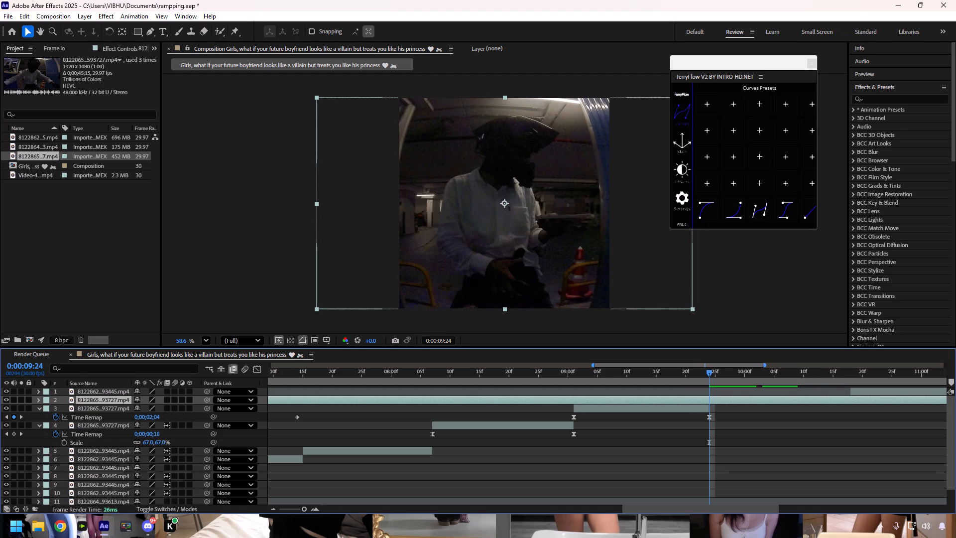
Split the garage clip at 0:00:09:24 and delete the portion before the cut.
key(ctrl+shift+d)
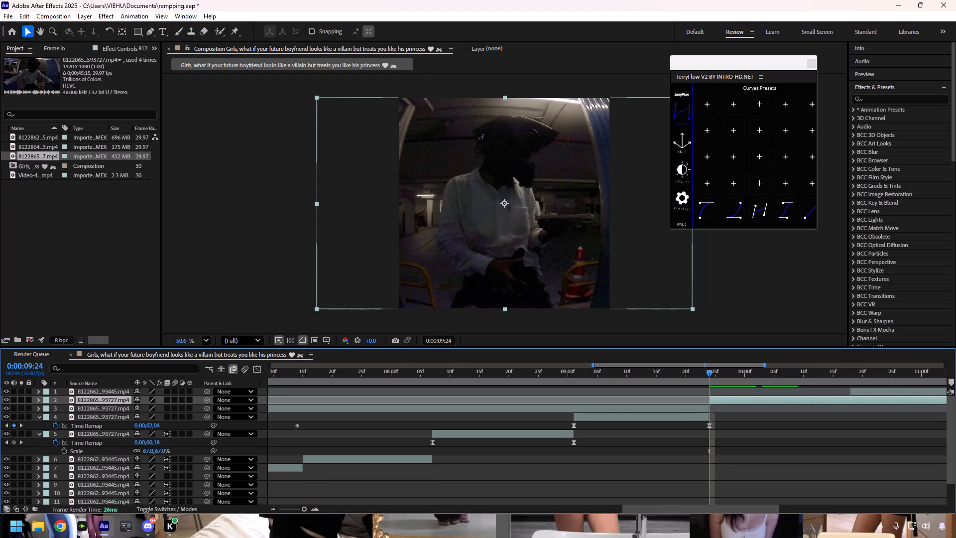
click(697, 408)
key(Delete)
Split the remaining garage clip at the next beat, 0:00:10:18.
drag(709, 372, 848, 380)
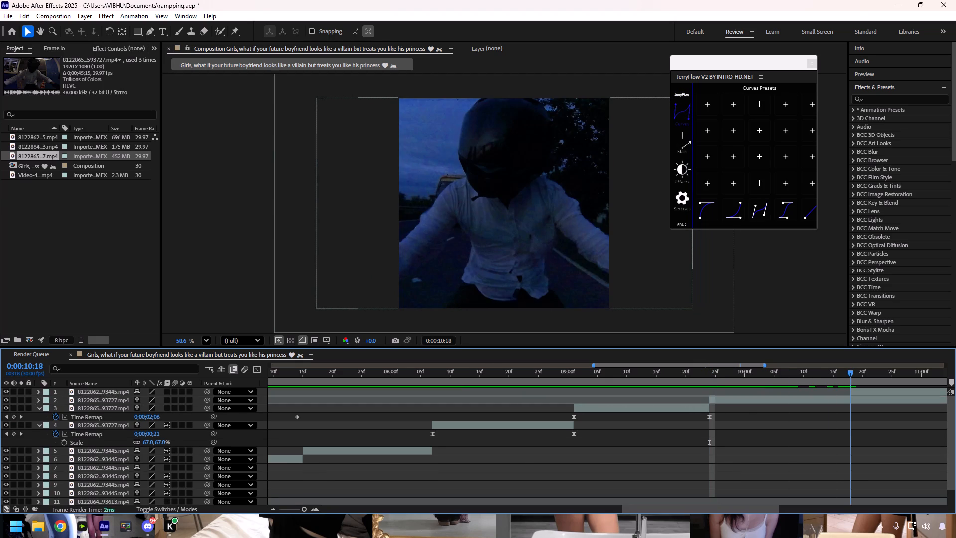
drag(848, 380, 849, 380)
click(849, 400)
key(ctrl+shift+d)
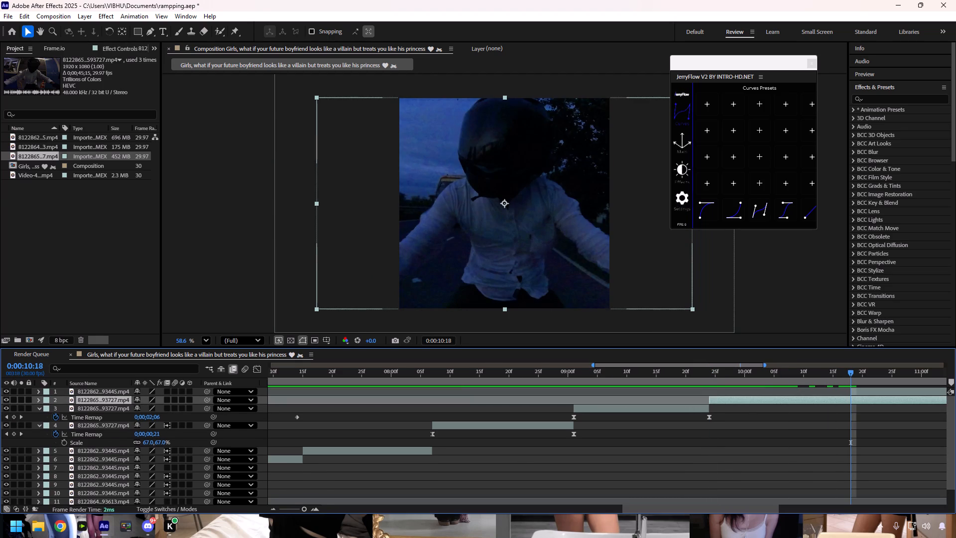
Enable Time Remap on the 0:00:09:24 garage clip, keyframe its start and the 0:00:10:12 frame, and move the latter keyframe to 0:00:10:18.
drag(849, 373, 709, 403)
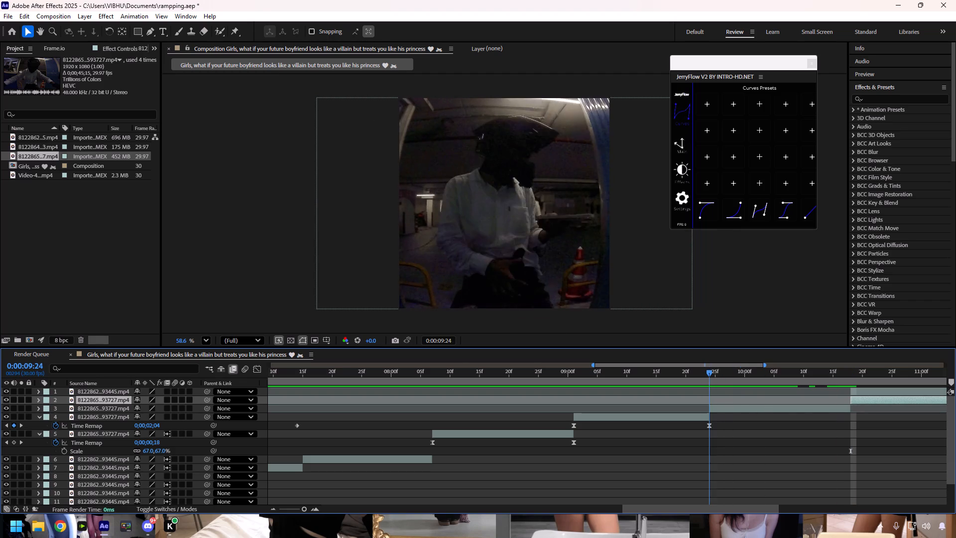
drag(709, 403, 710, 403)
click(715, 406)
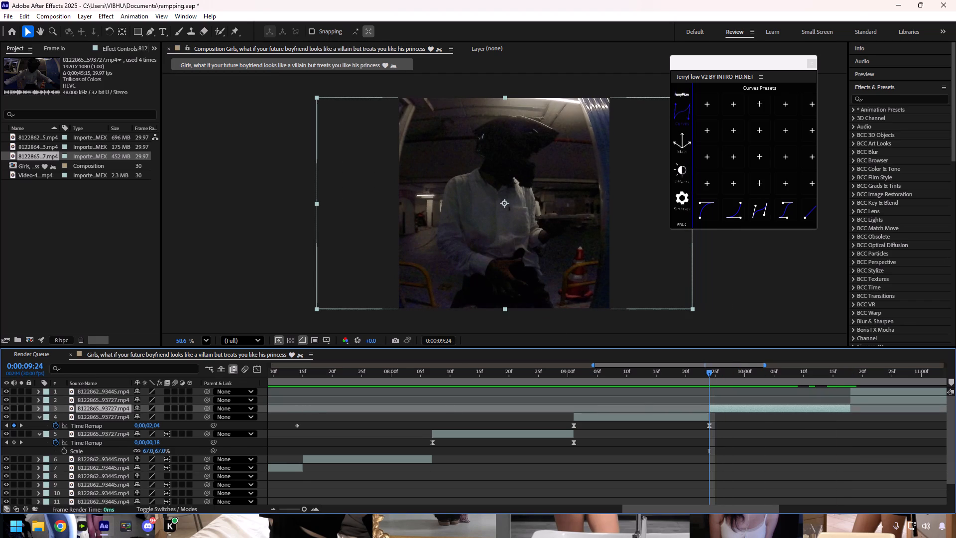
key(ctrl+alt+t)
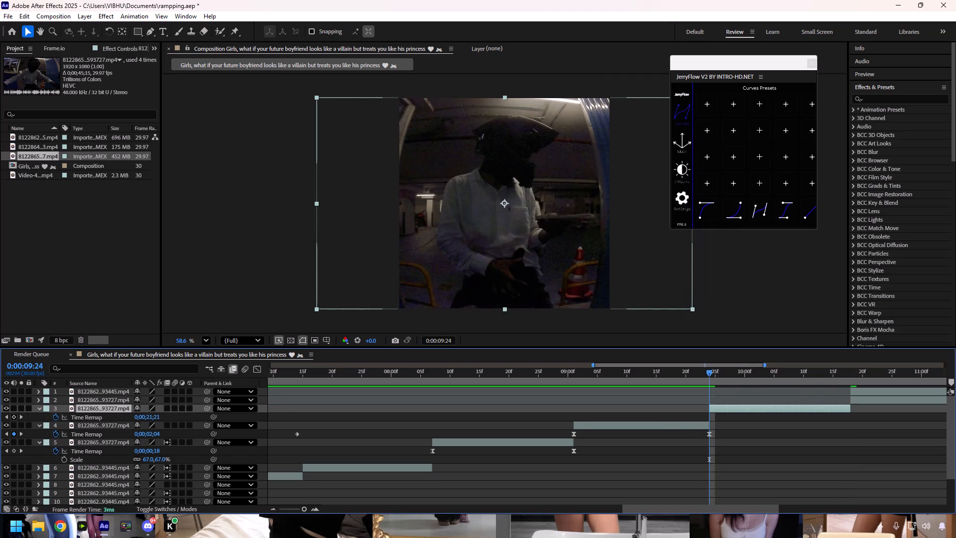
click(15, 415)
drag(709, 374, 789, 381)
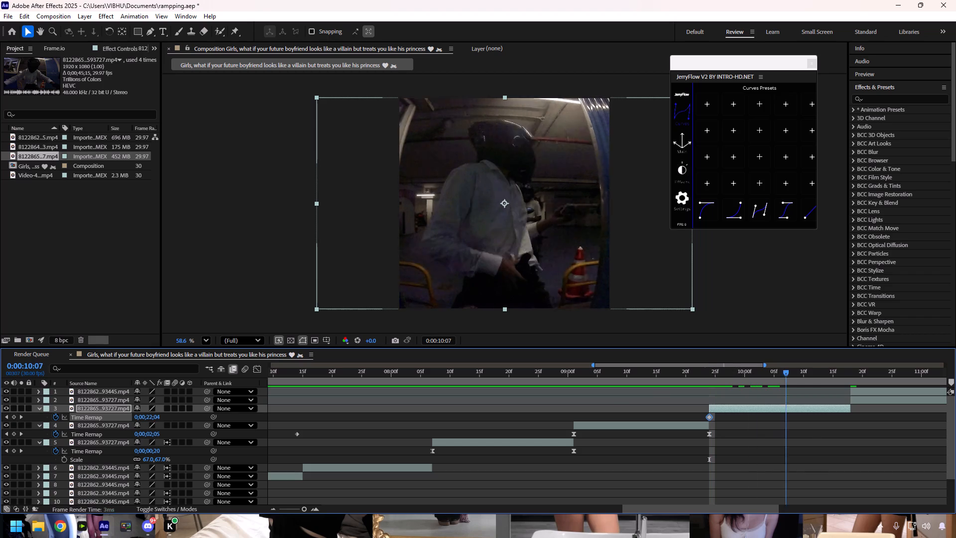
drag(789, 381, 815, 381)
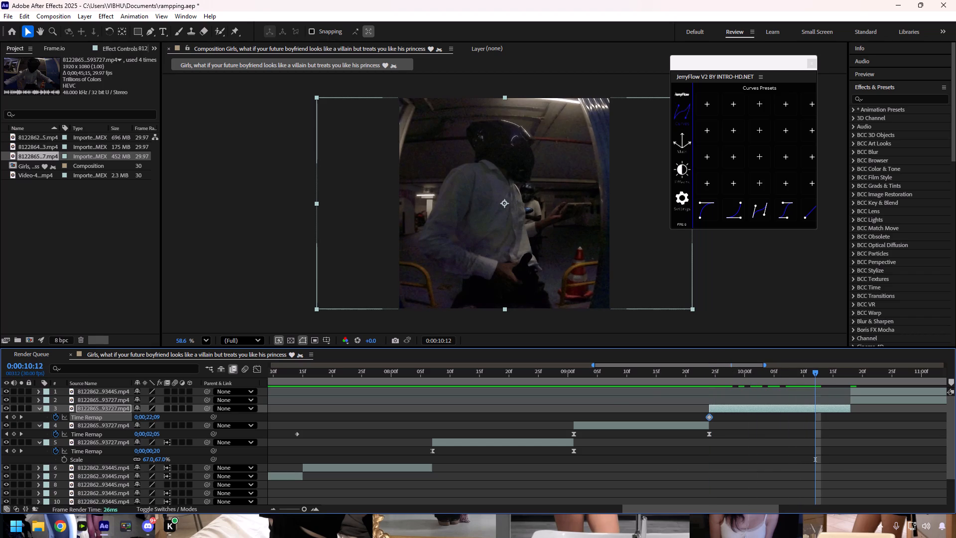
click(13, 417)
drag(815, 415, 852, 420)
Apply Easy Ease and the first saved JerryFlow curve preset to the Time Remap keyframes at 0:00:09:24 and 0:00:10:18.
drag(864, 417, 699, 418)
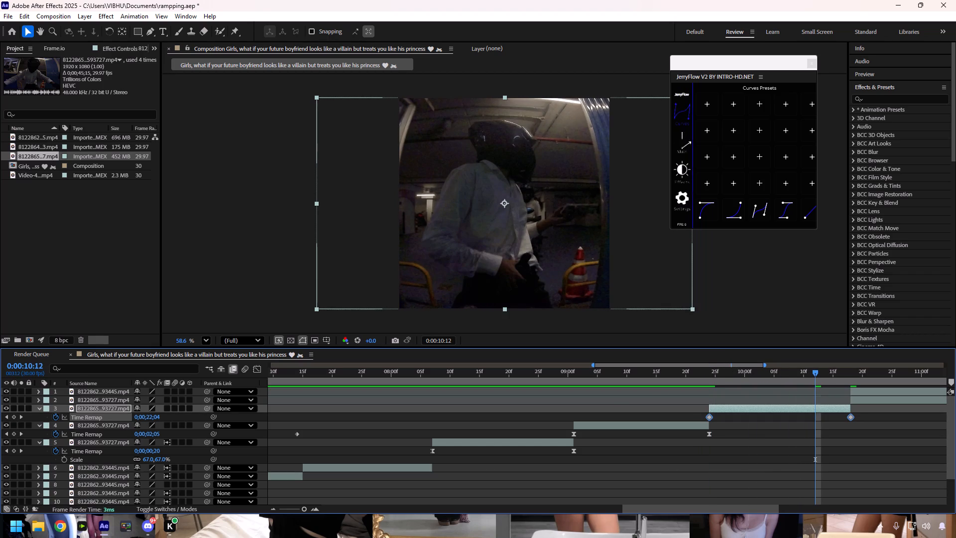
key(F9)
click(707, 213)
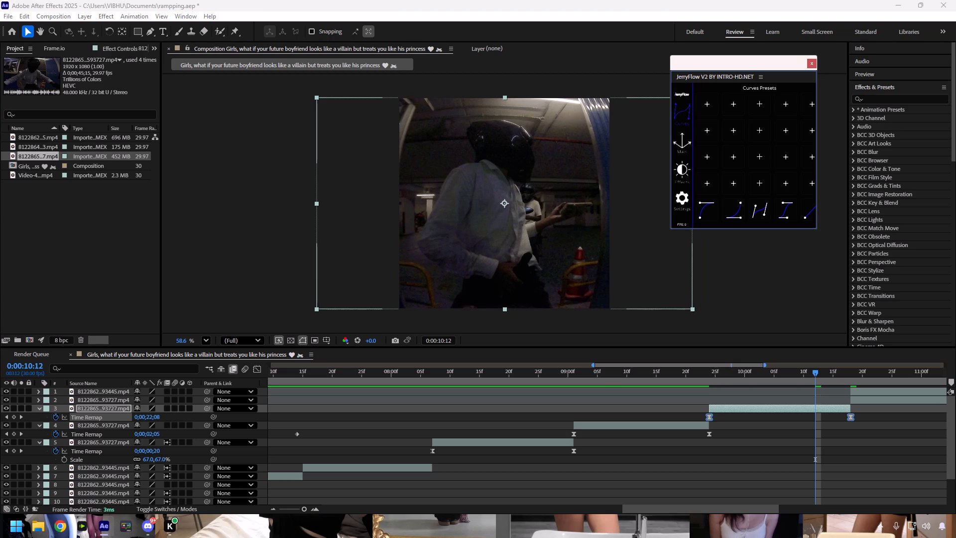
Preview the remapped garage clip from 0:00:09:20 across the 0:00:09:24 cut, and scrub through it to 0:00:10:12.
drag(813, 370, 683, 385)
key(space)
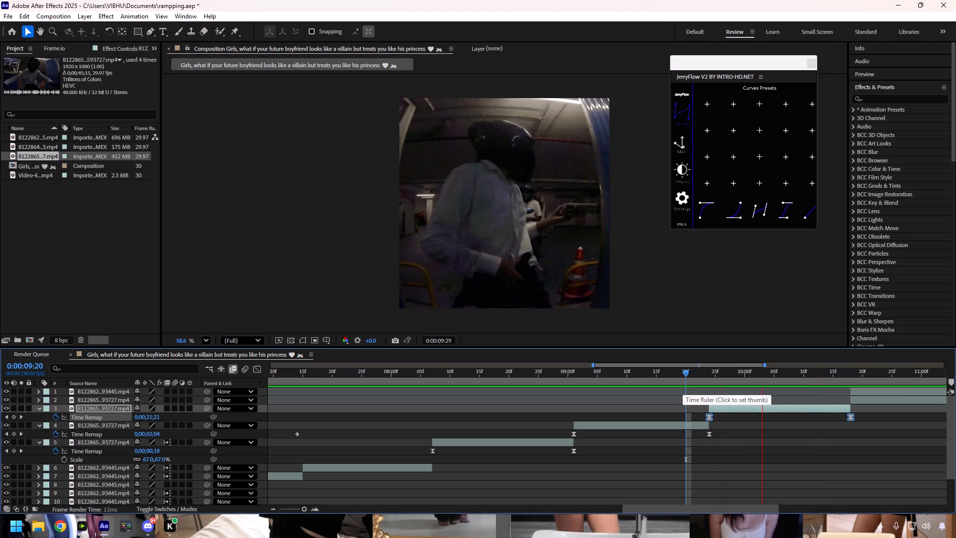
drag(686, 370, 800, 379)
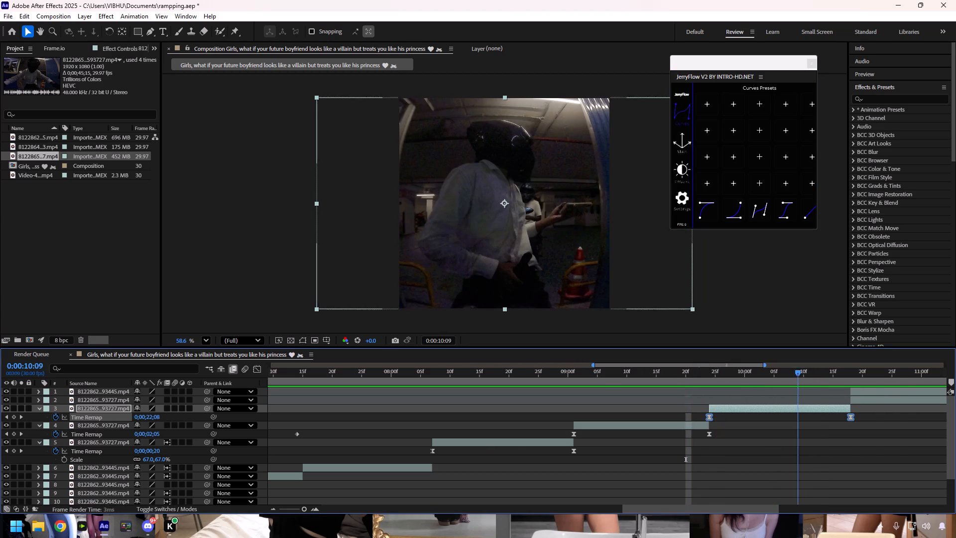
drag(800, 379, 816, 381)
Delete the leftover garage clip segment that starts at 0:00:10:18.
triple_click(271, 509)
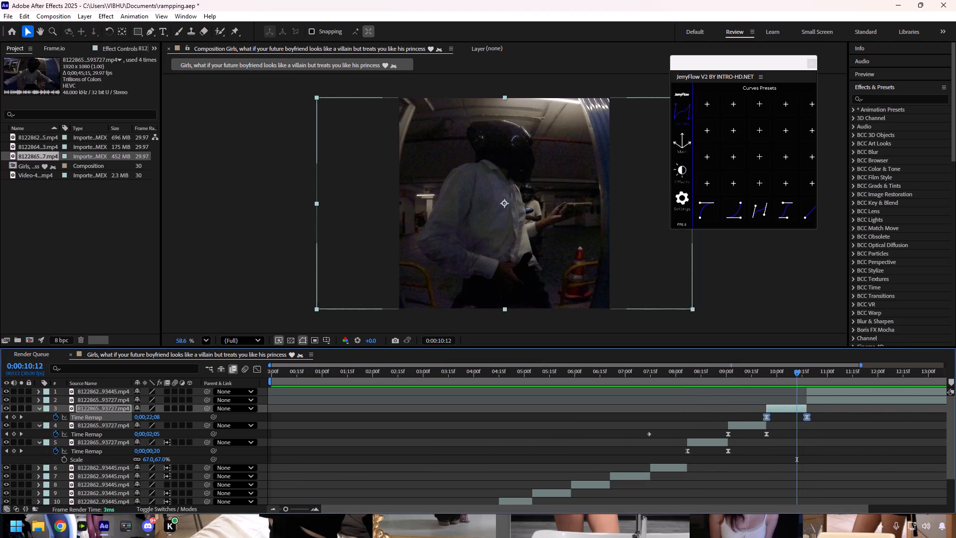
click(271, 509)
scroll(699, 511, down, 4)
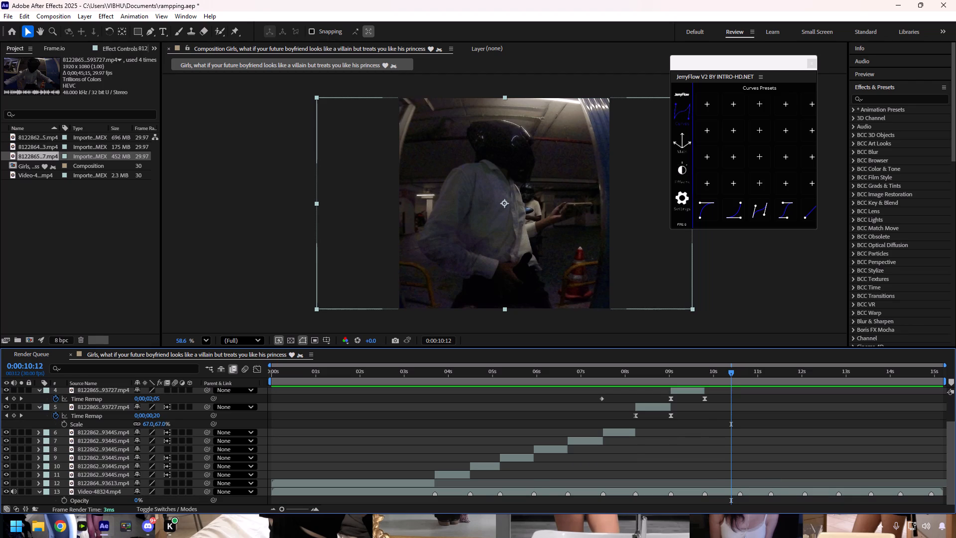
scroll(752, 433, up, 2)
drag(729, 375, 740, 375)
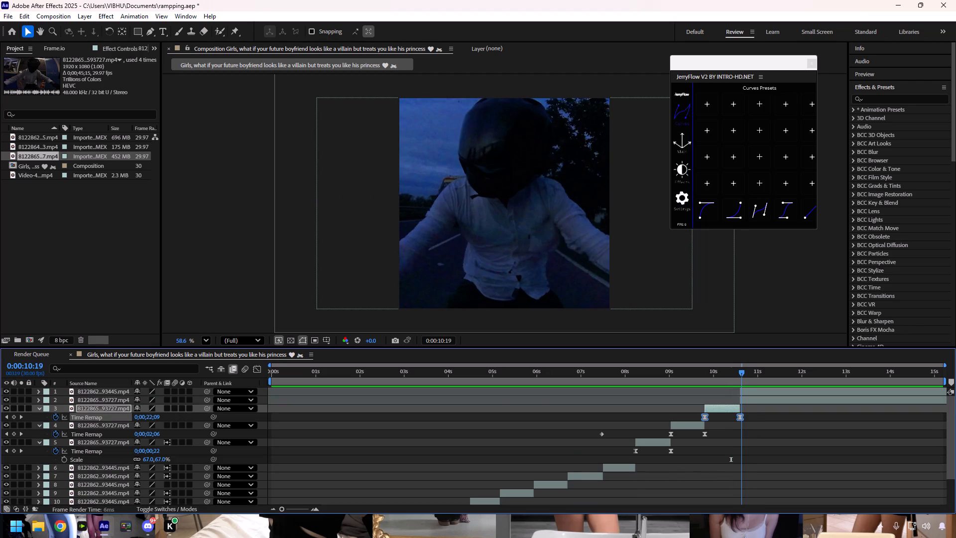
drag(740, 375, 738, 375)
click(751, 401)
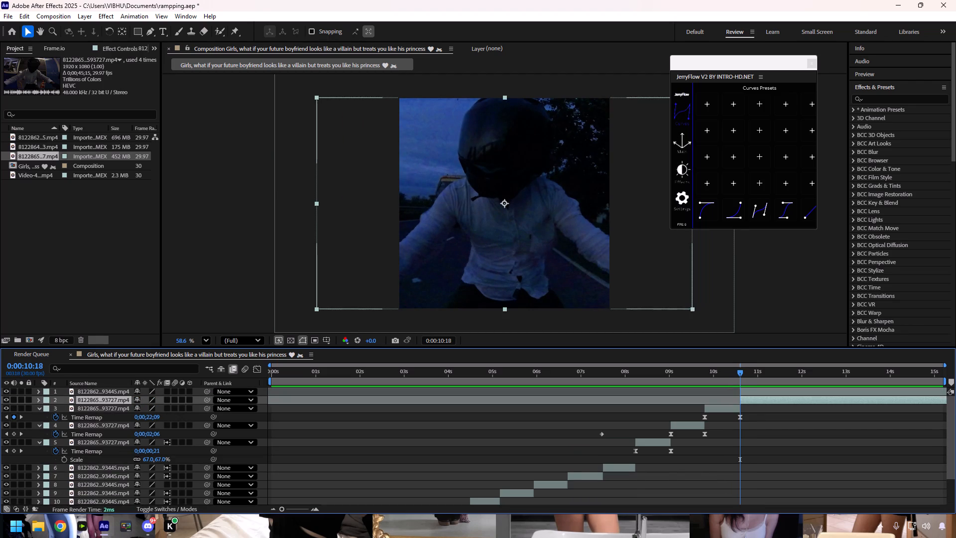
key(Delete)
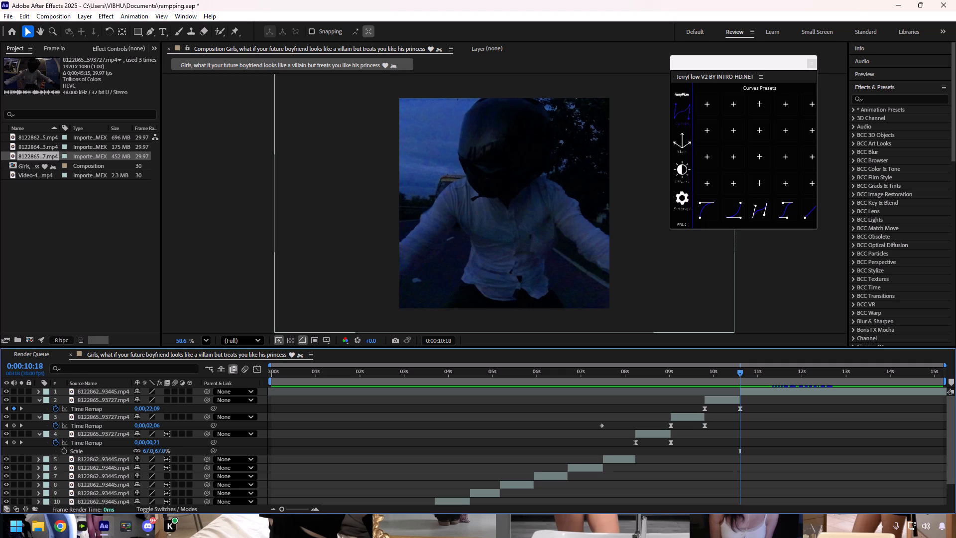
Shift the top road-riding clip earlier in time until a fresh riding moment falls at 0:00:10:18.
drag(755, 389, 637, 387)
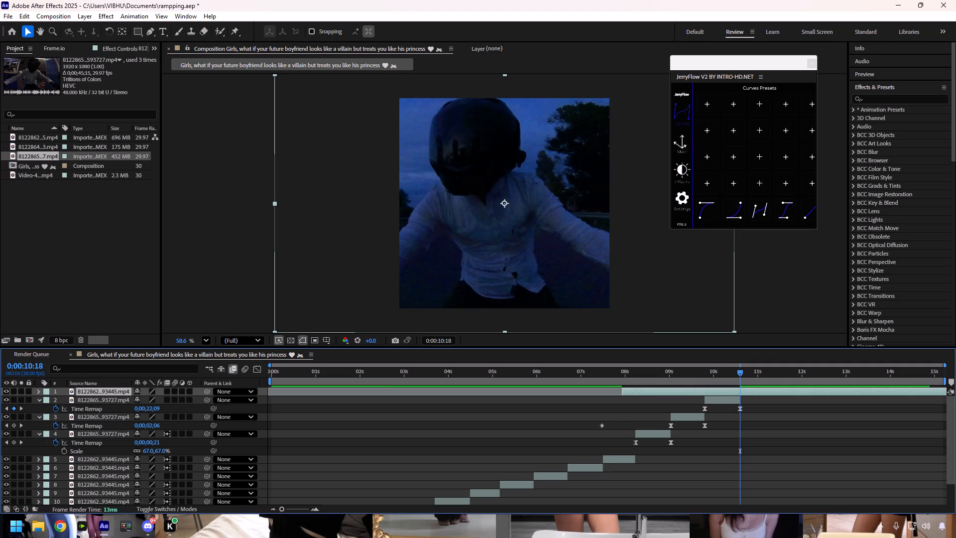
double_click(311, 509)
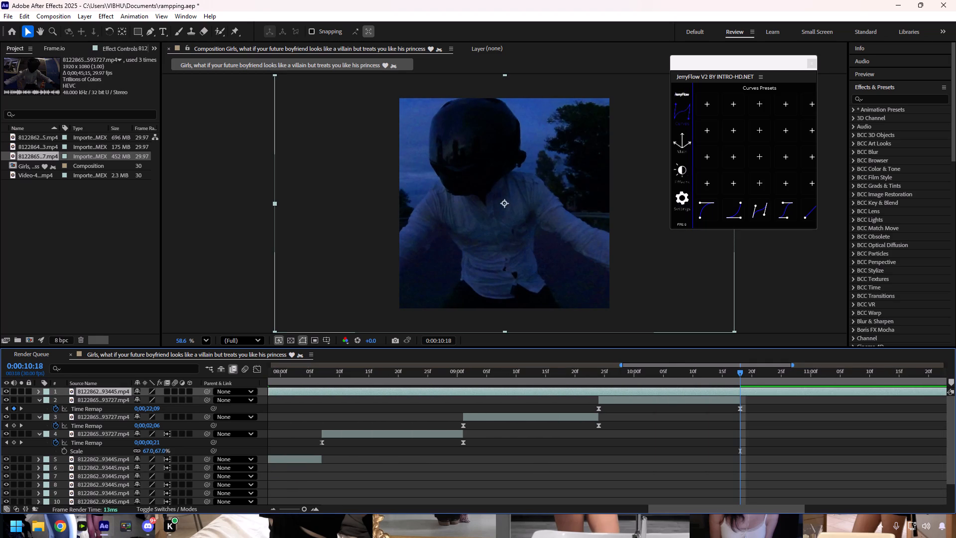
drag(757, 389, 596, 387)
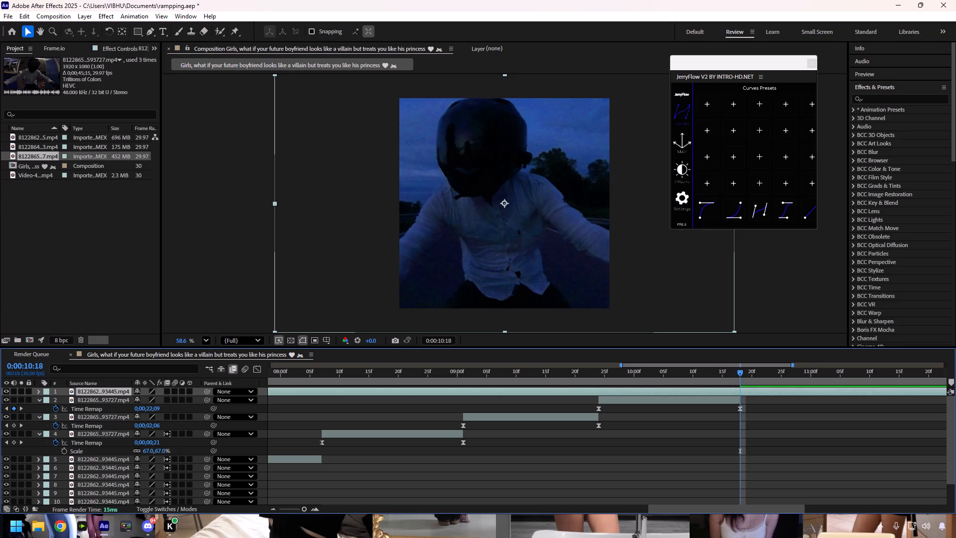
drag(757, 391, 632, 390)
drag(773, 389, 671, 391)
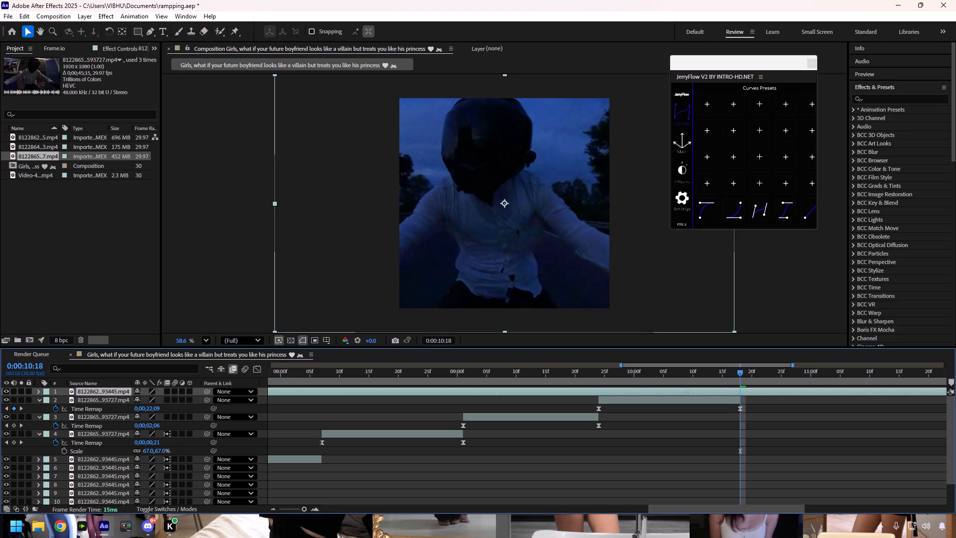
drag(671, 391, 607, 388)
drag(759, 392, 644, 392)
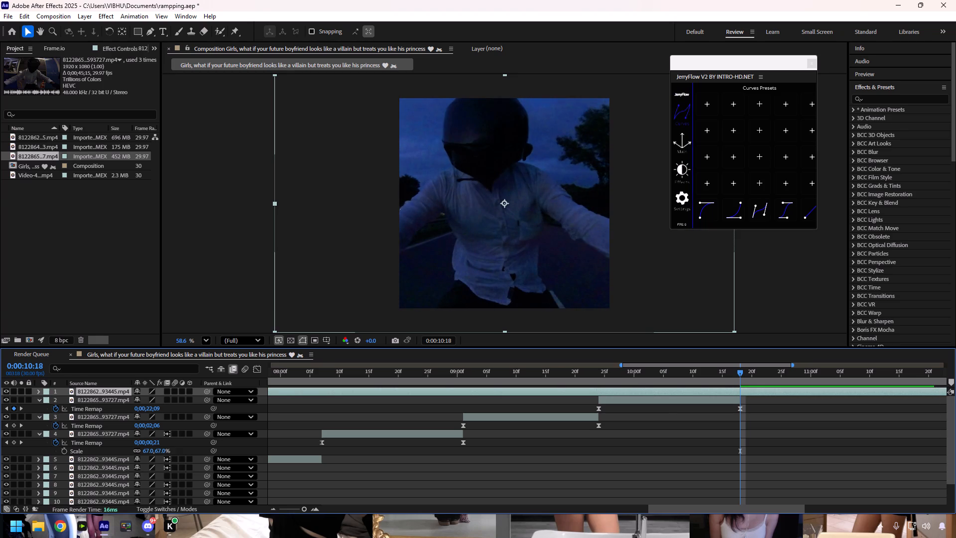
drag(760, 392, 545, 392)
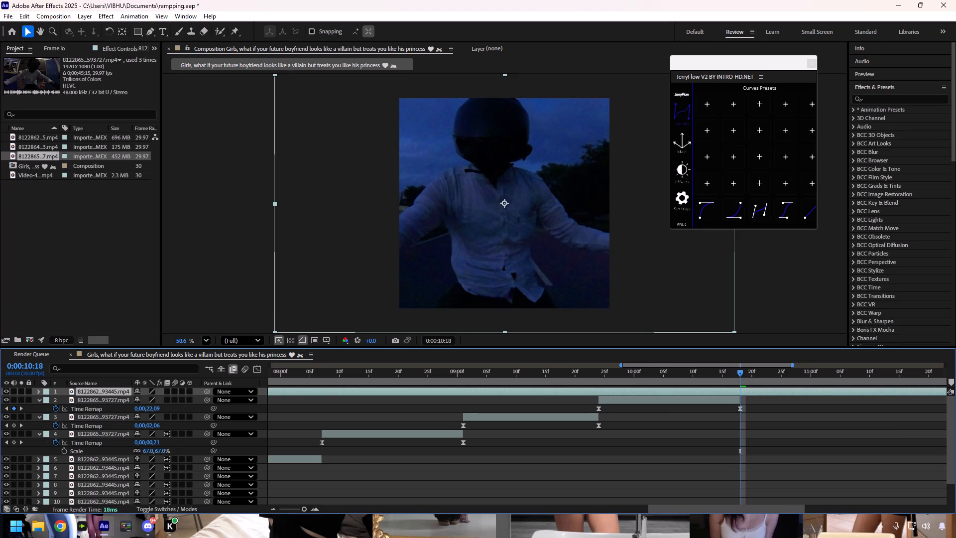
drag(753, 392, 763, 392)
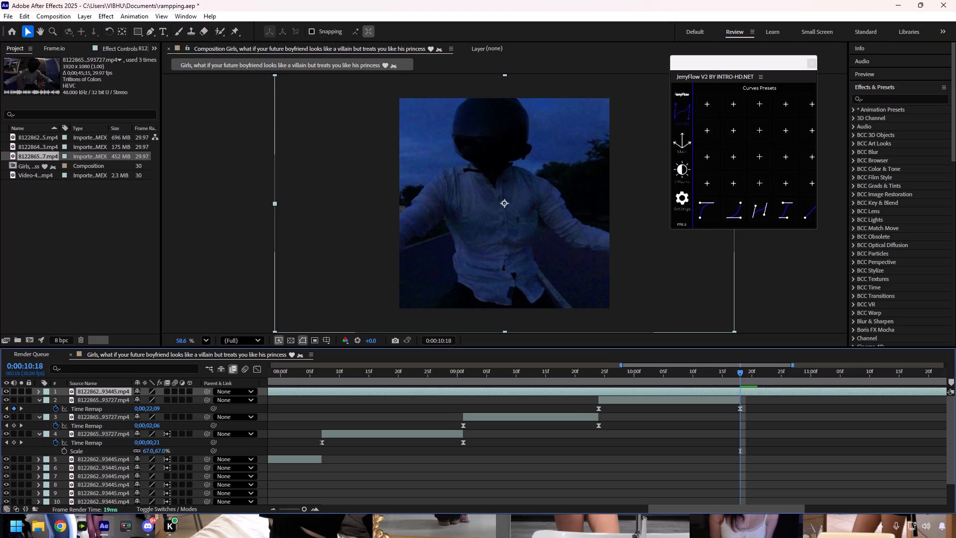
Split the top road-riding clip at 0:00:10:18 and delete the portion before the cut.
key(ctrl+shift+d)
click(718, 400)
key(Delete)
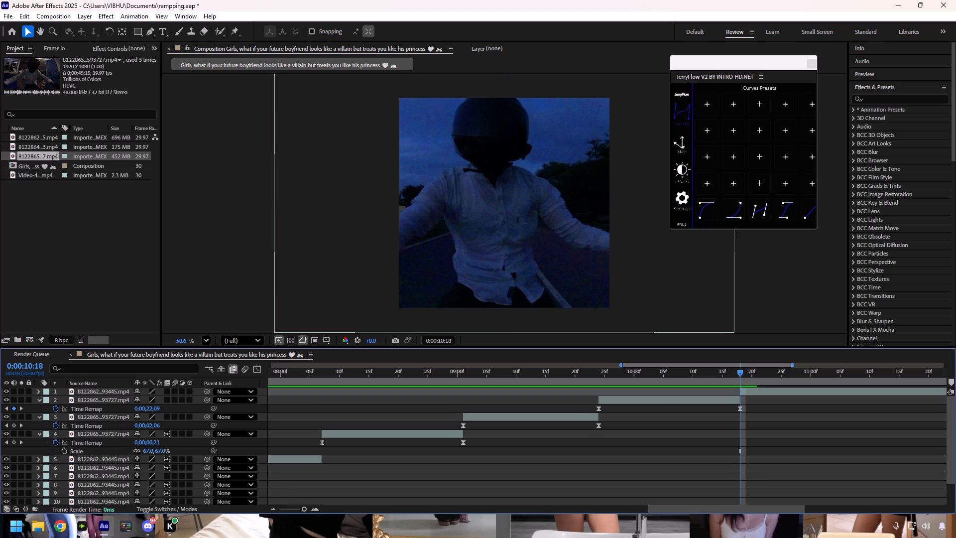
Set the Scale of the road-riding clip starting at 0:00:10:18 to 75%.
click(750, 394)
key(s)
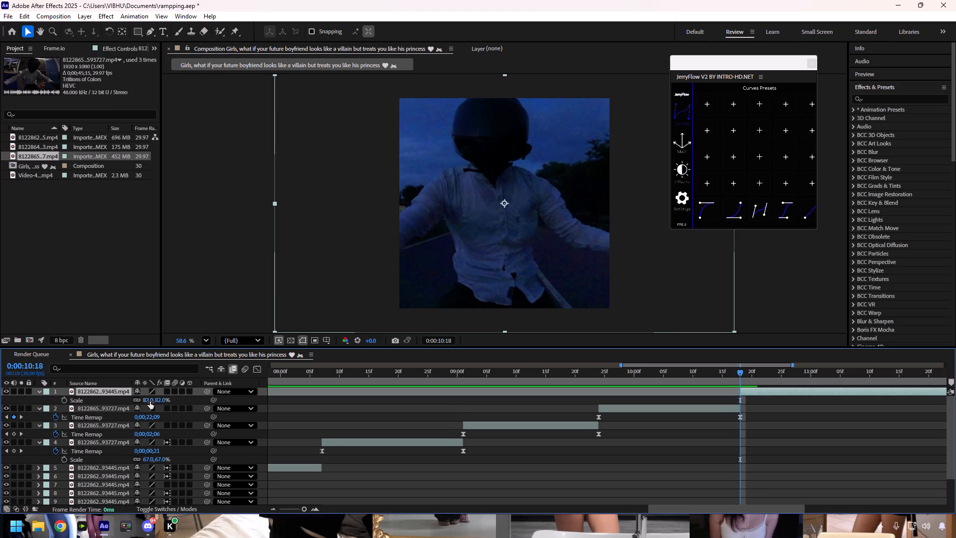
click(149, 402)
text(80)
key(Return)
click(150, 402)
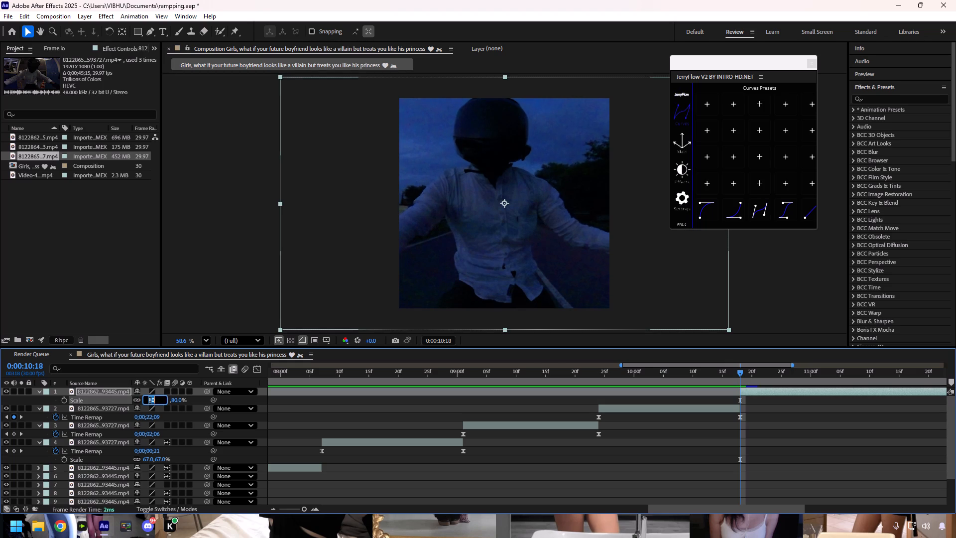
text(75)
key(Return)
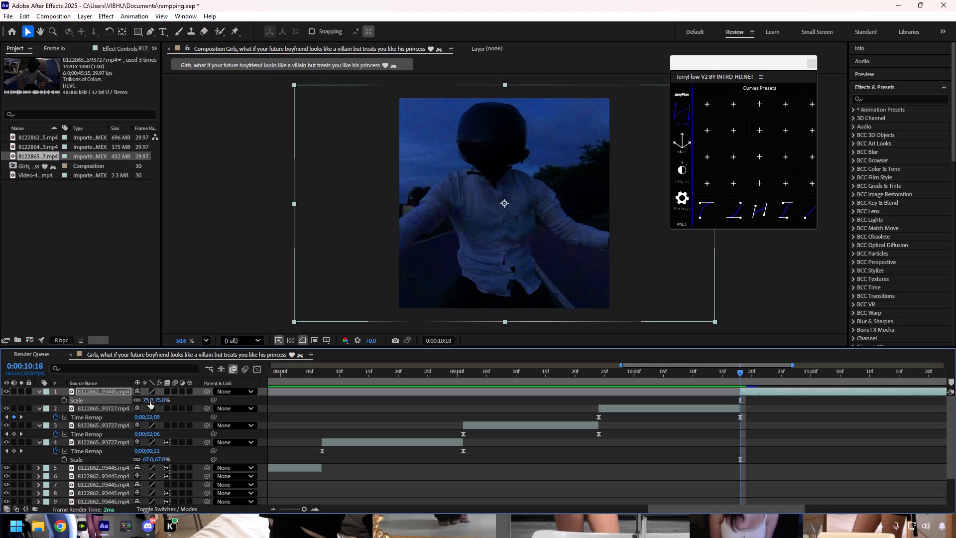
Check the Scale of the three garage clips between 0:00:08:07 and 0:00:10:18, and collapse their properties.
click(651, 408)
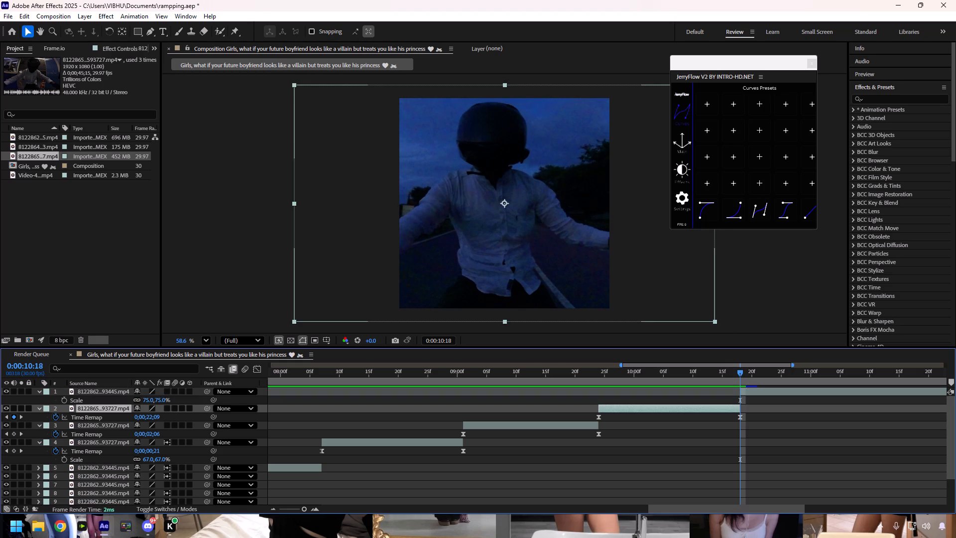
key(s)
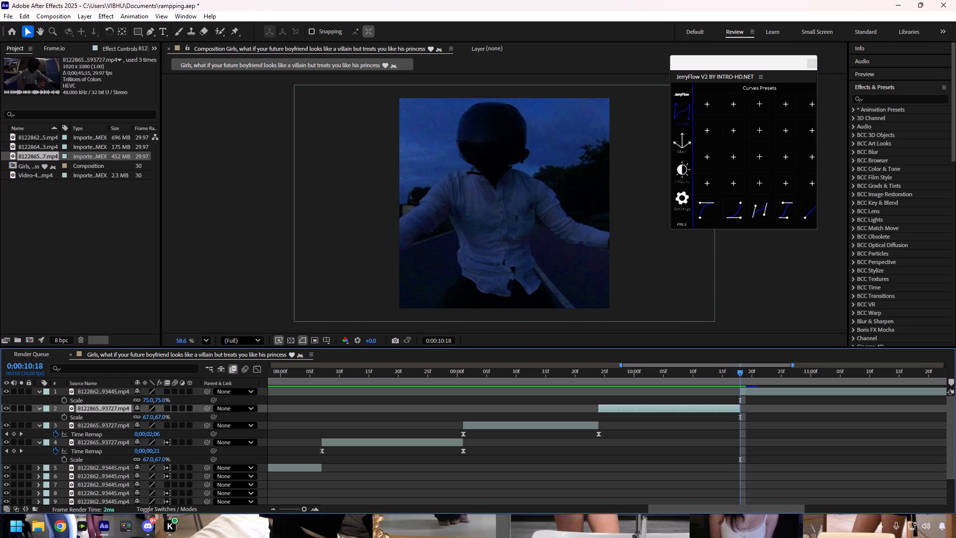
click(500, 431)
click(501, 427)
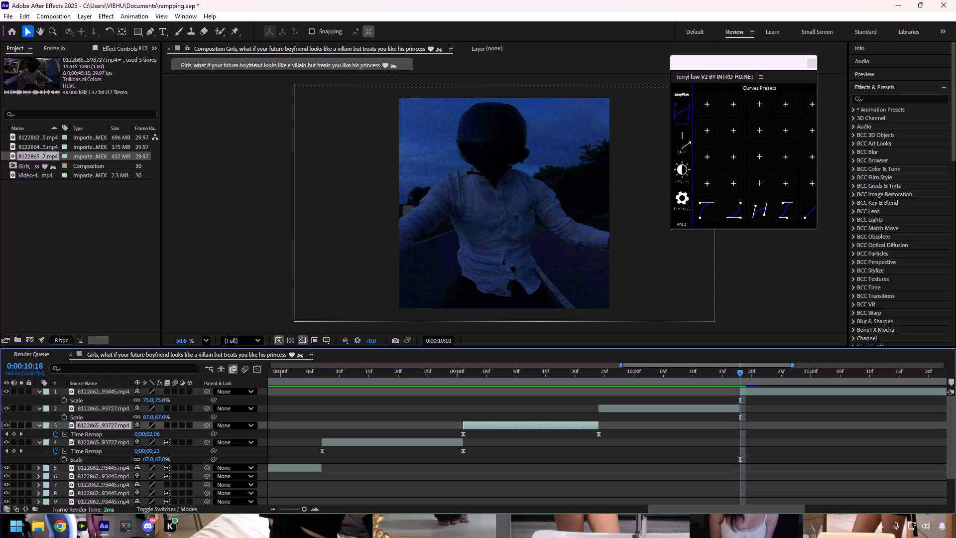
key(s)
click(365, 439)
key(s)
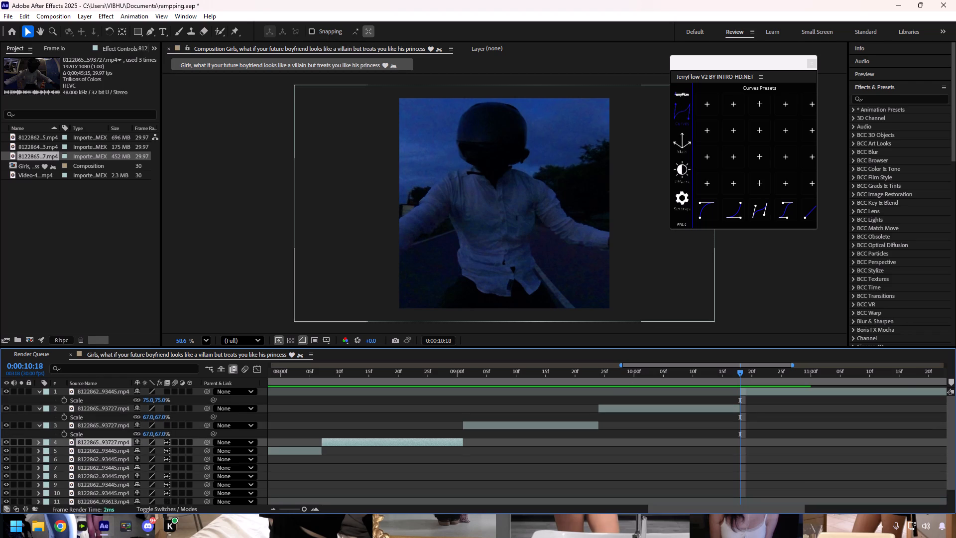
click(518, 422)
key(s)
click(617, 410)
key(s)
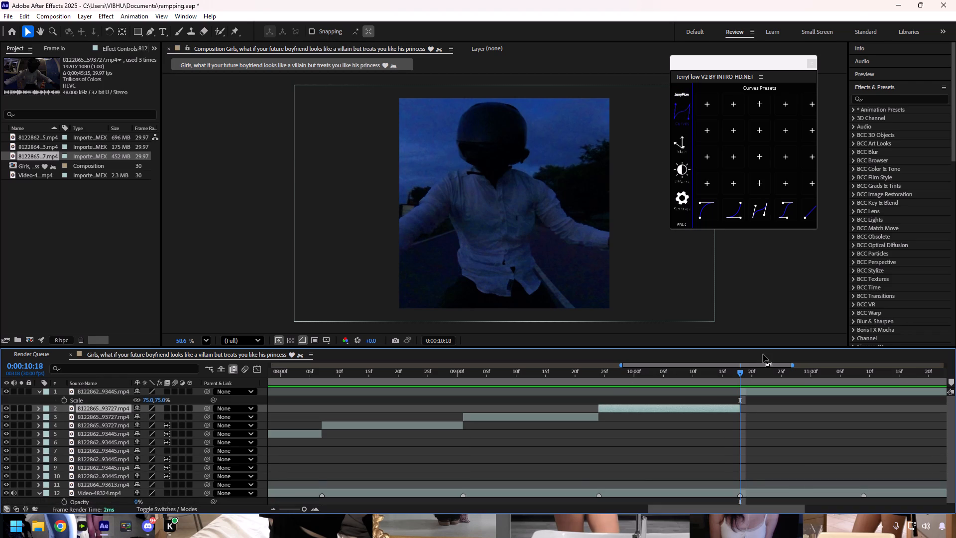
Set the Scale of the road-riding clip starting at 0:00:07:15 to 75%.
drag(739, 373, 252, 393)
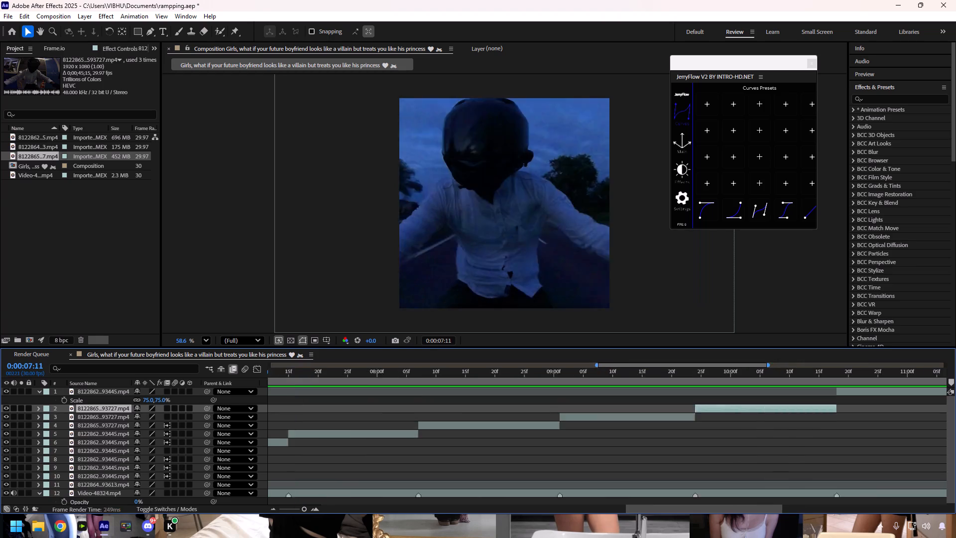
drag(252, 393, 613, 403)
click(598, 435)
key(s)
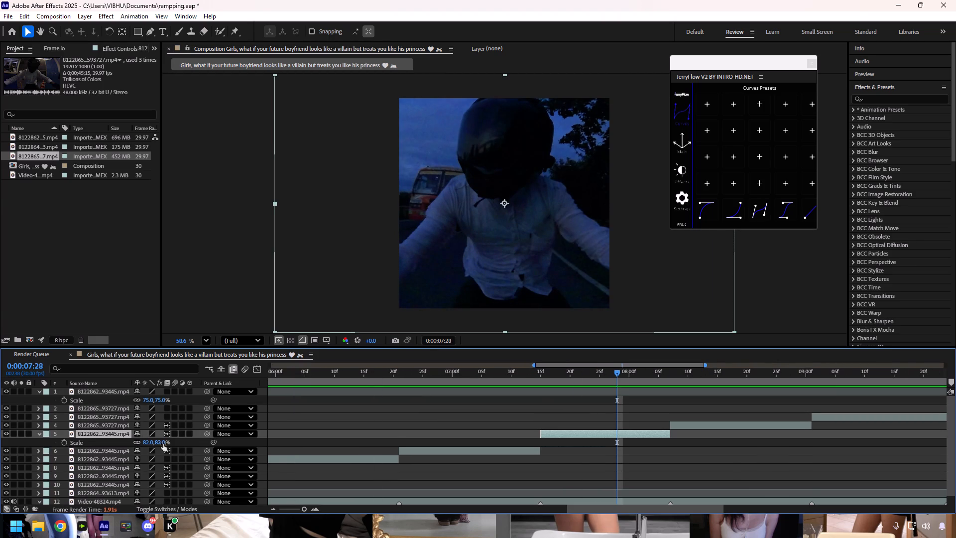
click(146, 443)
text(75)
key(Return)
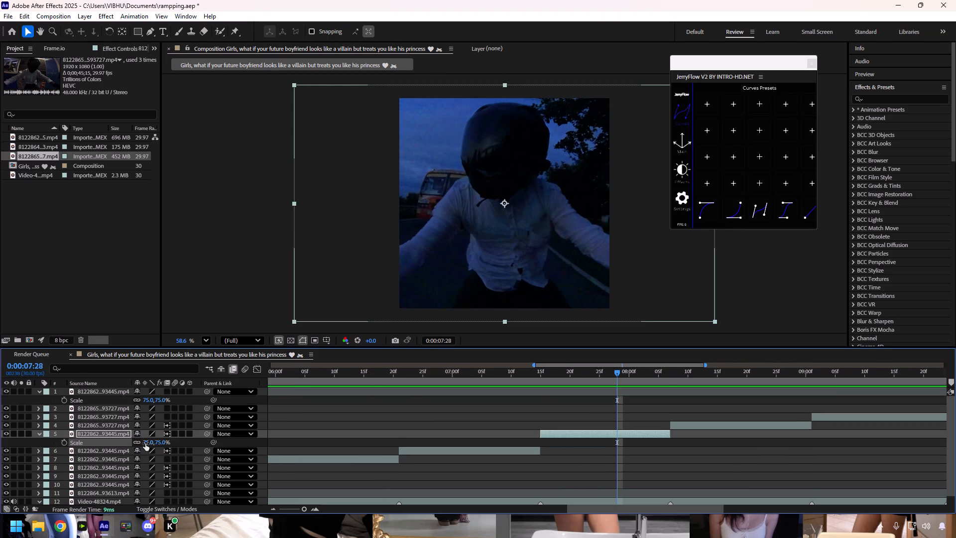
Set the Scale of the road-riding clip starting at 0:00:06:21 to 75%.
drag(614, 374, 465, 407)
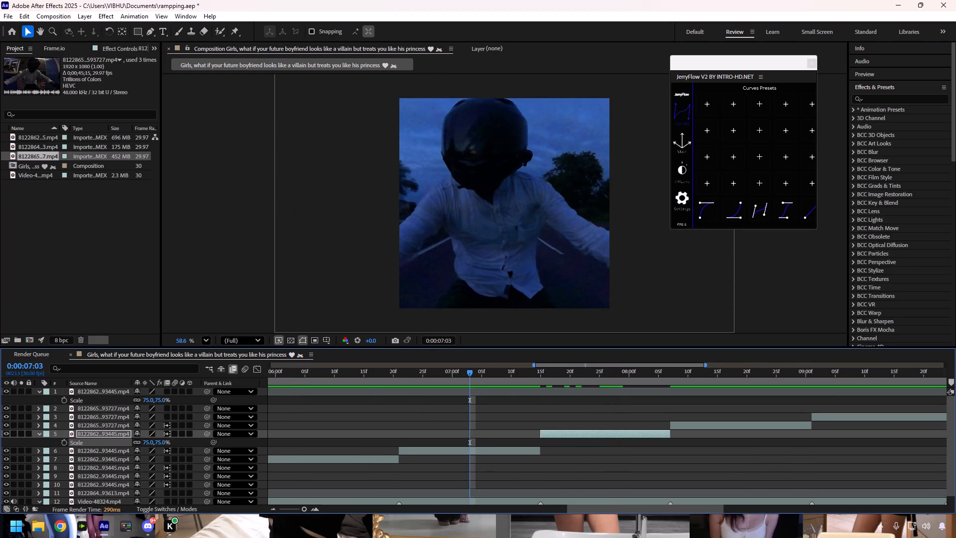
click(460, 446)
click(456, 451)
key(s)
click(142, 458)
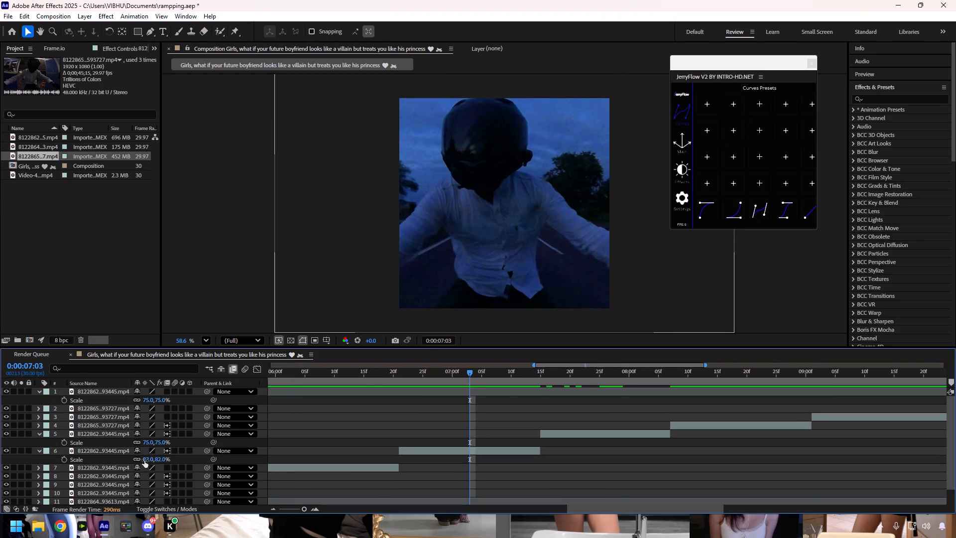
click(148, 461)
text(75)
key(Return)
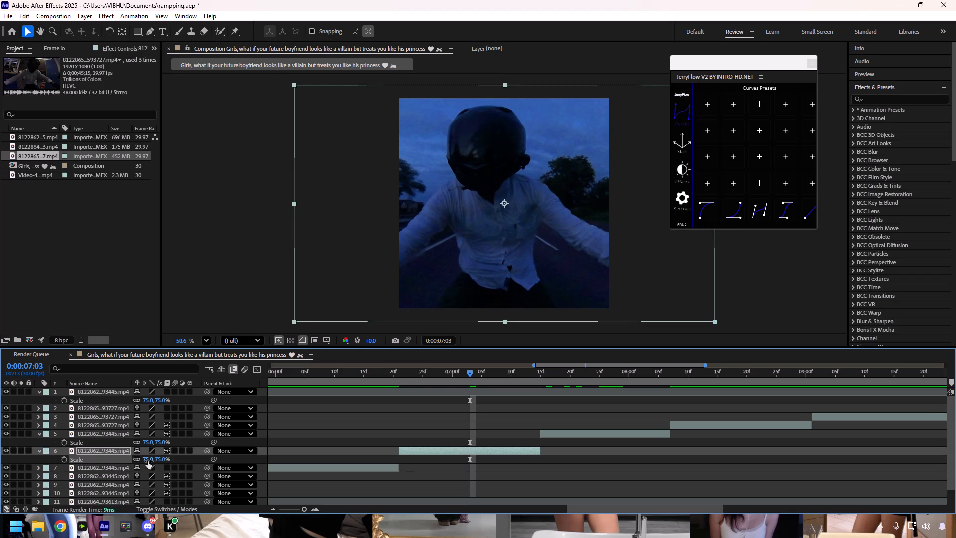
Set the Scale of the road-riding clip starting at 0:00:05:28 to 75%.
click(340, 470)
key(s)
click(147, 476)
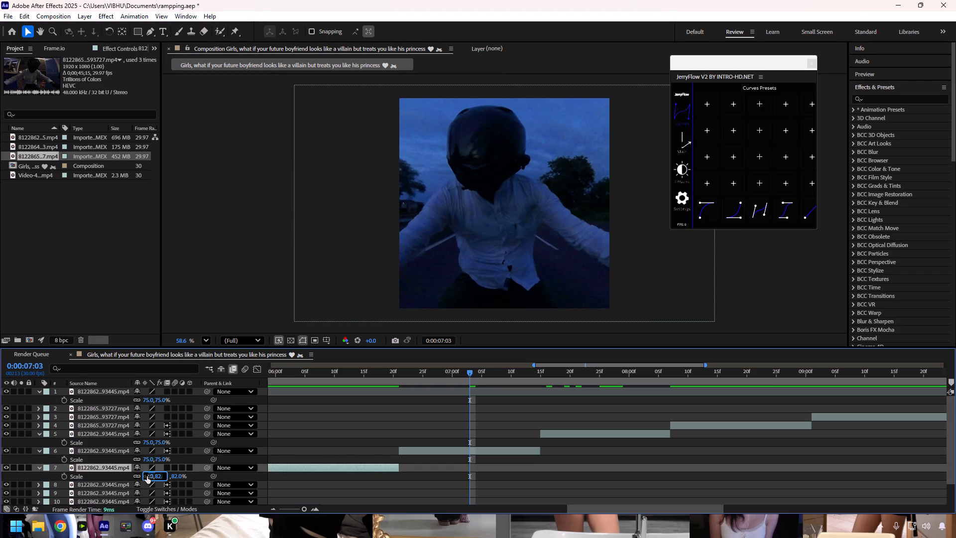
text(75)
key(Return)
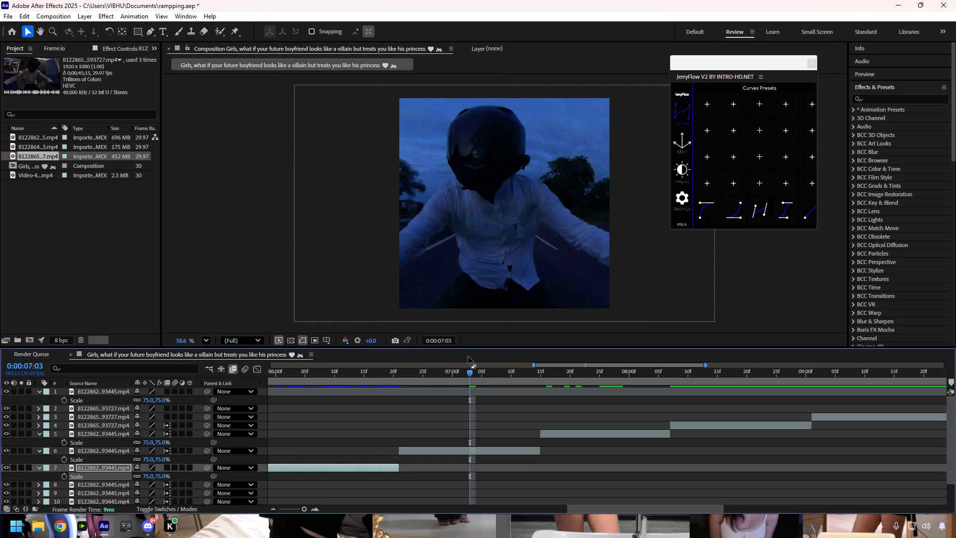
Set the Scale of the road-riding clip starting at 0:00:05:05 to 75%.
drag(471, 372, 235, 410)
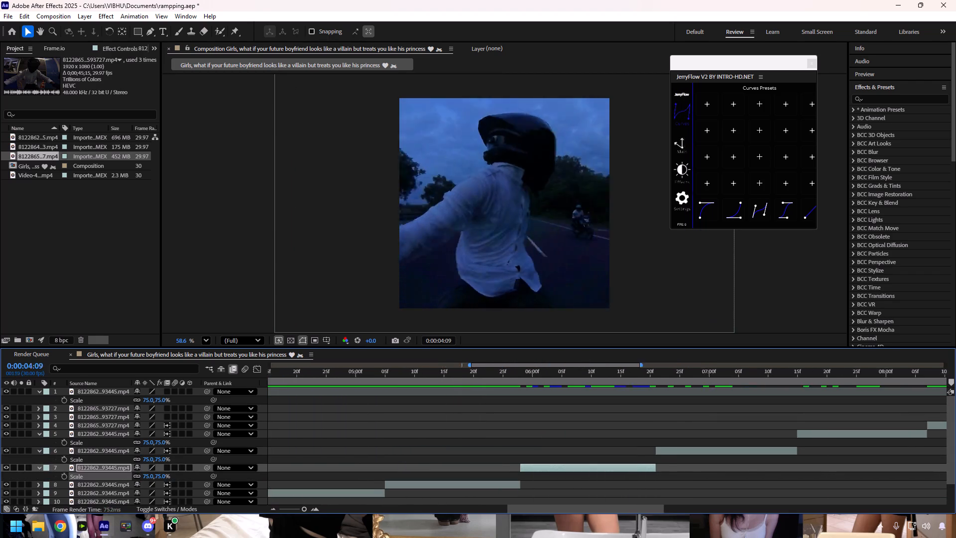
drag(235, 410, 548, 405)
click(545, 477)
click(543, 483)
key(s)
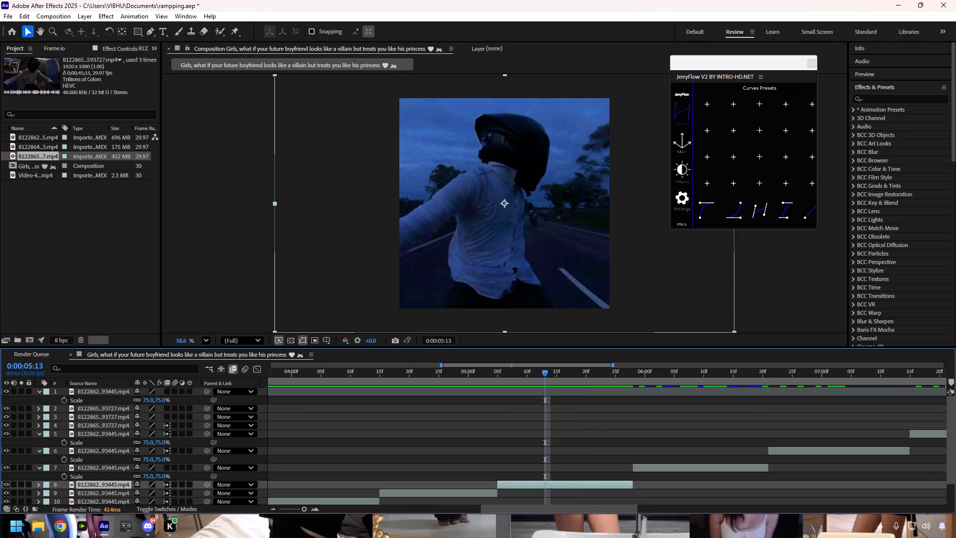
click(147, 493)
text(85)
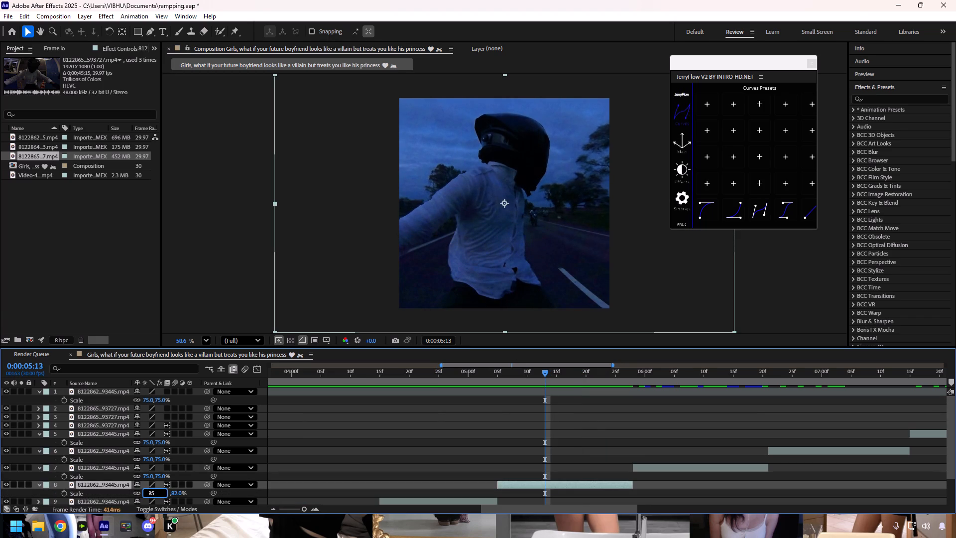
key(BackSpace)
key(BackSpace)
text(75)
key(Return)
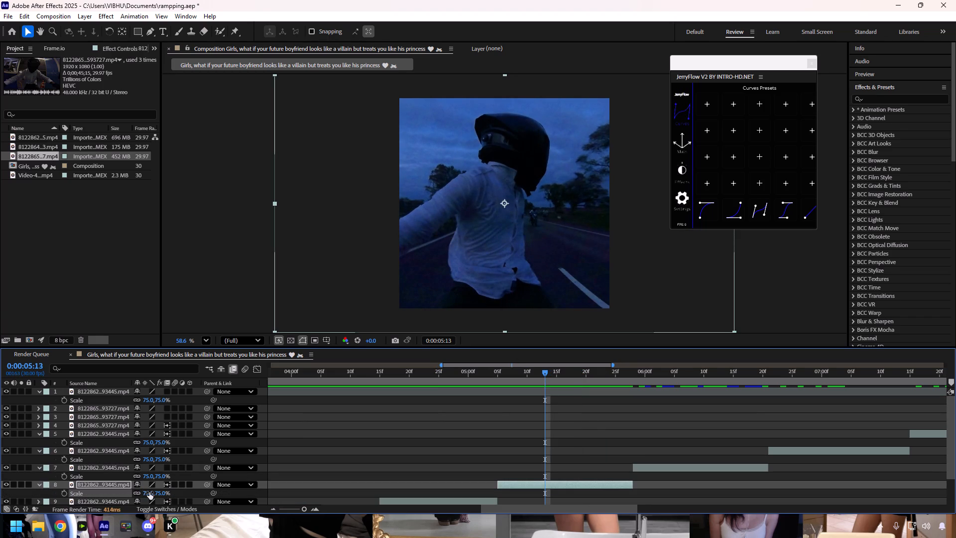
Set the Scale of the road-riding clip starting at 0:00:04:15 to 75%.
scroll(404, 462, down, 1)
click(423, 481)
click(423, 476)
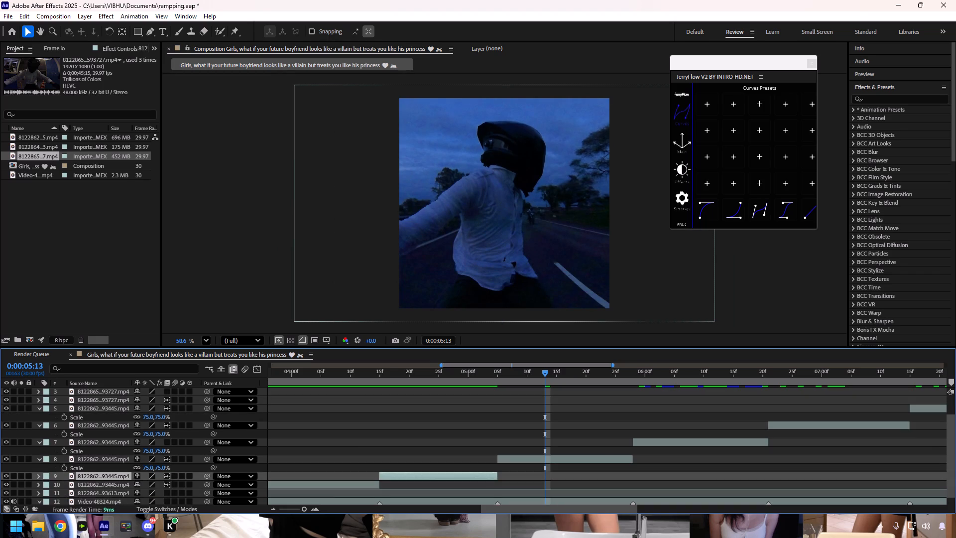
key(s)
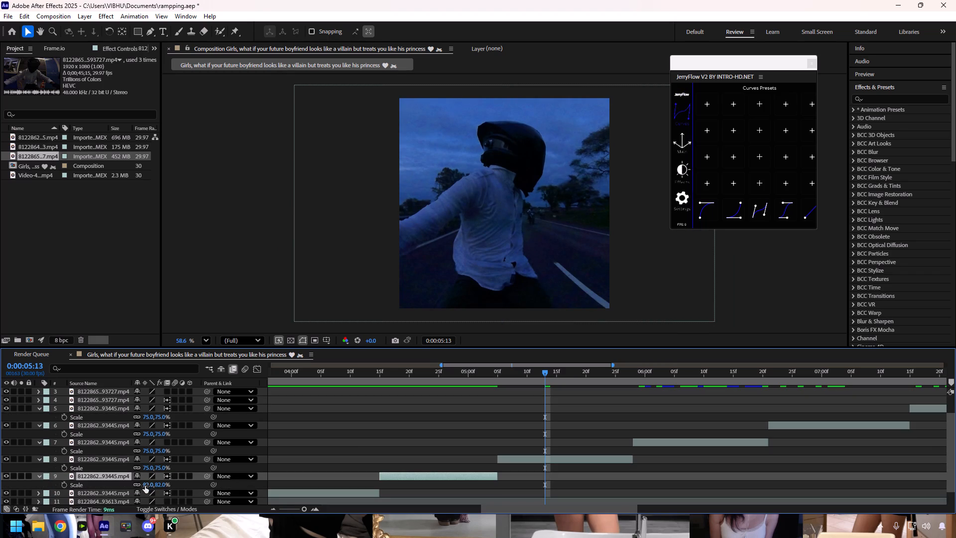
click(145, 486)
text(75)
key(Return)
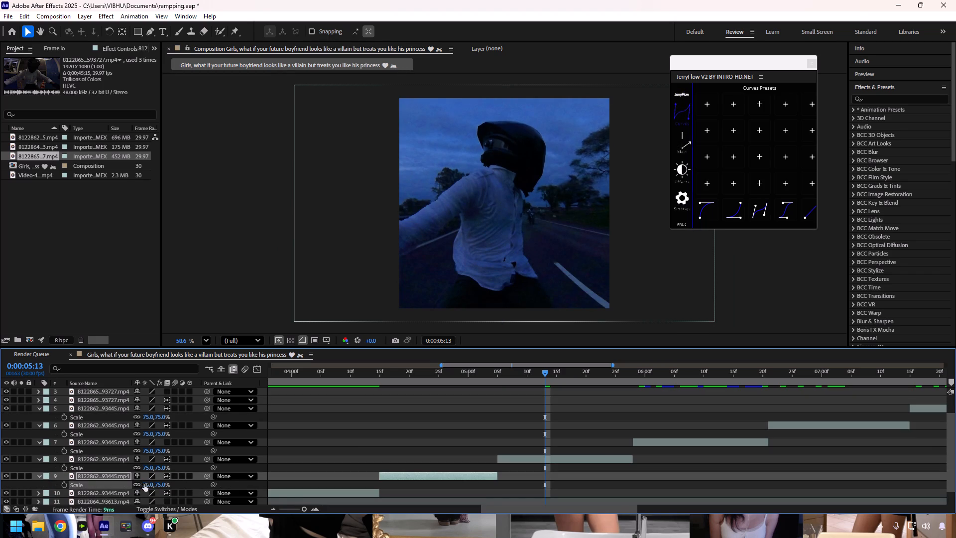
Set the Scale of the road-riding clip that ends at 0:00:04:15 to 75%.
click(300, 497)
key(s)
click(143, 500)
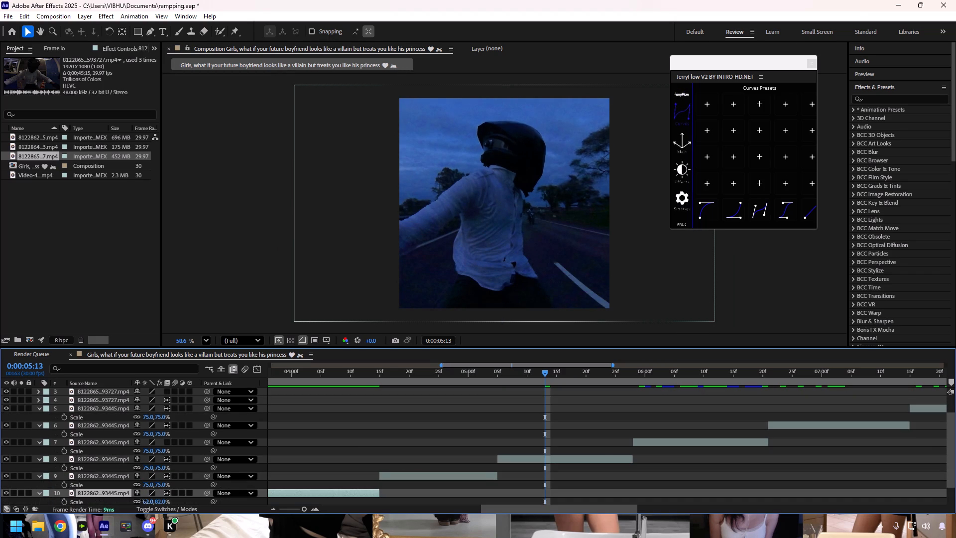
text(75)
Collapse the open Scale properties of layers 5 through 9 in the timeline.
scroll(71, 417, up, 1)
click(36, 435)
click(39, 443)
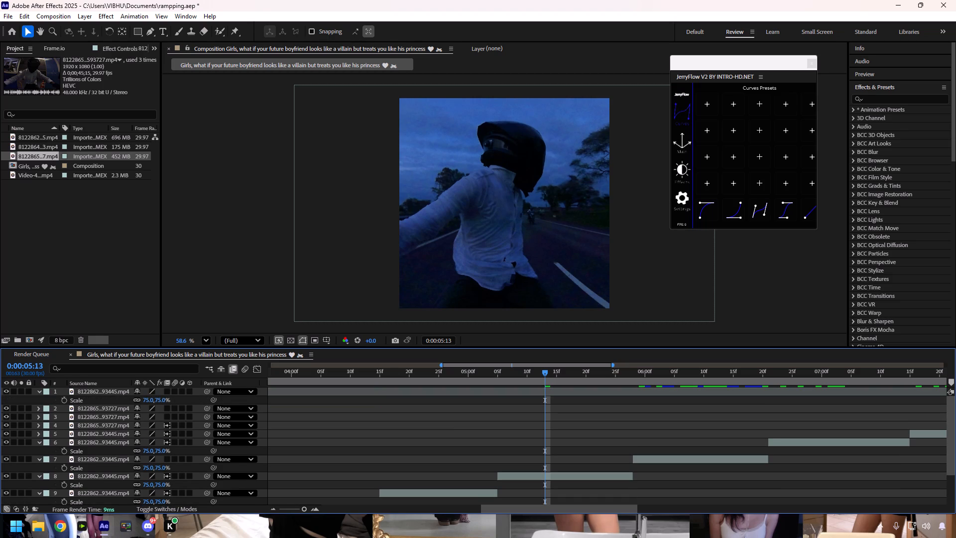
click(38, 450)
click(40, 459)
click(39, 471)
click(38, 482)
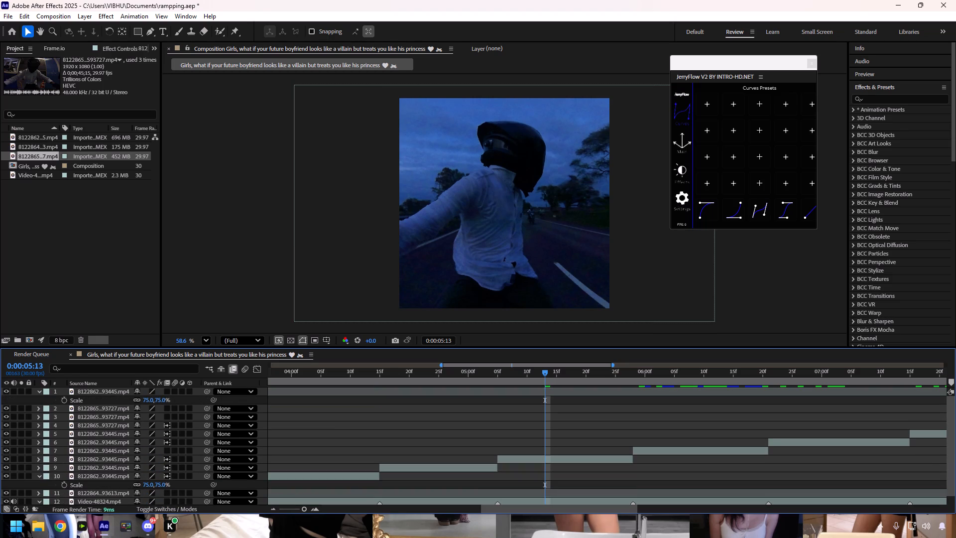
Collapse the Scale properties of layers 1 and 10 and enable motion blur on the layers down the whole stack.
click(39, 479)
click(35, 391)
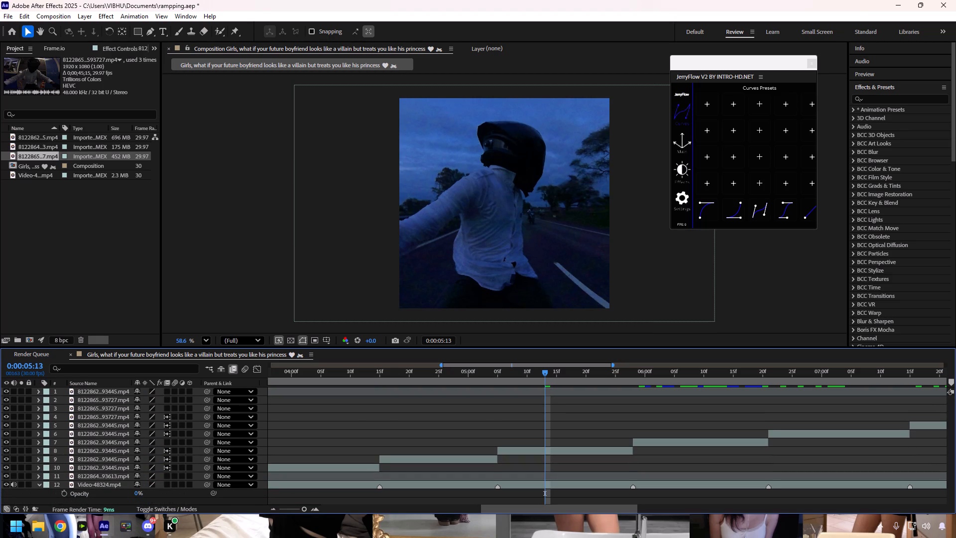
drag(174, 391, 167, 506)
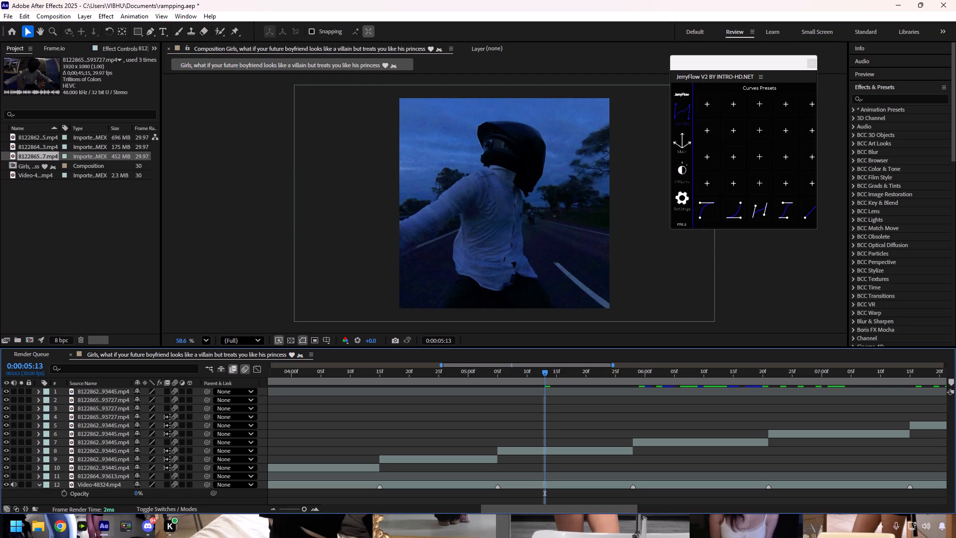
Preview the edit from the start of the composition.
scroll(583, 449, up, 6)
drag(543, 376, 479, 383)
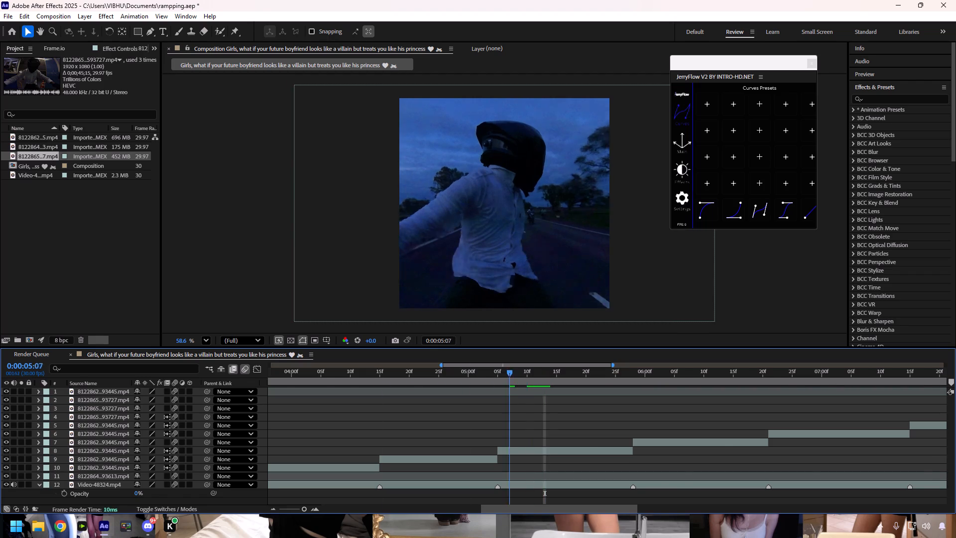
drag(479, 383, 149, 402)
key(space)
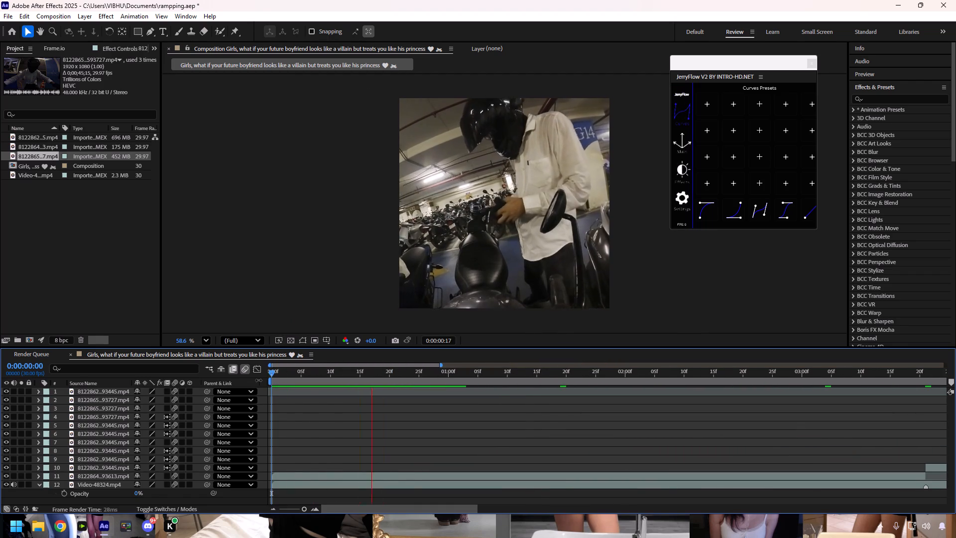
click(271, 374)
Reveal the Scale property of the parking-garage clip that opens the edit.
click(313, 476)
right_click(313, 476)
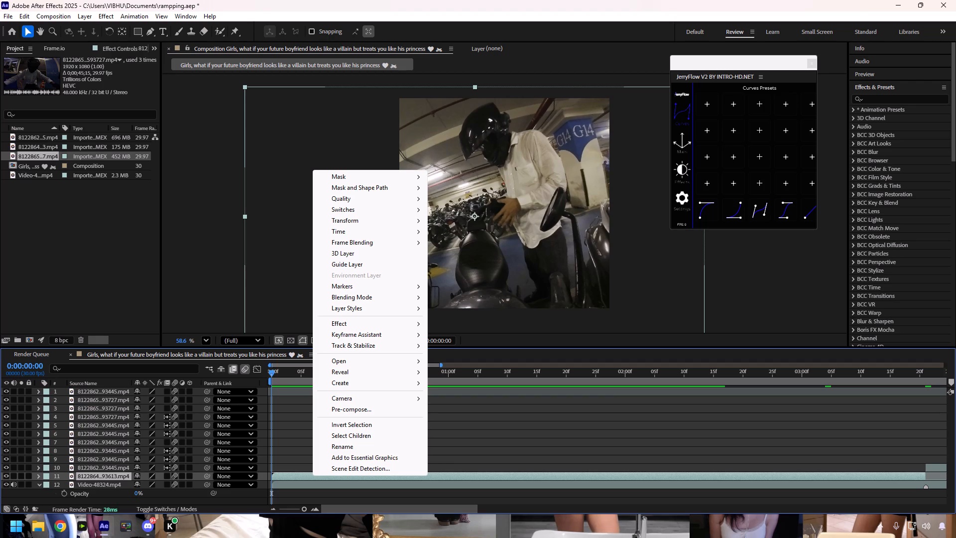
key(s)
key(s)
click(290, 480)
key(s)
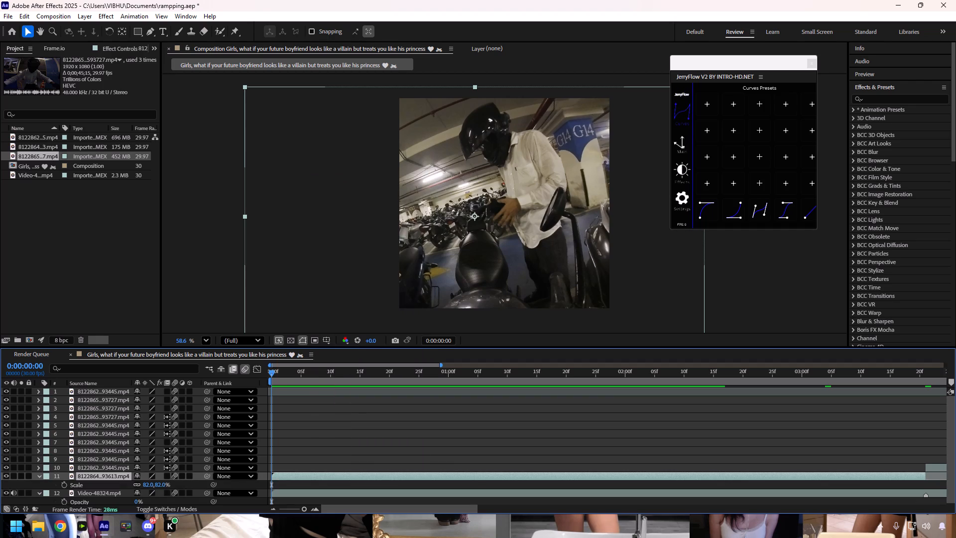
Play the edit from 0:00:00:00 through to the last road-riding clip.
click(272, 374)
key(space)
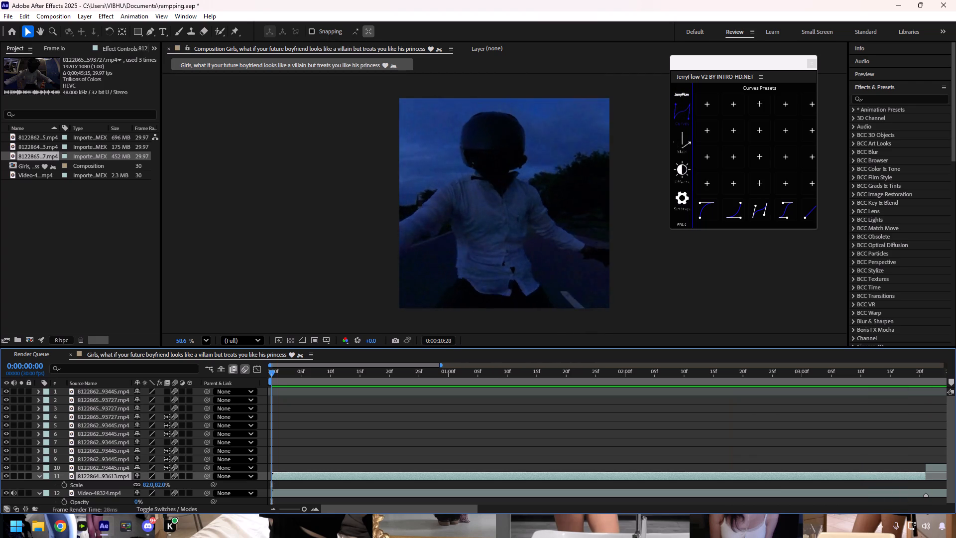
Split the last road-riding clip on layer 1 at the reference marker at 0:00:11:09.
drag(271, 370, 955, 422)
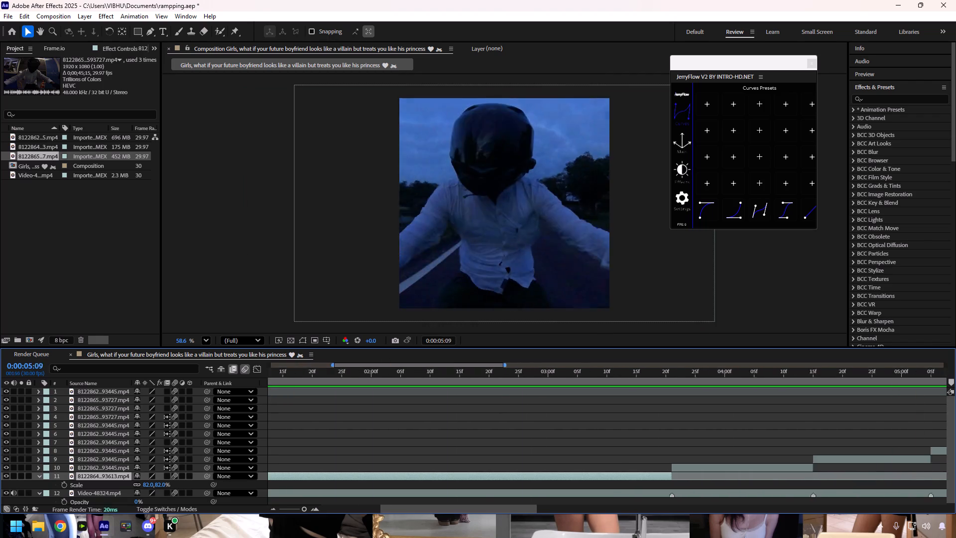
drag(955, 422, 604, 415)
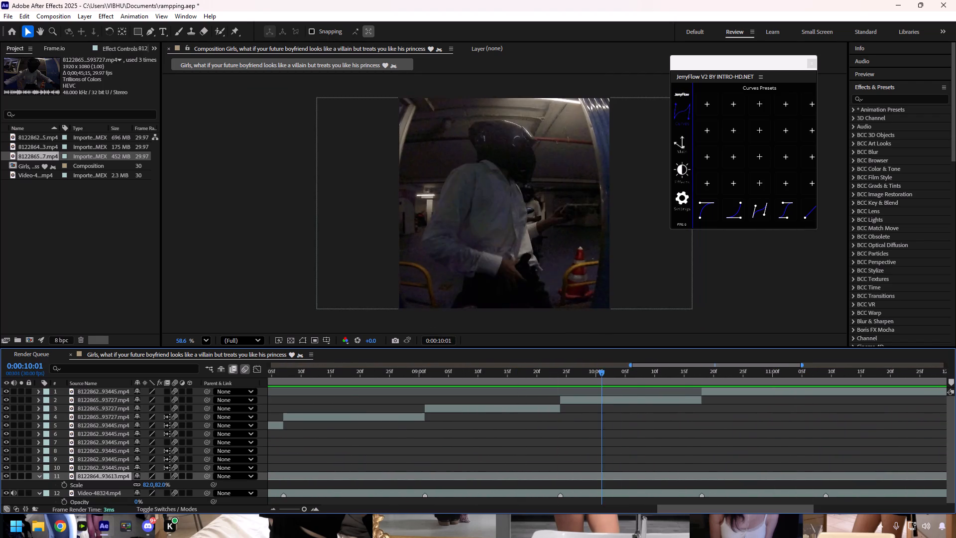
drag(604, 415, 500, 450)
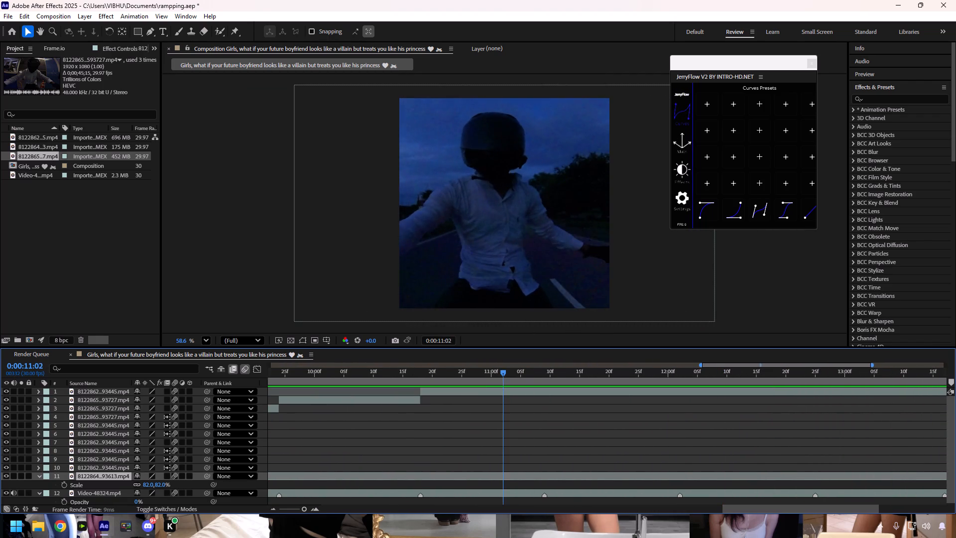
drag(500, 450, 543, 447)
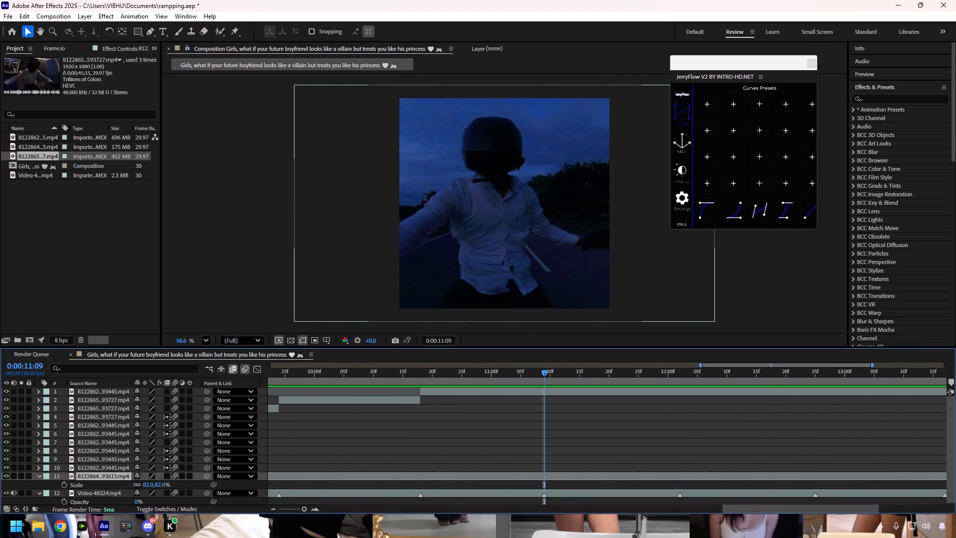
click(548, 388)
key(ctrl+shift+d)
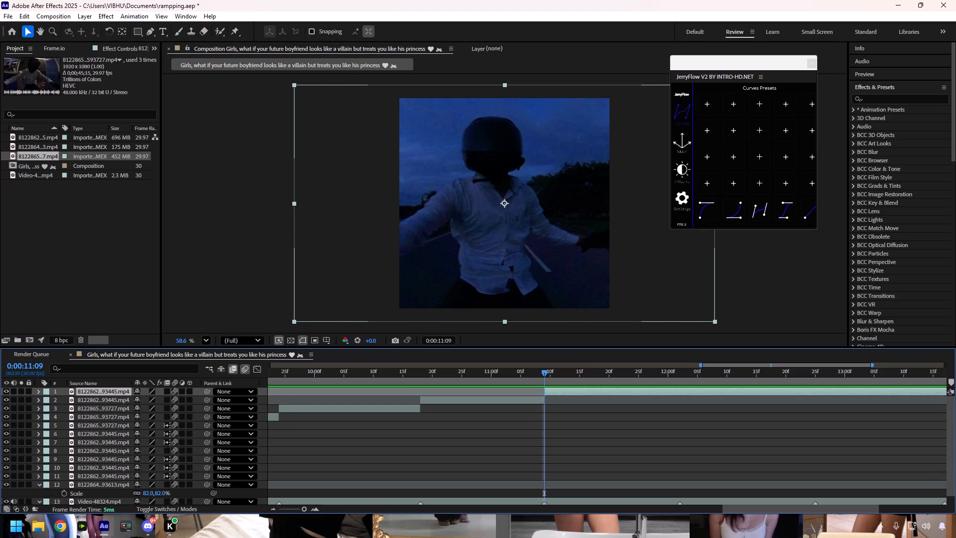
Time-remap the road-riding clip starting at 0:00:10:18, keyframing 0:00:10:18 and 0:00:11:04, and move the second keyframe to 0:00:11:09.
click(521, 403)
drag(545, 374, 417, 400)
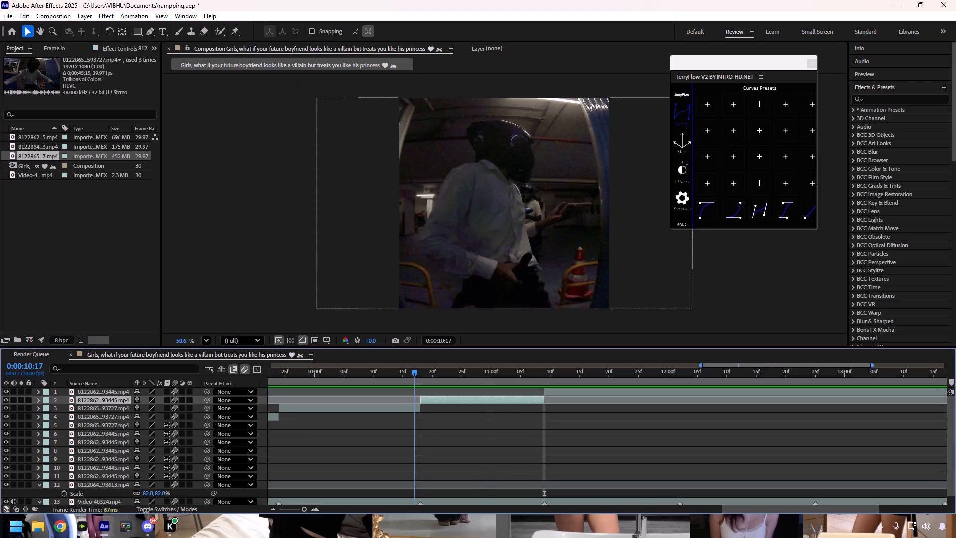
drag(417, 400, 422, 400)
click(429, 400)
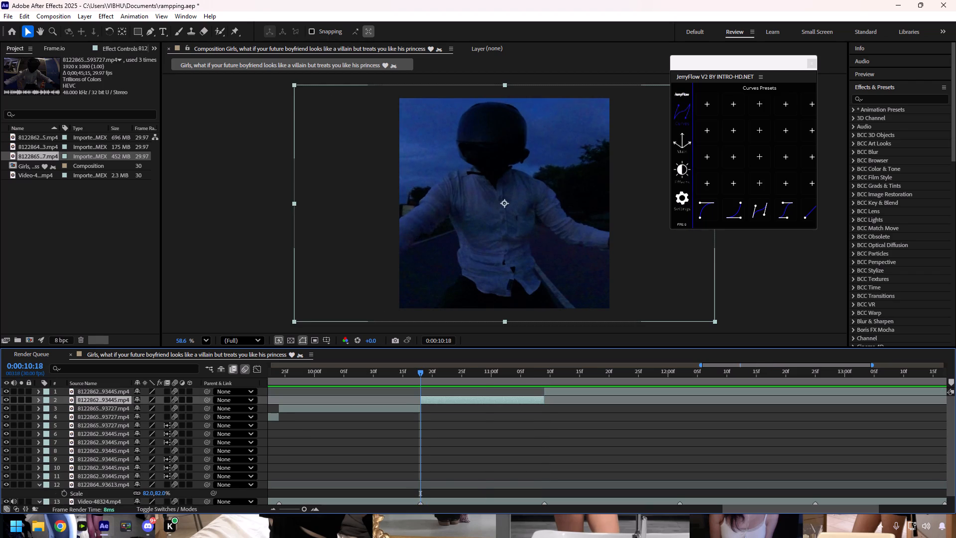
key(ctrl+alt+t)
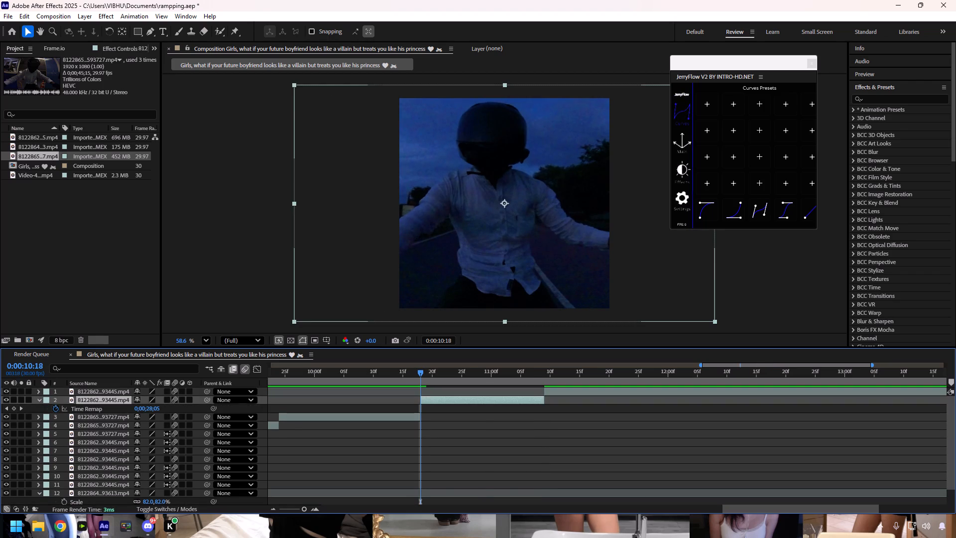
click(15, 411)
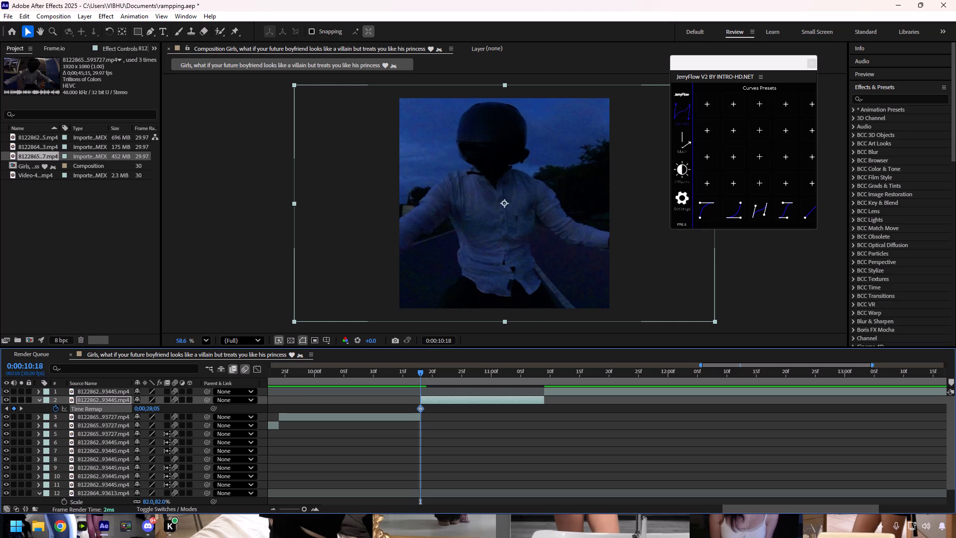
drag(419, 374, 513, 376)
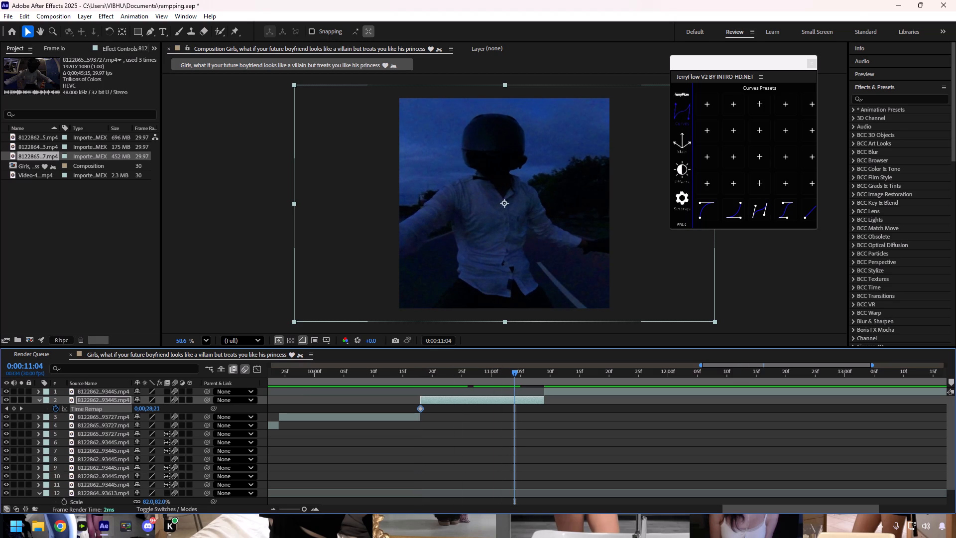
click(12, 408)
drag(512, 409, 528, 409)
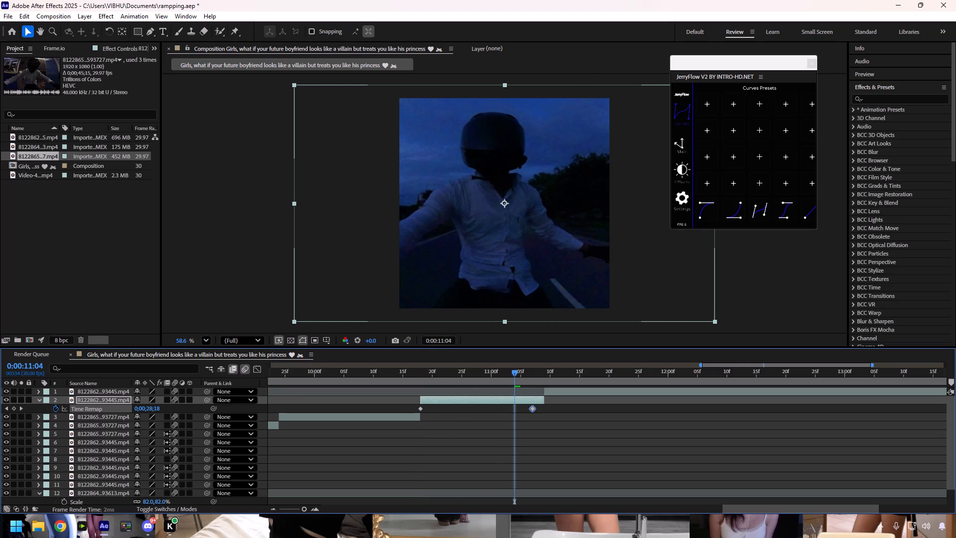
drag(528, 409, 542, 409)
Apply Easy Ease to both Time Remap keyframes of the clip between 0:00:10:18 and 0:00:11:09.
drag(561, 407, 402, 410)
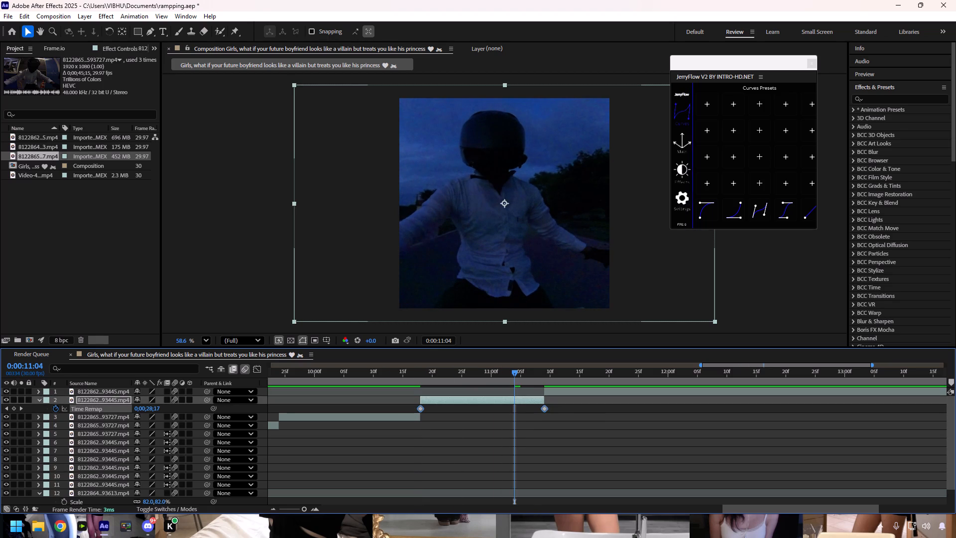
key(F9)
click(696, 212)
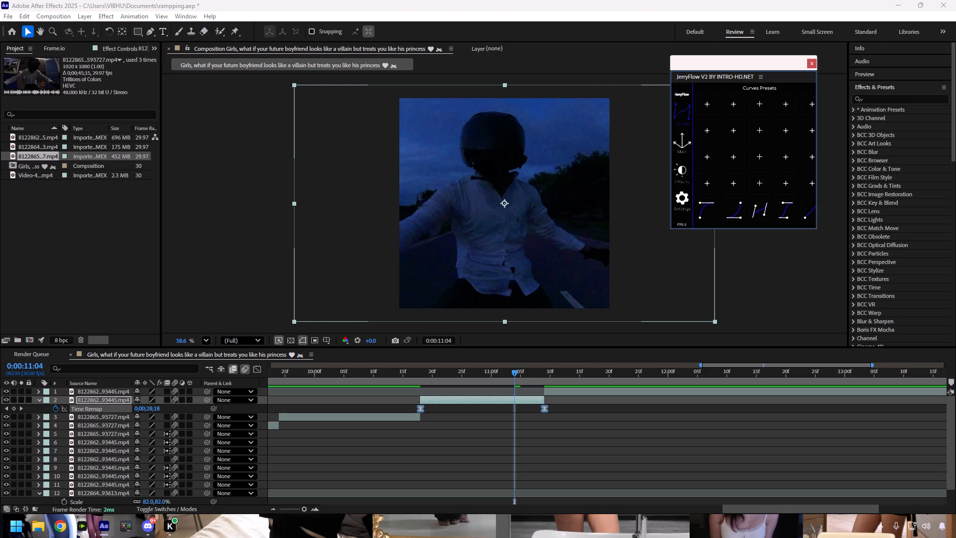
Slide the layer 1 road-riding clip earlier in time so that a later moment of its footage plays at 0:00:11:09.
drag(512, 374, 541, 373)
scroll(572, 449, down, 1)
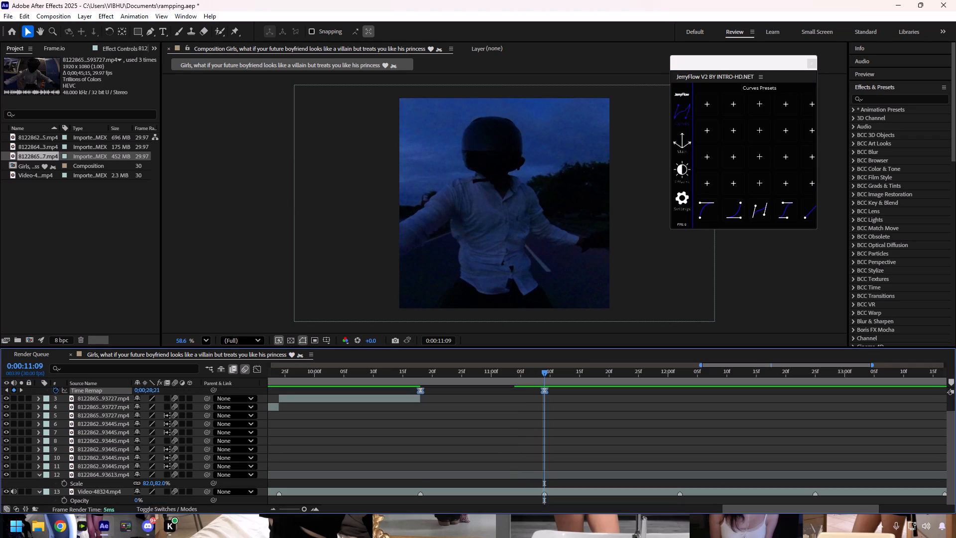
scroll(563, 426, up, 2)
drag(572, 391, 558, 390)
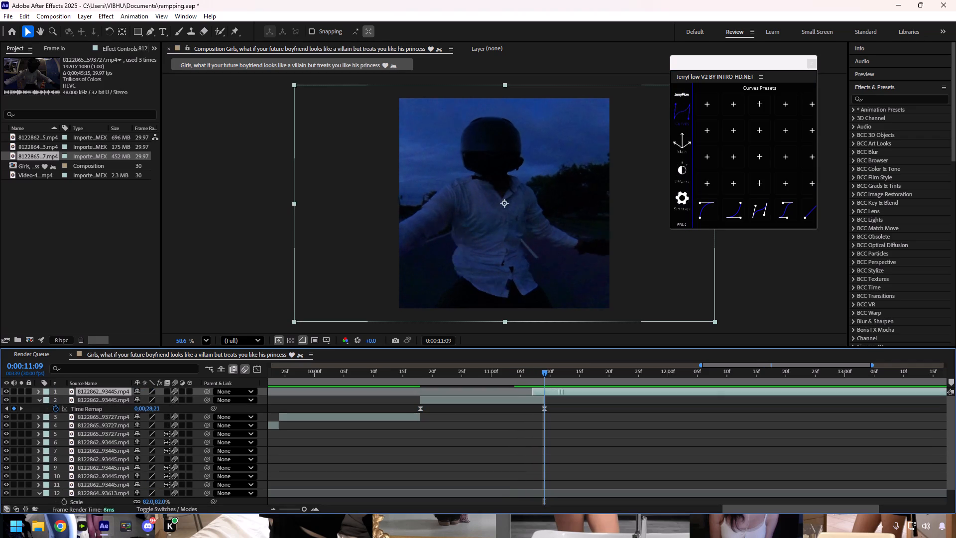
drag(558, 390, 373, 393)
drag(550, 392, 485, 393)
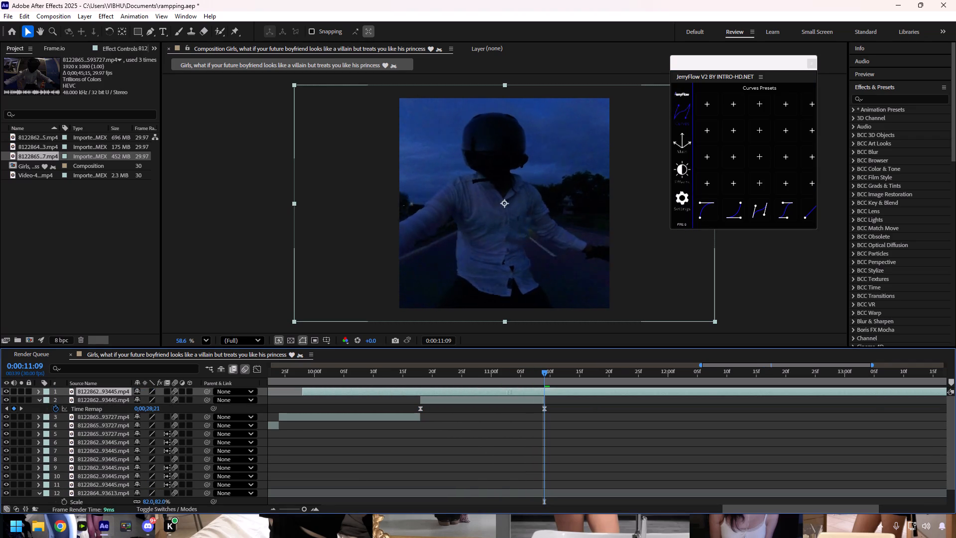
drag(485, 393, 392, 395)
drag(556, 391, 536, 387)
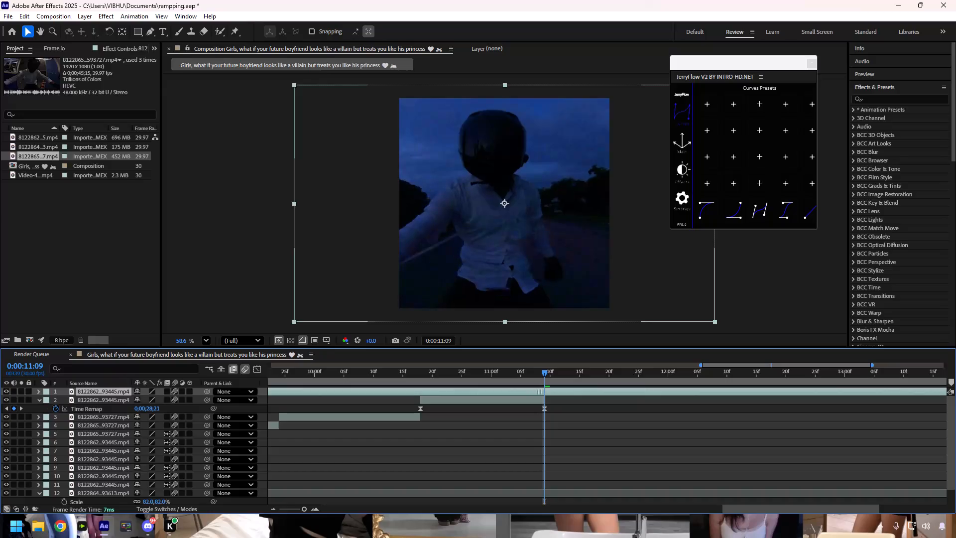
drag(536, 387, 438, 387)
Split the layer 1 clip at 0:00:11:09 and delete the portion before the cut.
key(ctrl+shift+d)
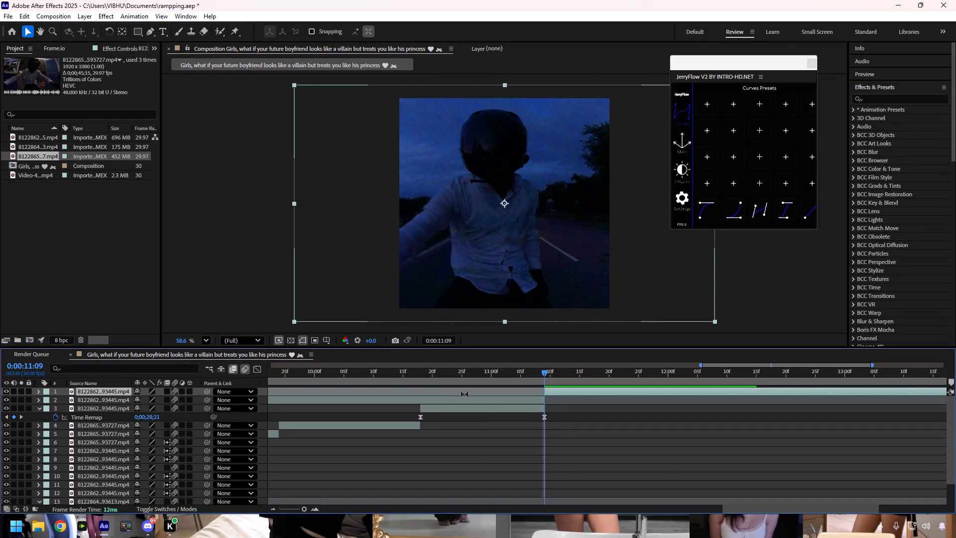
click(475, 401)
key(Delete)
Split the layer 1 road-riding clip at the reference marker at 0:00:12:02.
drag(541, 371, 565, 371)
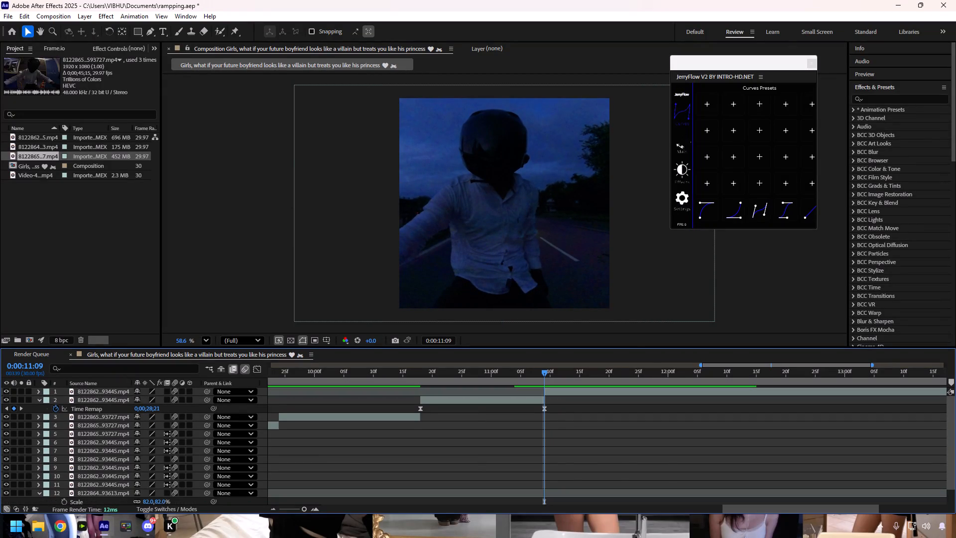
drag(565, 371, 640, 371)
scroll(645, 373, down, 2)
drag(632, 373, 678, 371)
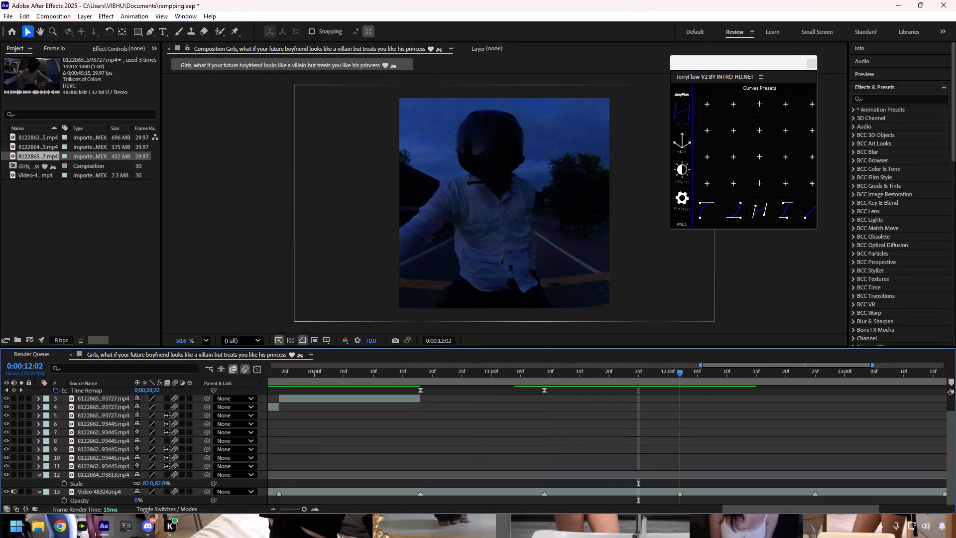
drag(678, 371, 679, 370)
scroll(673, 415, up, 3)
click(670, 393)
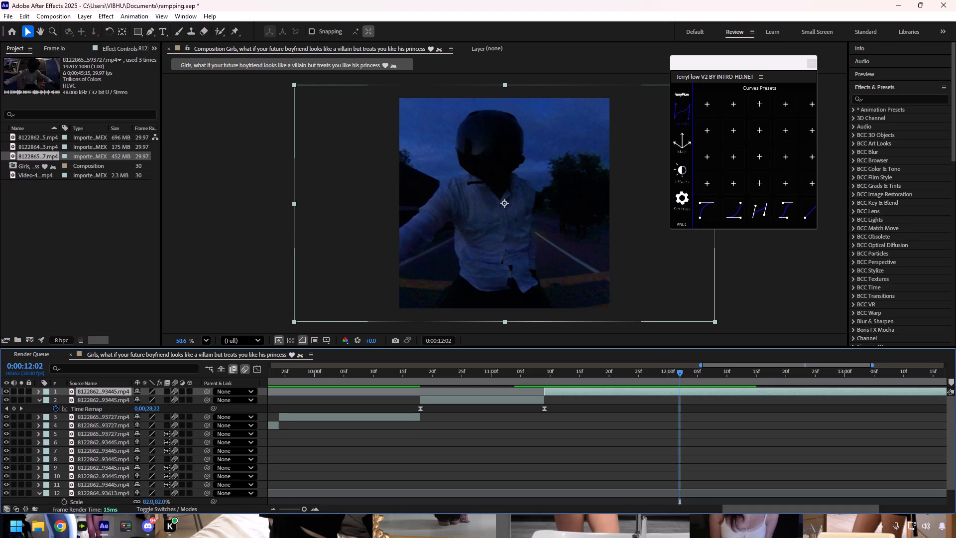
key(ctrl+shift+d)
Time-remap the road-riding clip starting at 0:00:11:09, keyframing 0:00:11:09 and 0:00:11:26, and move the second keyframe to 0:00:12:02.
drag(680, 373, 544, 398)
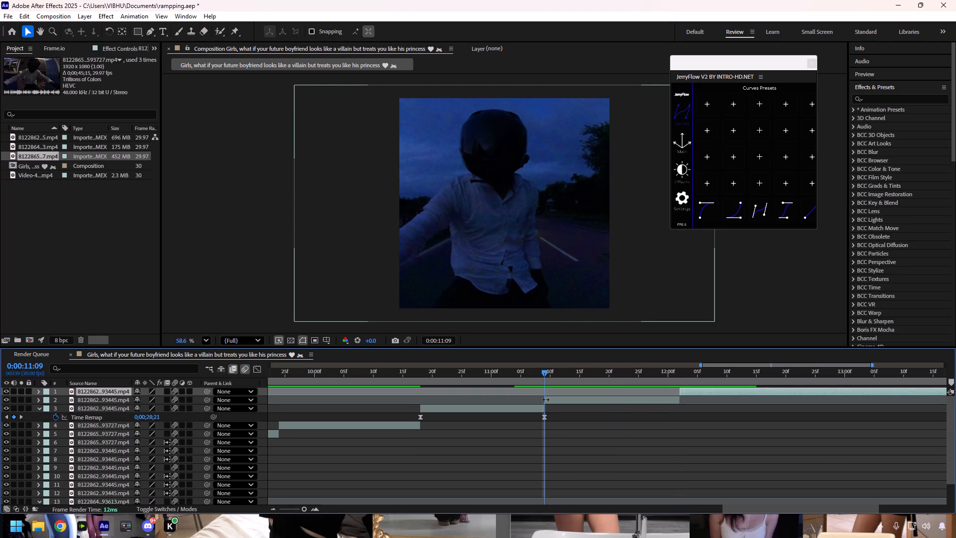
click(552, 400)
key(ctrl+alt+t)
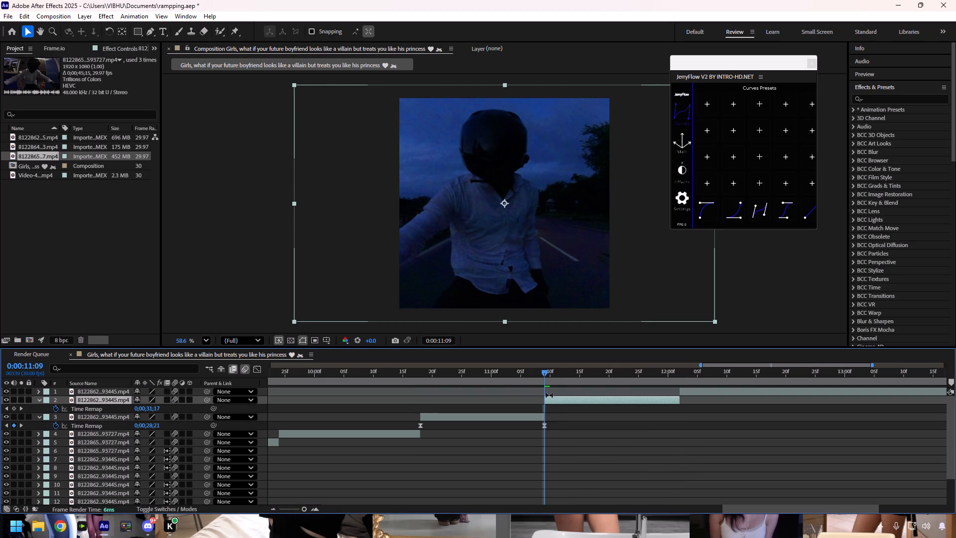
click(16, 410)
drag(543, 374, 613, 378)
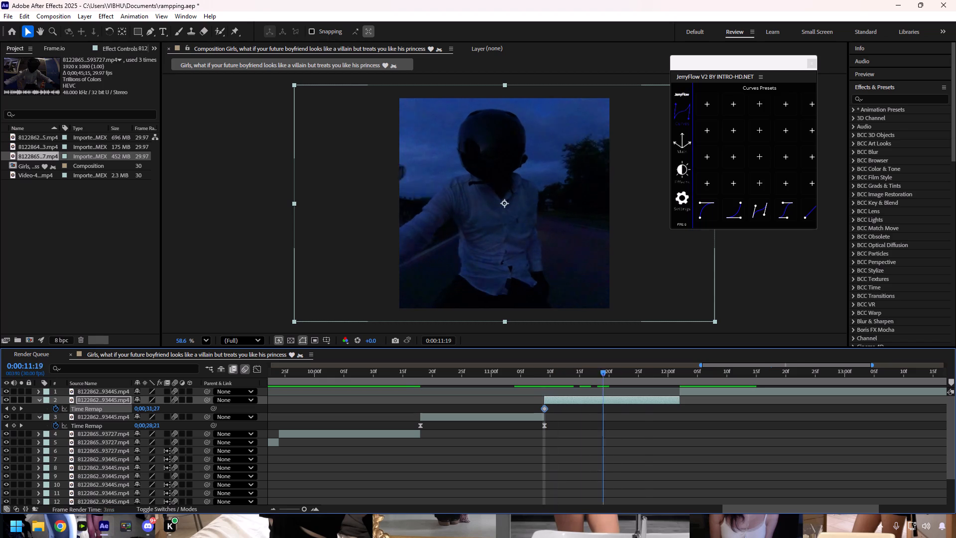
drag(613, 378, 646, 378)
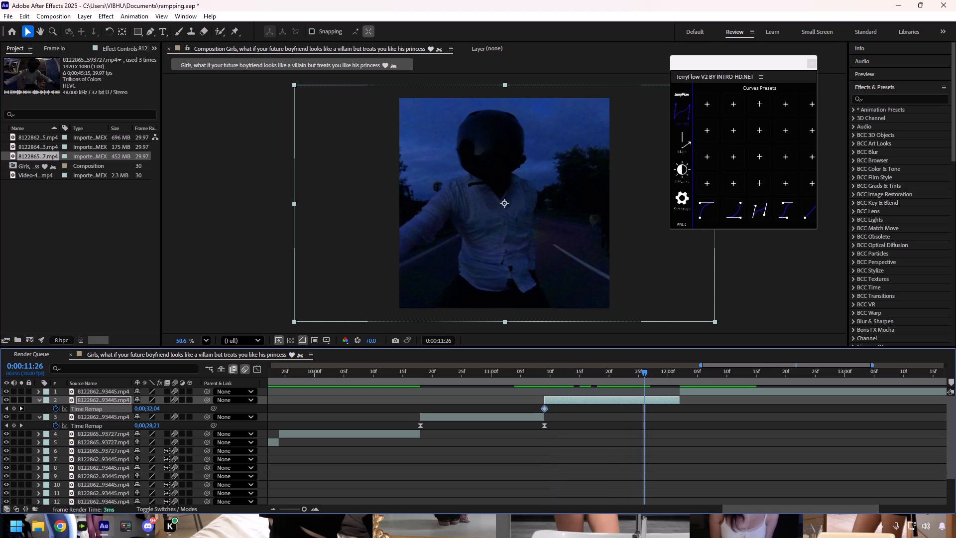
click(14, 410)
drag(644, 408, 680, 408)
Apply Easy Ease to both Time Remap keyframes of the clip between 0:00:11:09 and 0:00:12:02.
drag(691, 408, 513, 413)
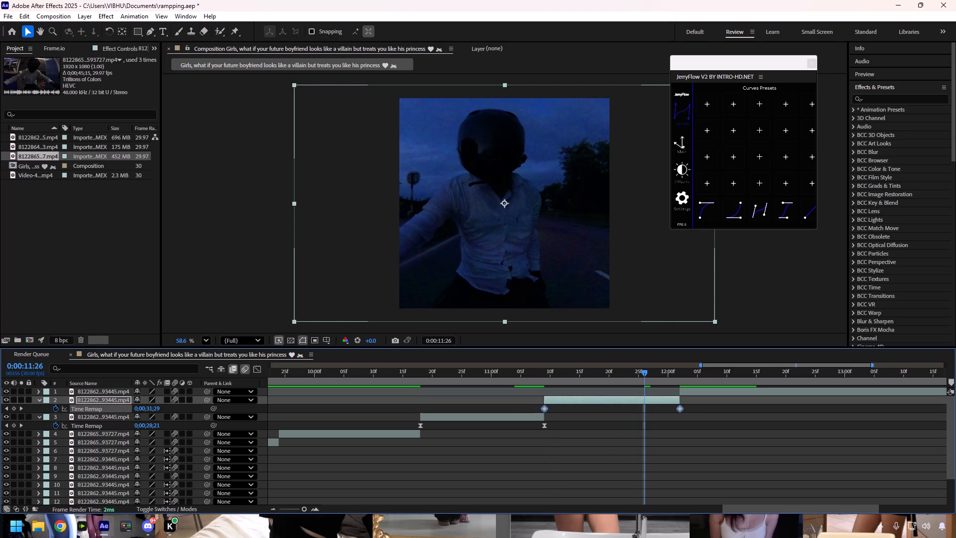
key(F9)
Set frame blending to Pixel Motion on the time-remapped clip between 0:00:10:18 and 0:00:11:09.
click(498, 418)
right_click(498, 418)
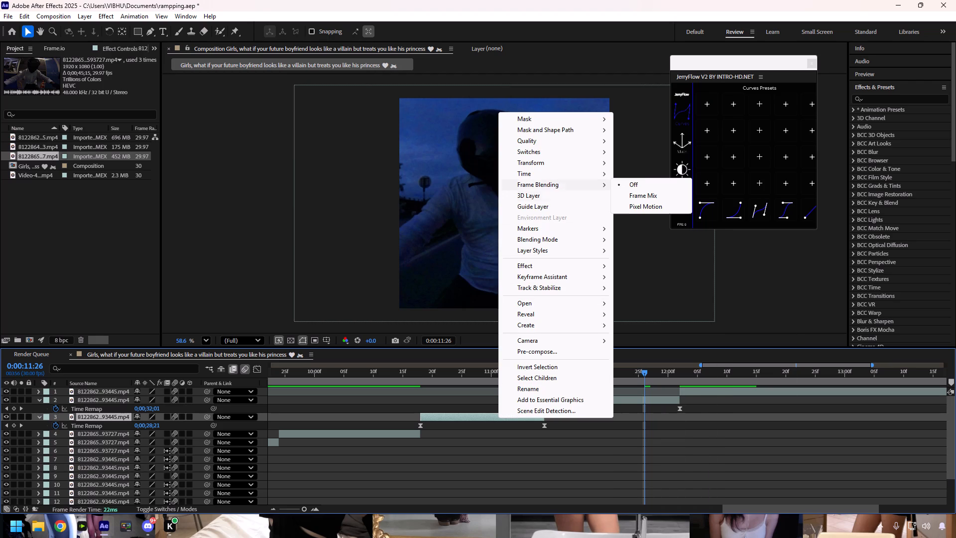
click(630, 206)
Set frame blending to Pixel Motion on the time-remapped clip between 0:00:11:09 and 0:00:12:02.
click(607, 398)
right_click(607, 398)
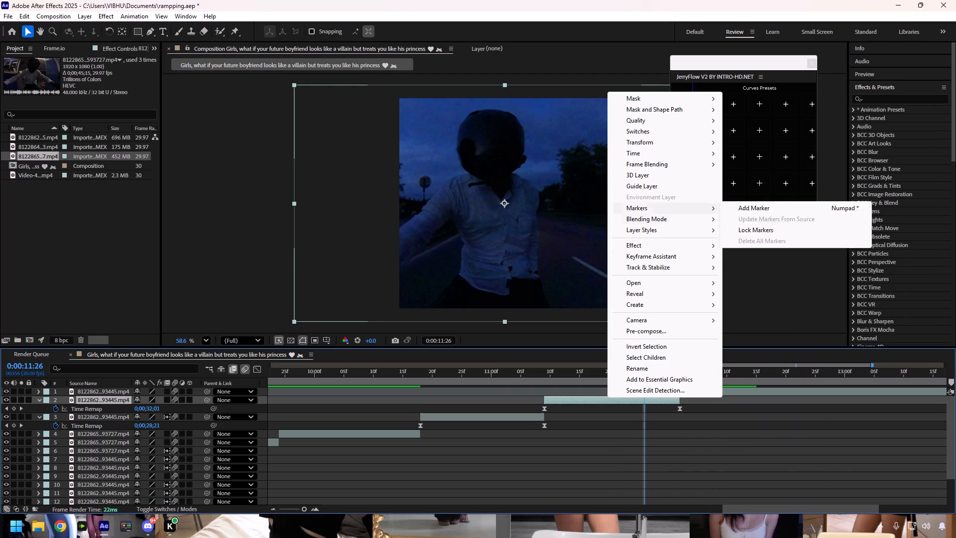
click(736, 186)
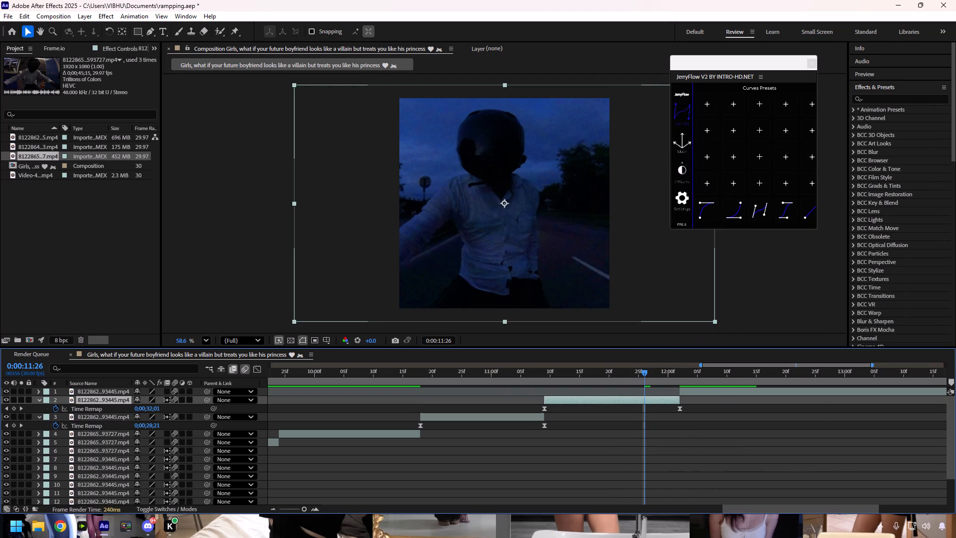
Apply the first JerryFlow curve preset to the Time Remap keyframes of the clips starting at 0:00:11:09 and 0:00:10:18.
drag(644, 375, 576, 390)
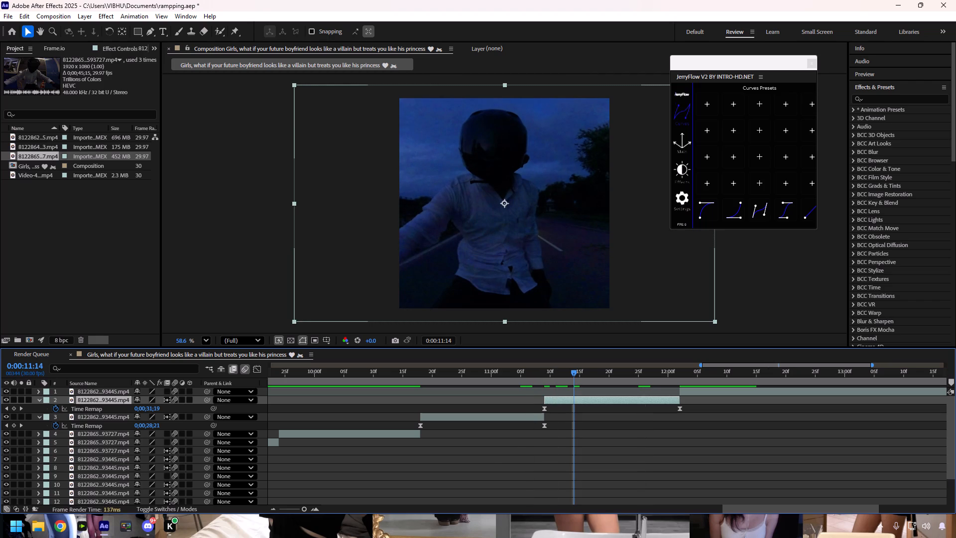
drag(692, 408, 524, 412)
click(701, 211)
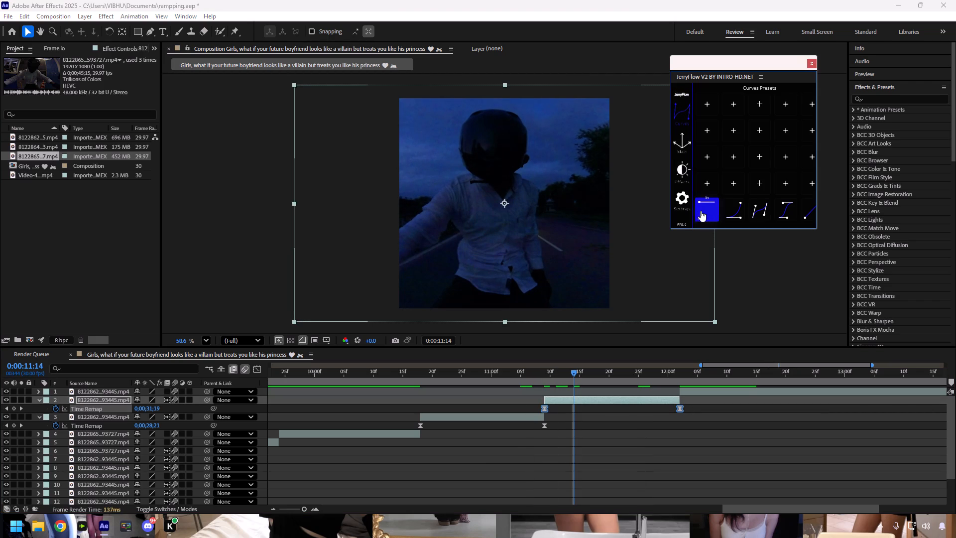
drag(567, 427, 402, 429)
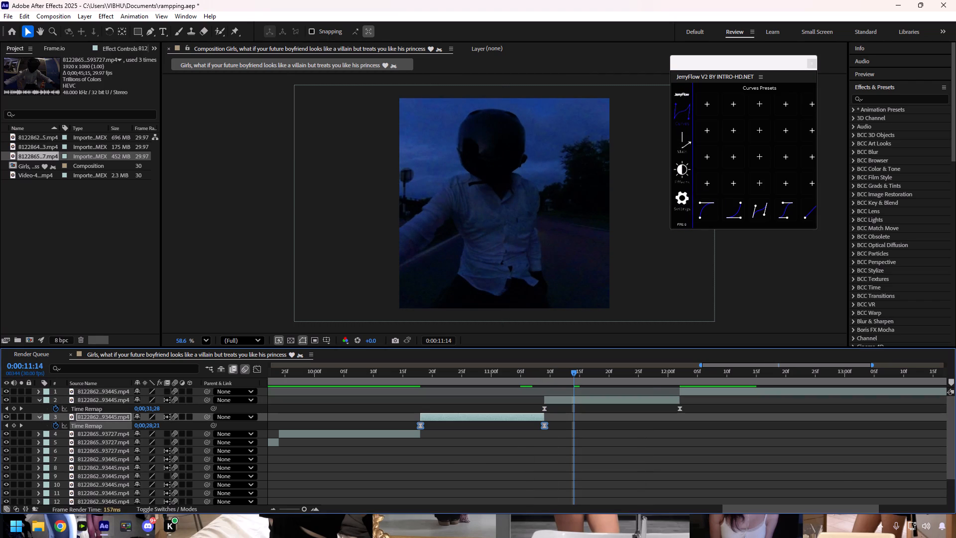
click(706, 209)
Preview the eased slow-motion clips from 0:00:10:14.
drag(573, 372, 425, 399)
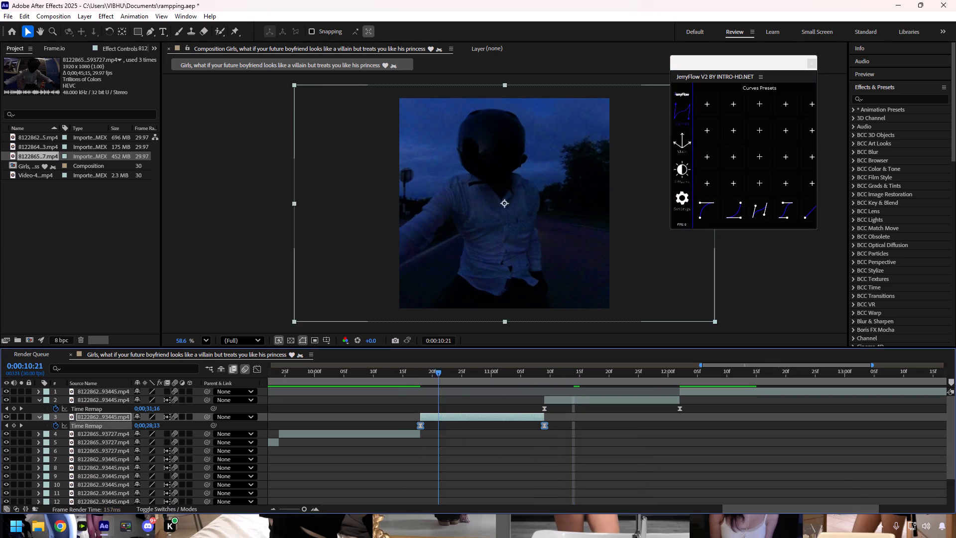
drag(425, 399, 395, 403)
key(space)
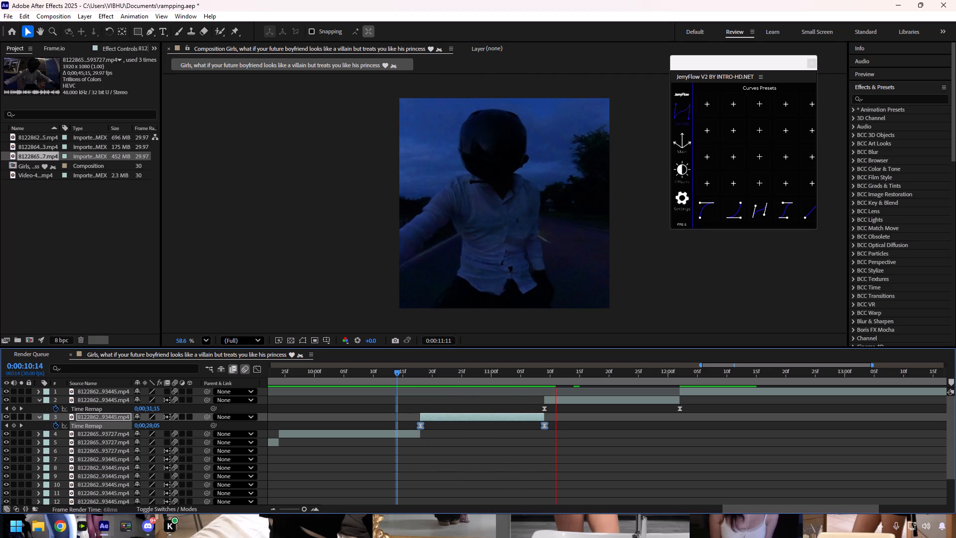
With the playhead at 0:00:12:02, slide the layer 1 road-riding clip earlier until it starts at about 0:00:11:20.
drag(398, 376, 680, 376)
scroll(723, 446, down, 3)
scroll(723, 447, up, 2)
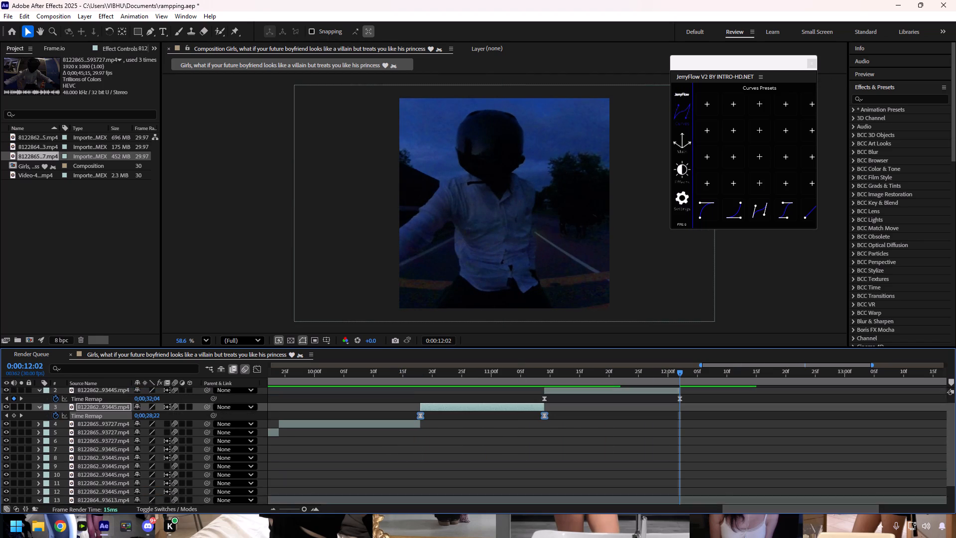
scroll(723, 447, up, 2)
drag(708, 394, 553, 404)
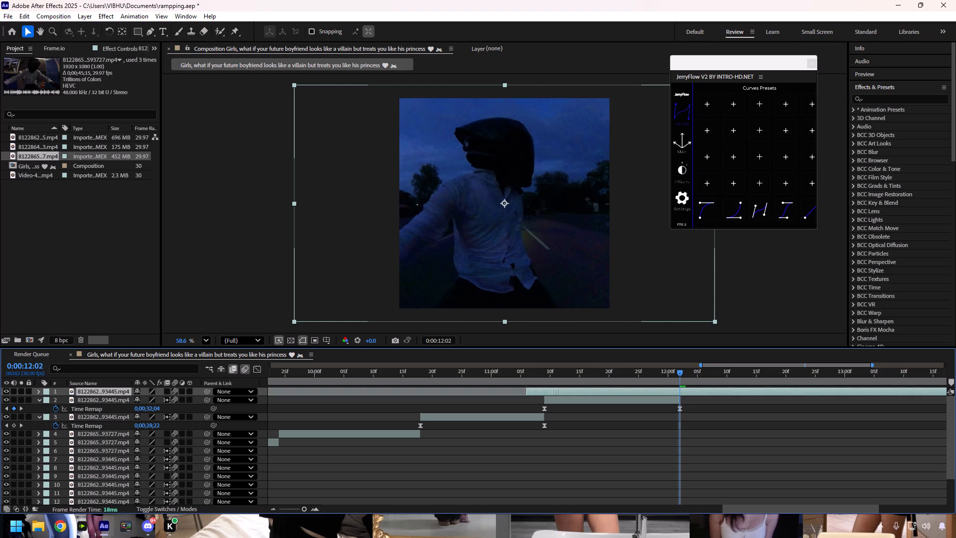
drag(553, 404, 567, 408)
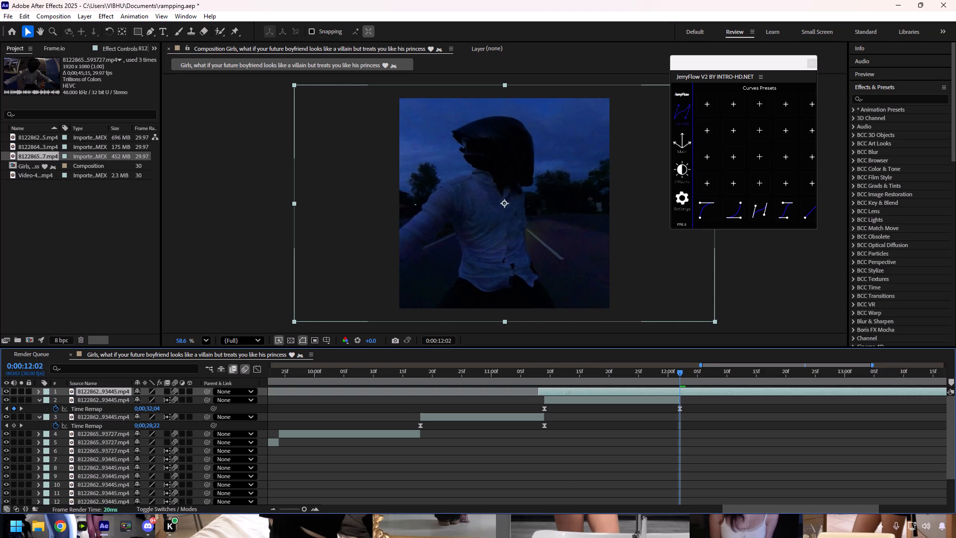
drag(567, 408, 642, 406)
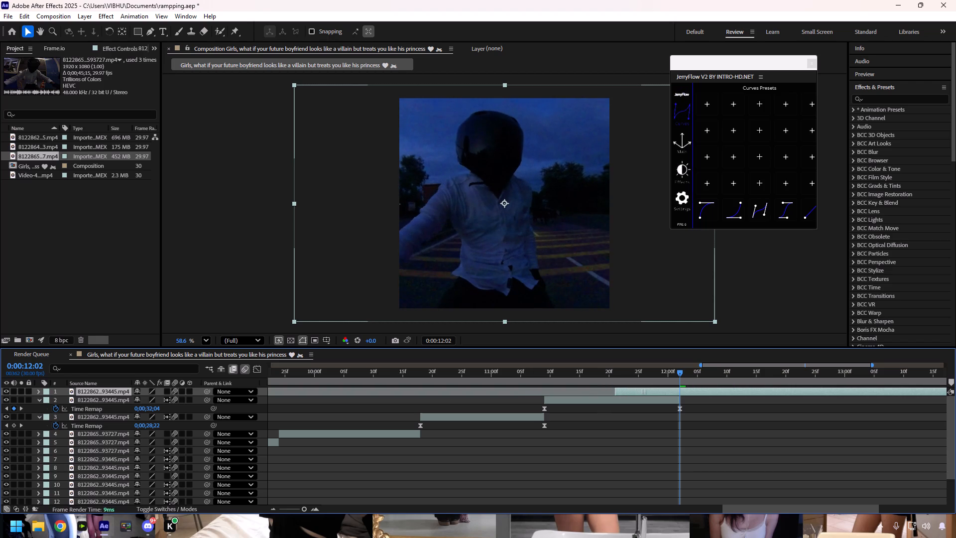
drag(642, 406, 639, 406)
Split the shifted layer 1 clip at 0:00:12:02 and delete the piece before the cut.
click(686, 391)
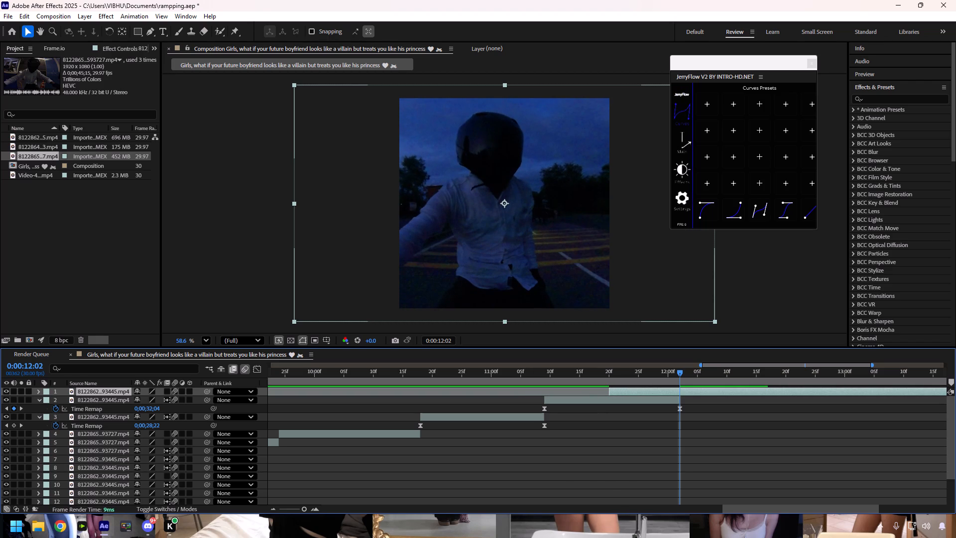
key(ctrl+shift+d)
click(666, 400)
key(Delete)
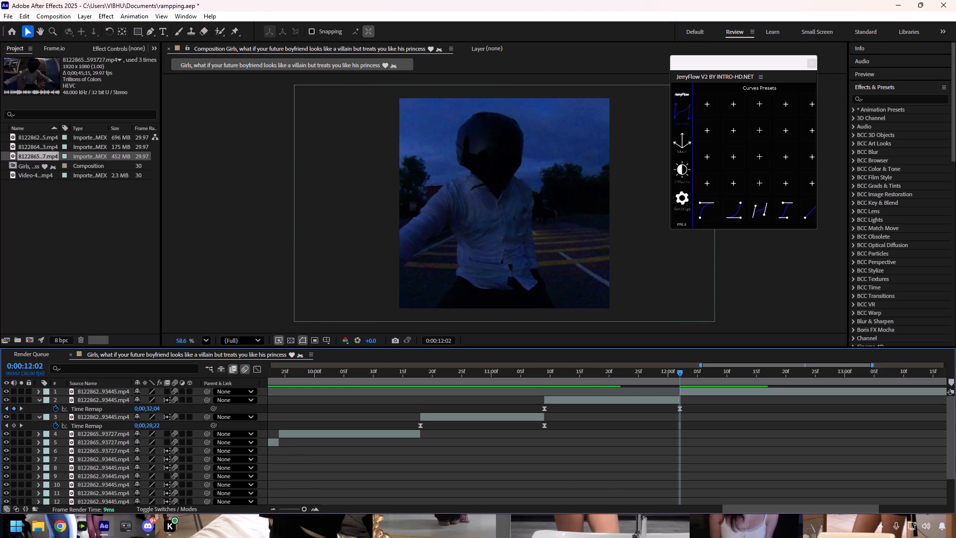
Split the layer 1 road-riding clip at the reference marker at 0:00:12:25.
drag(681, 373, 783, 377)
scroll(792, 407, down, 3)
drag(777, 374, 805, 375)
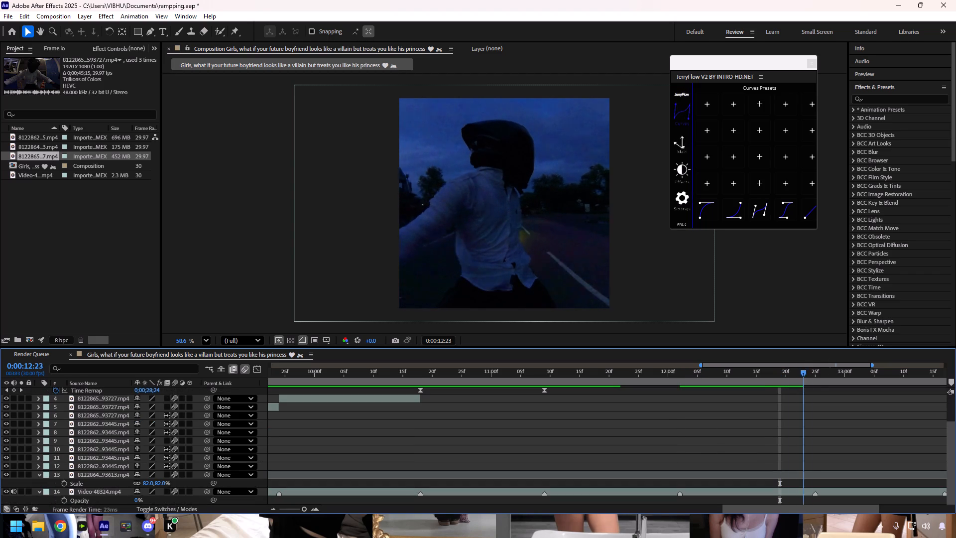
drag(805, 375, 814, 376)
scroll(823, 435, up, 5)
click(811, 391)
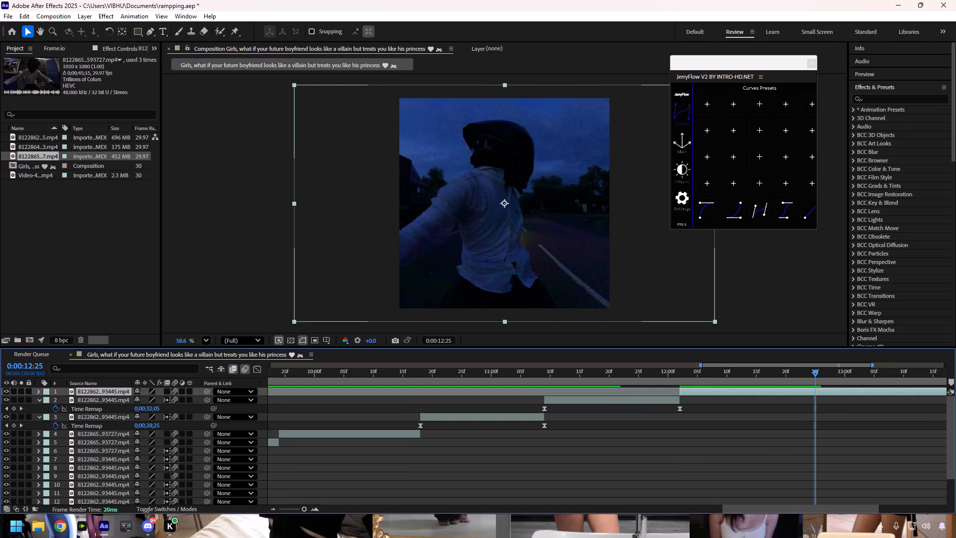
key(ctrl+shift+d)
Time-remap the clip starting at 0:00:12:02, keyframing 0:00:12:02 and 0:00:12:19, and move the second keyframe to 0:00:12:25.
drag(814, 373, 687, 408)
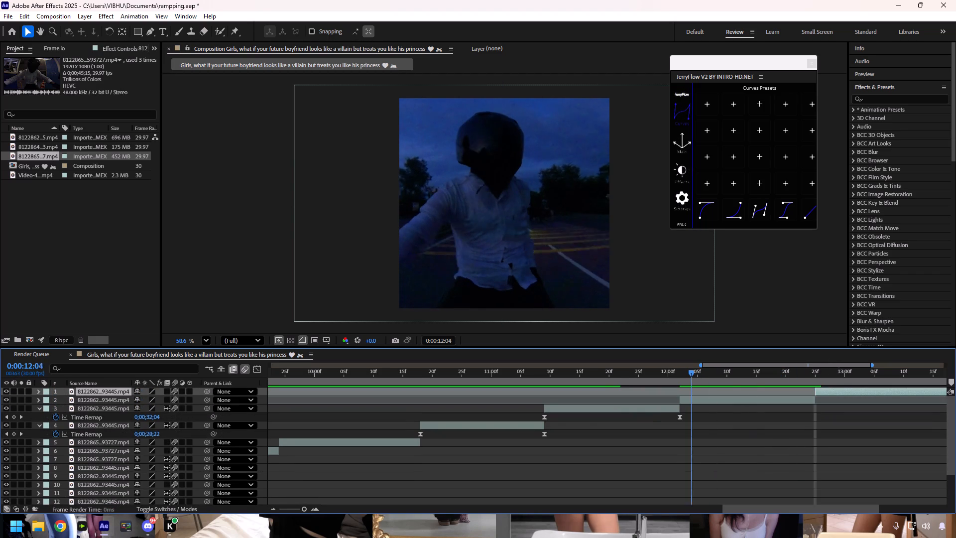
drag(687, 408, 680, 409)
click(689, 403)
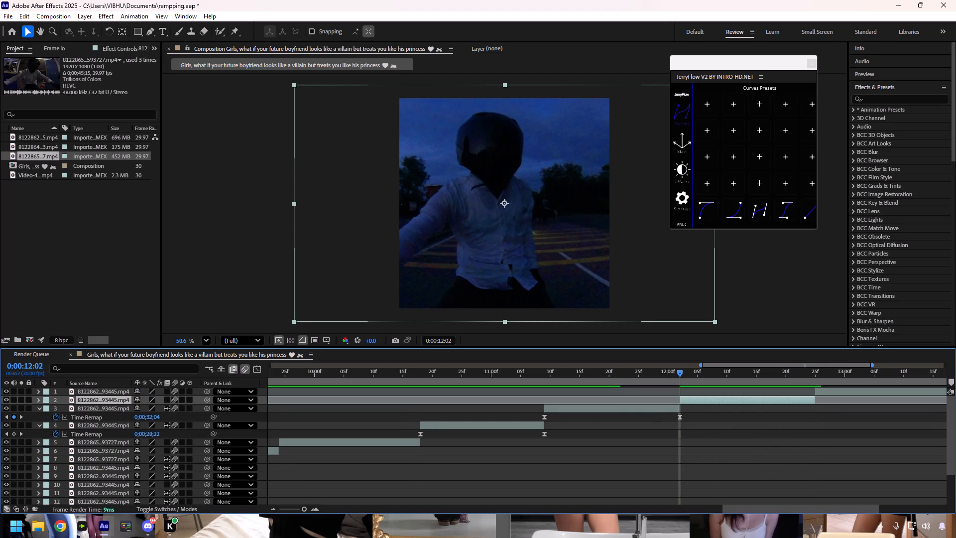
key(ctrl+alt+t)
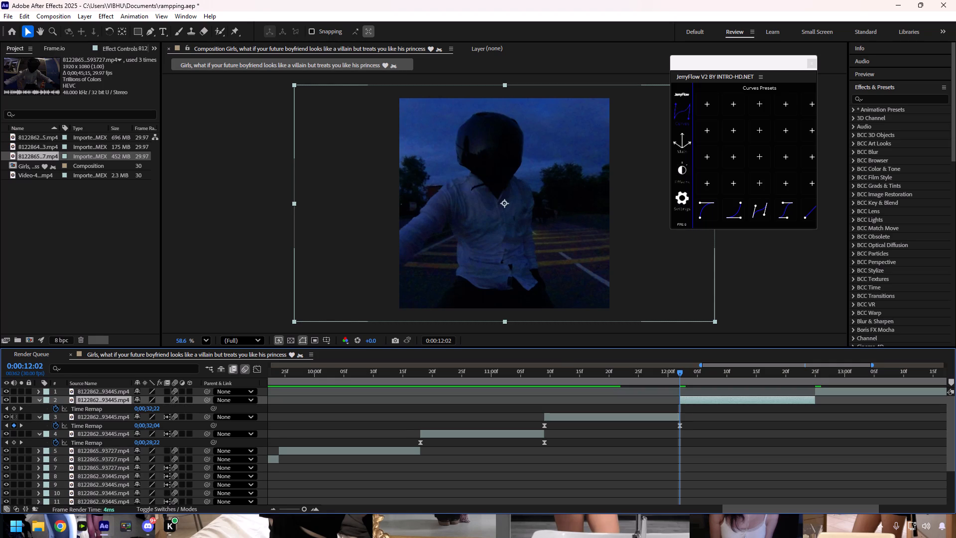
click(13, 411)
drag(678, 375, 775, 378)
click(16, 412)
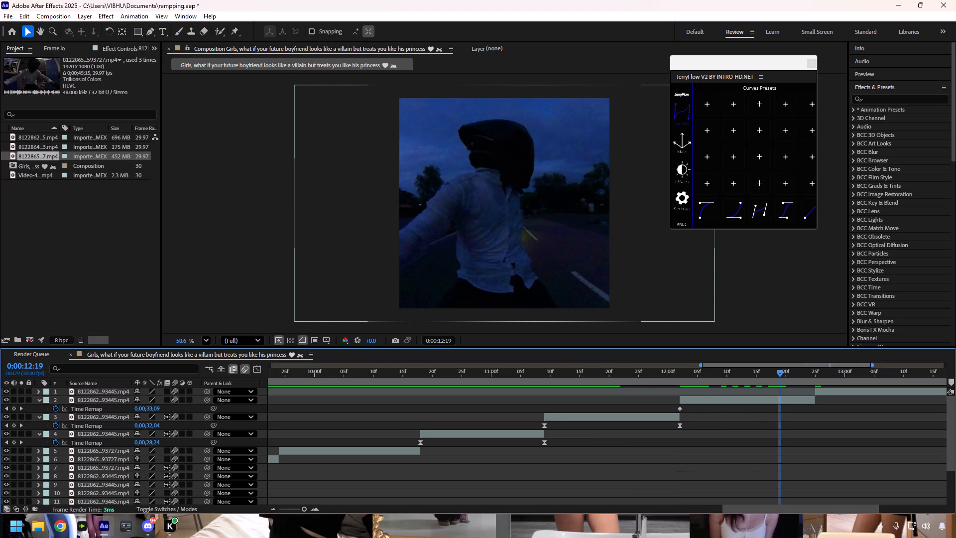
click(15, 412)
click(14, 409)
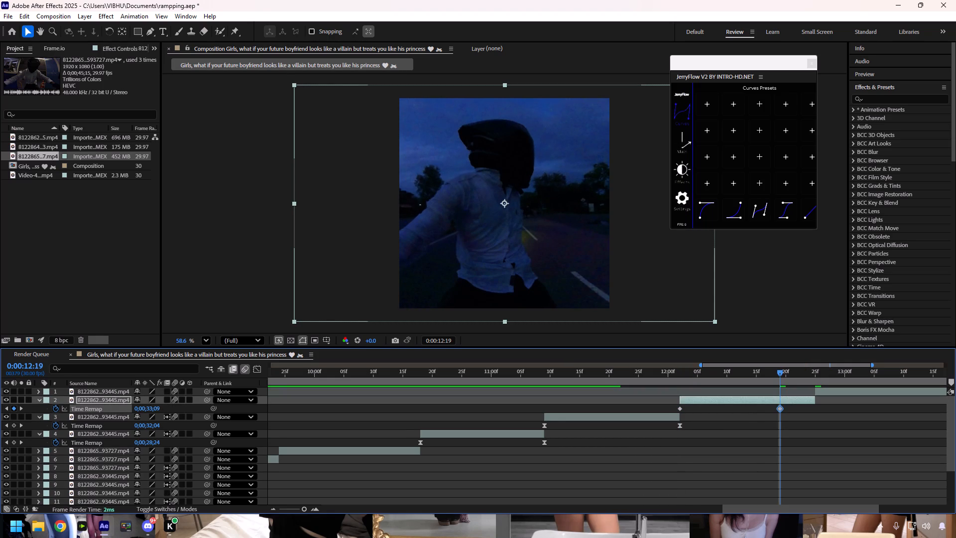
drag(780, 409, 814, 412)
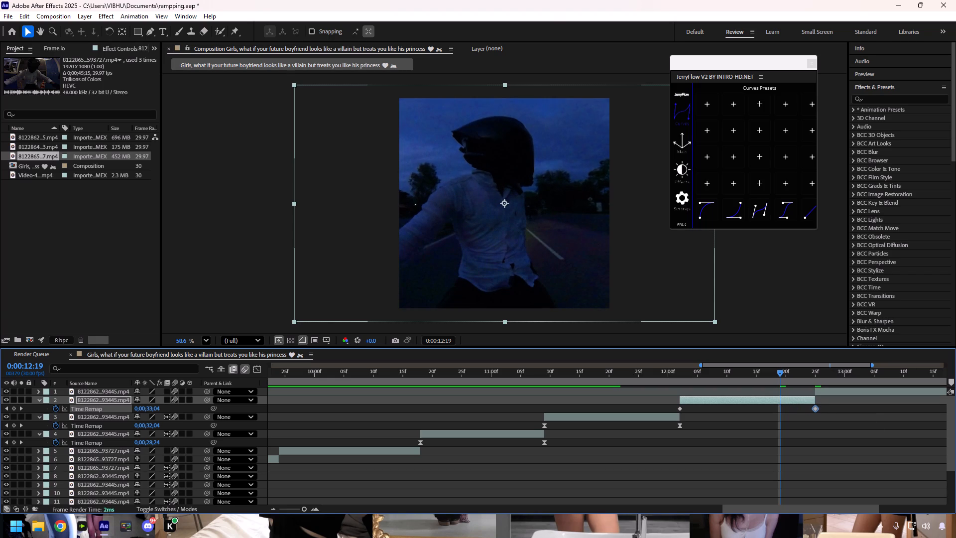
Apply Easy Ease and the first JerryFlow curve preset to both Time Remap keyframes between 0:00:12:02 and 0:00:12:25.
drag(826, 410, 659, 409)
key(F9)
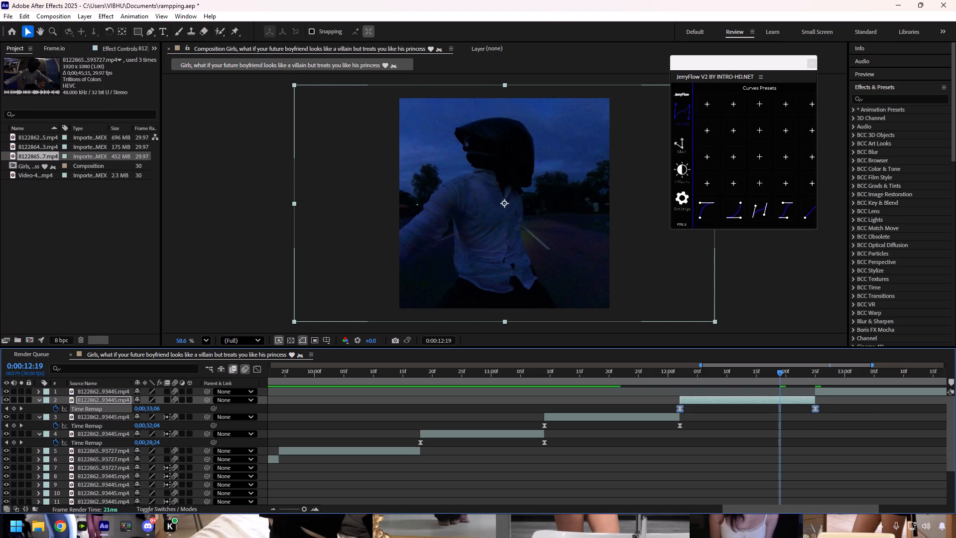
click(701, 213)
Set frame blending to Pixel Motion on the time-remapped clip between 0:00:12:02 and 0:00:12:25.
right_click(727, 400)
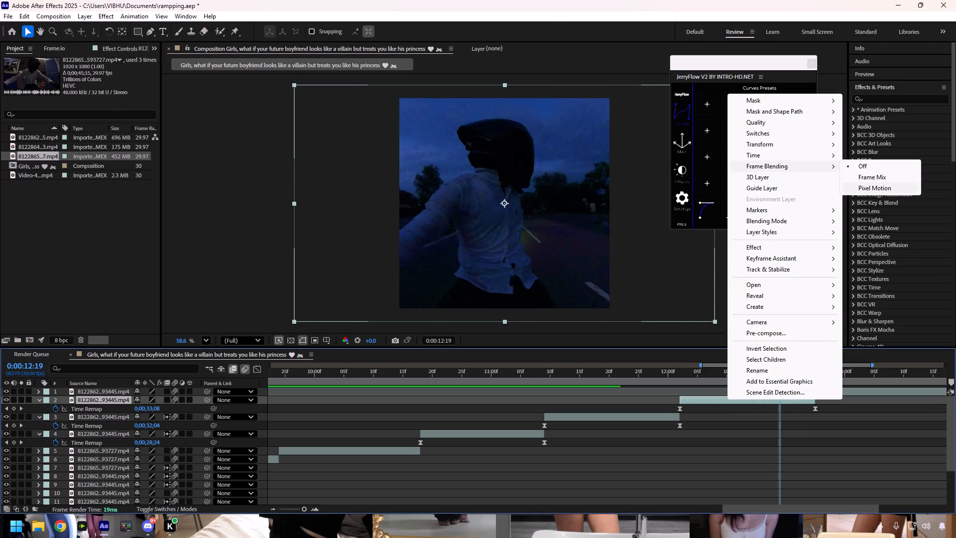
click(863, 187)
Preview the time-remapped clips from 0:00:11:27 and again from 0:00:11:15.
drag(780, 377, 650, 389)
key(space)
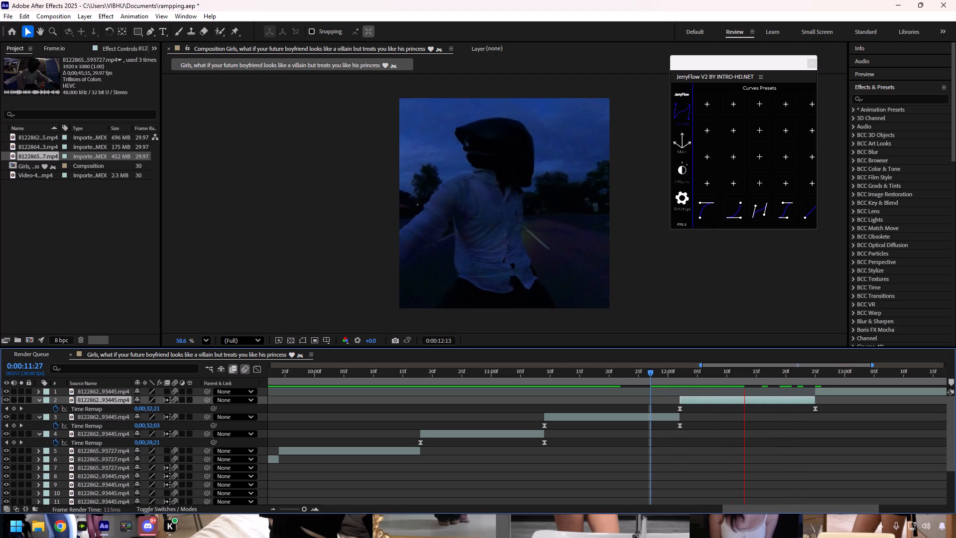
drag(649, 374, 580, 381)
key(space)
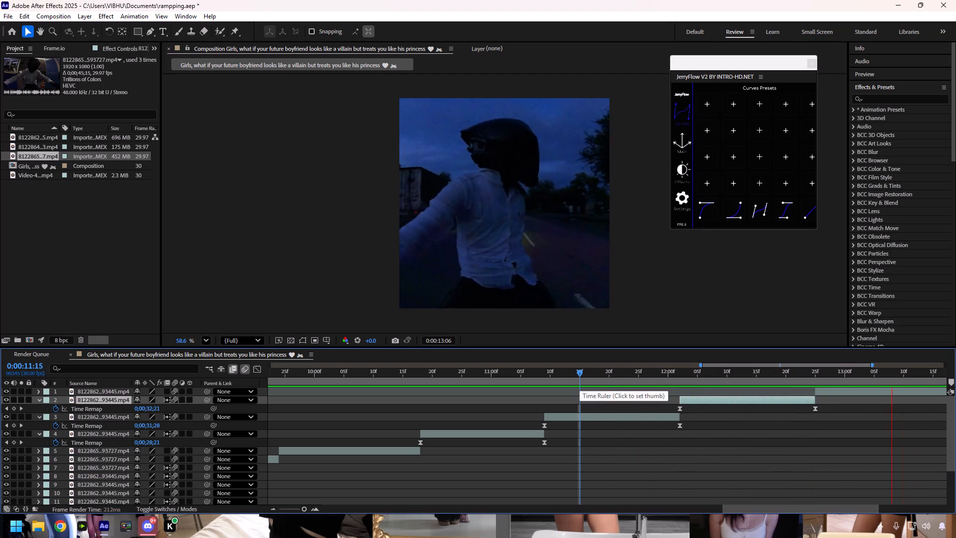
click(581, 373)
key(space)
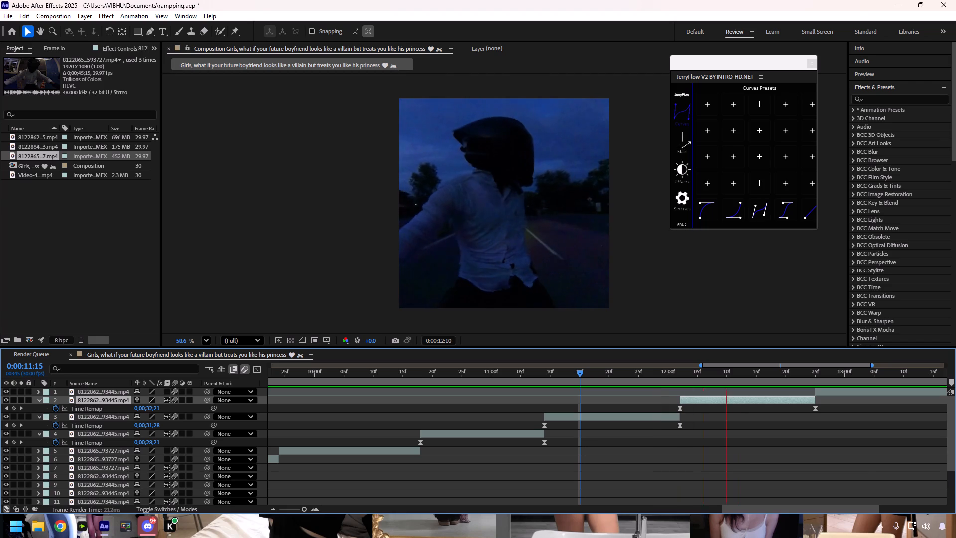
Slide the layer 1 clip earlier until the rider with both arms outstretched in front of the dark overpass falls at 0:00:12:25.
drag(582, 373, 884, 386)
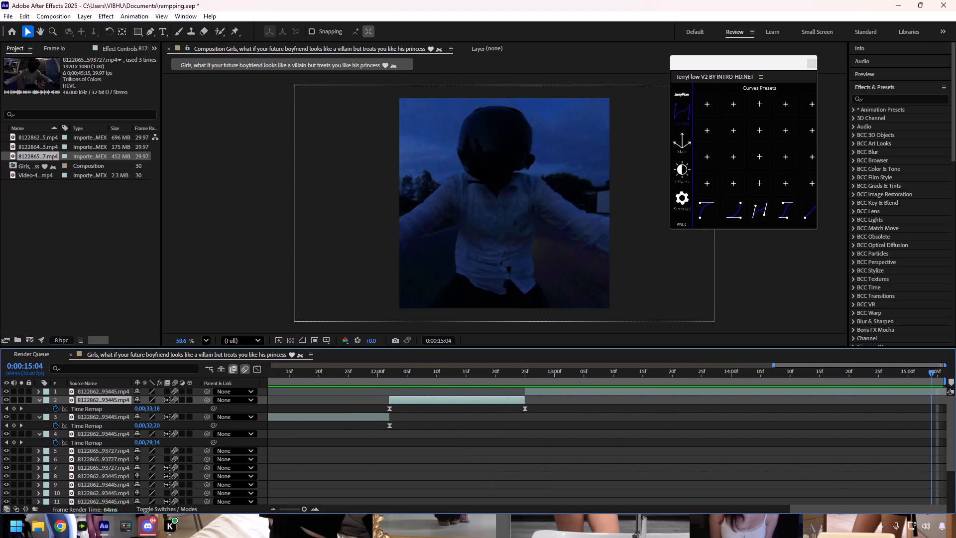
drag(884, 386, 526, 401)
drag(543, 391, 457, 392)
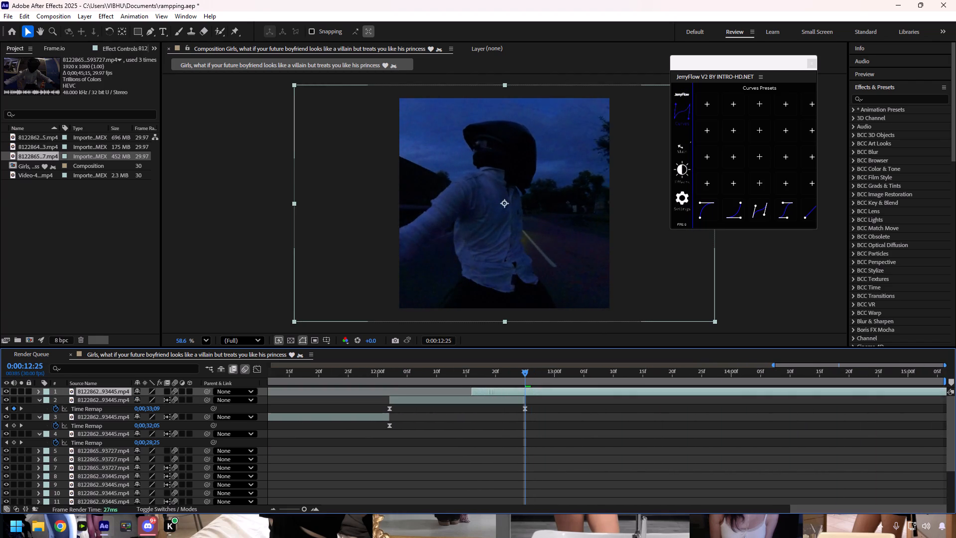
drag(457, 392, 420, 392)
drag(534, 392, 400, 393)
drag(530, 391, 512, 391)
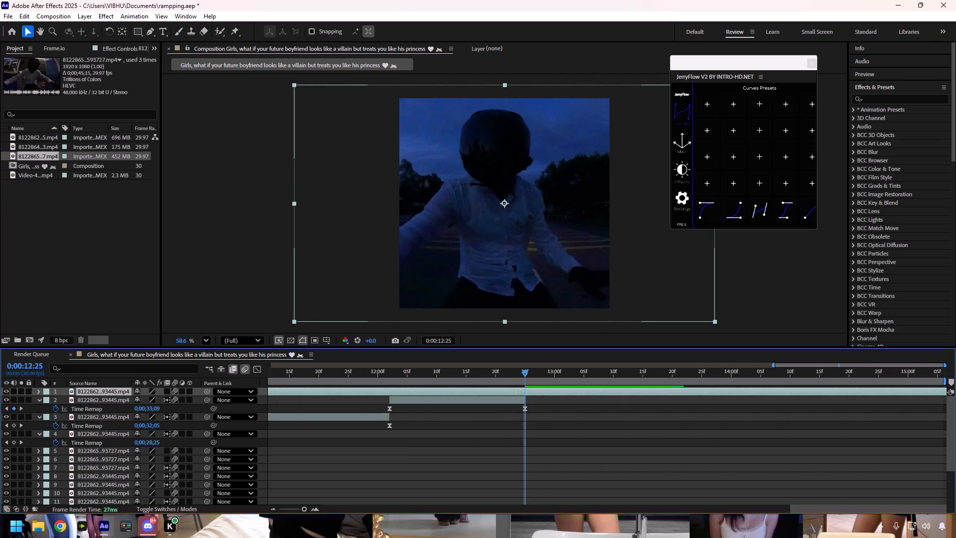
drag(512, 391, 426, 393)
drag(542, 388, 411, 395)
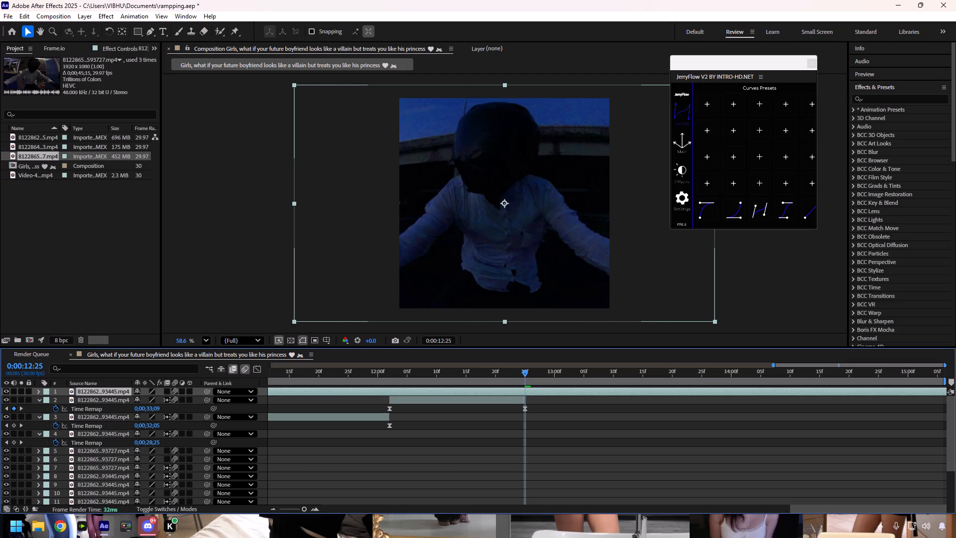
drag(550, 392, 556, 390)
drag(556, 390, 575, 390)
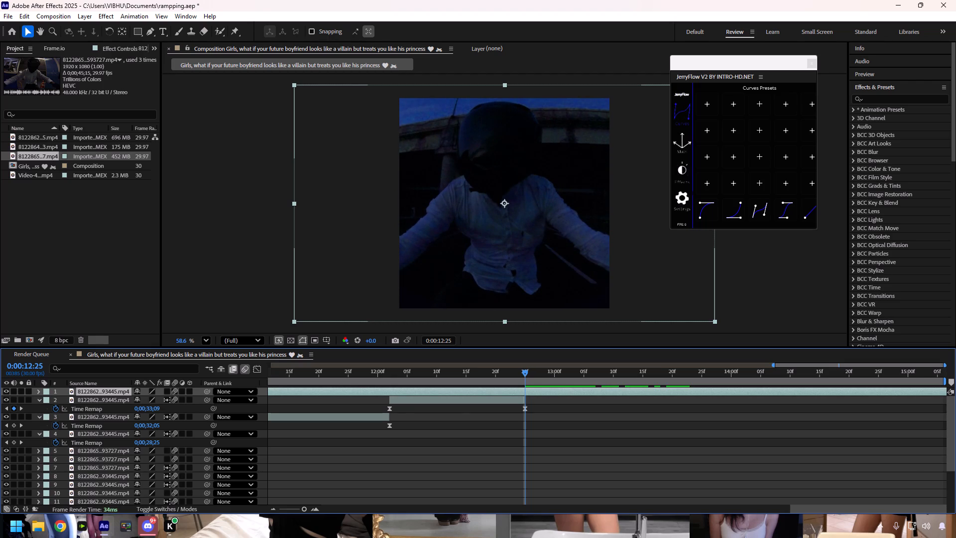
Split the shifted layer 1 clip at 0:00:12:25 and delete the piece before the cut.
key(ctrl+shift+d)
click(518, 399)
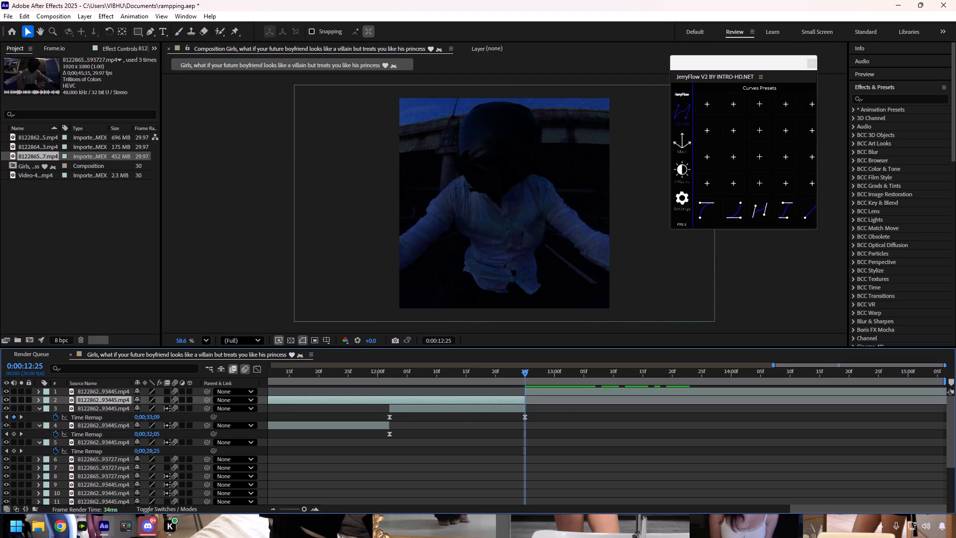
key(Delete)
Split the layer 1 clip at the reference video's marker at 0:00:13:17.
drag(527, 371, 674, 372)
scroll(679, 381, down, 3)
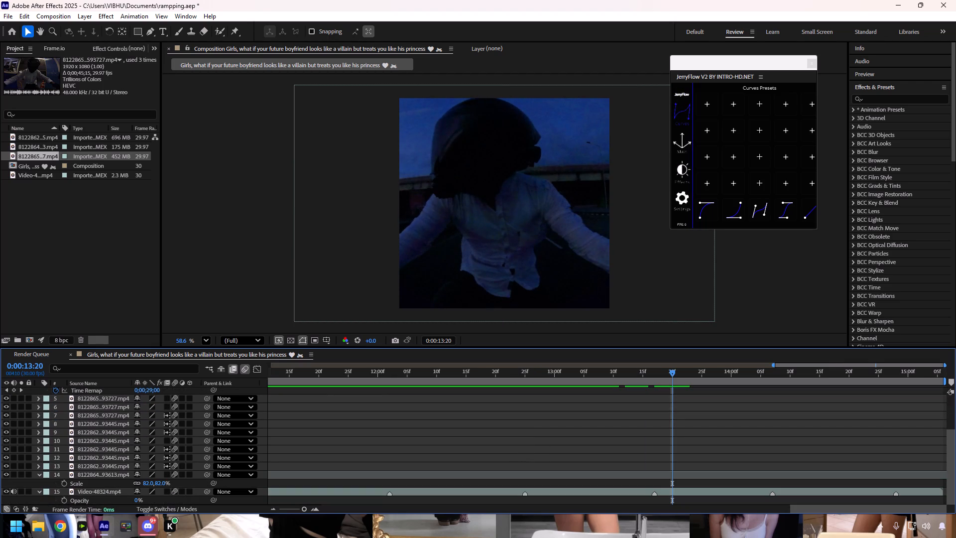
drag(671, 374, 655, 376)
scroll(662, 438, up, 4)
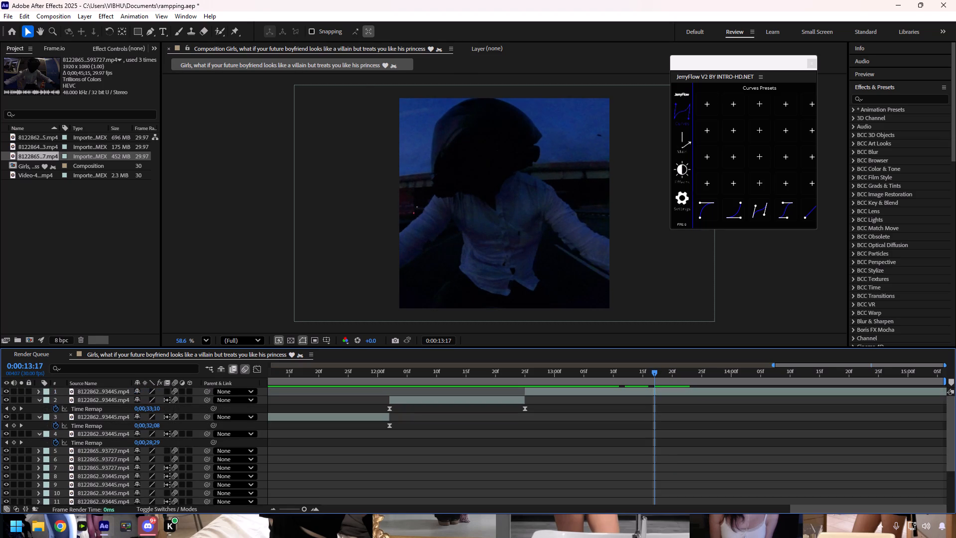
click(649, 392)
key(ctrl+shift+d)
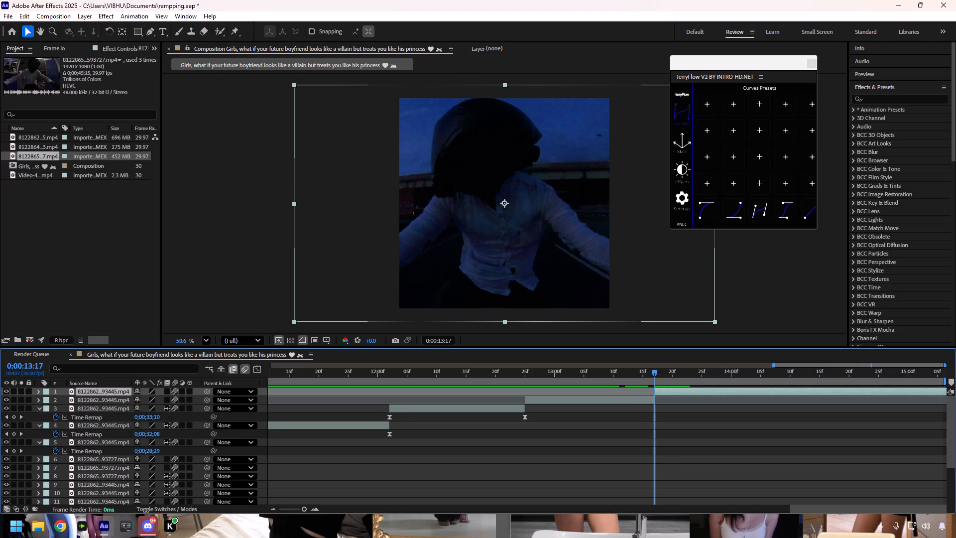
Enable time remapping on the 0:00:12:25–0:00:13:17 clip, keyframe 0:00:12:25 and 0:00:13:11, and move the second keyframe to 0:00:13:17.
drag(653, 371, 526, 396)
click(540, 401)
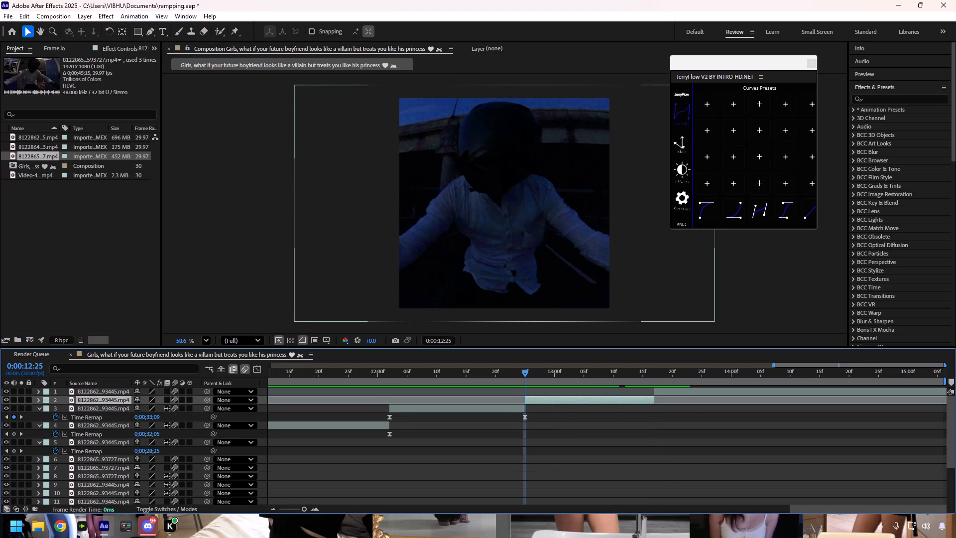
key(ctrl+alt+t)
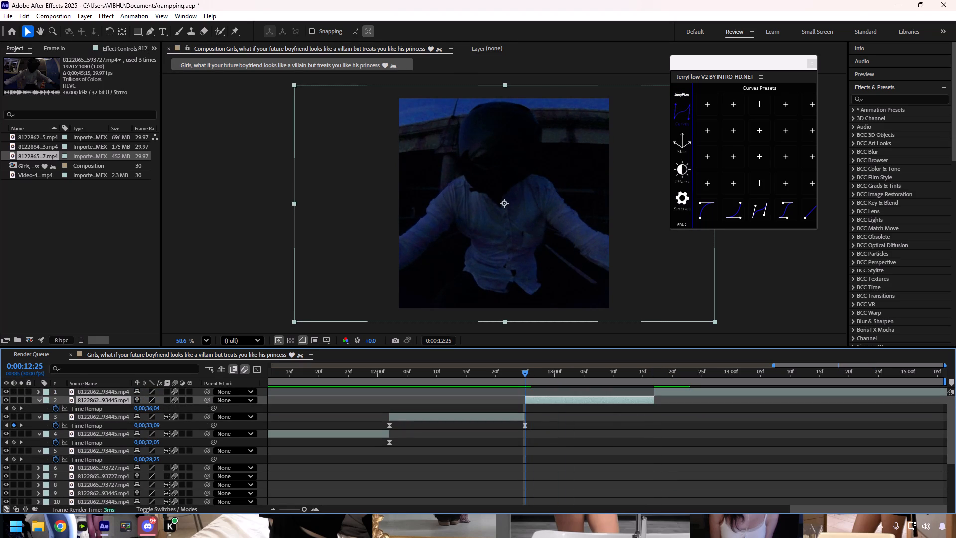
click(15, 408)
drag(523, 370, 618, 381)
click(17, 411)
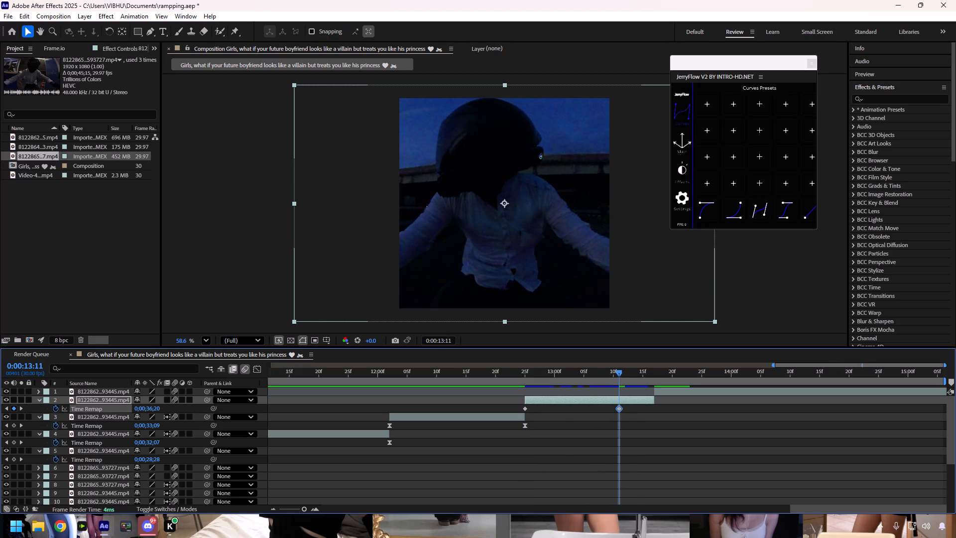
drag(618, 410, 653, 411)
Easy-ease both time remap keyframes and apply the JerryFlow curve preset that starts steep and flattens out.
drag(667, 410, 561, 408)
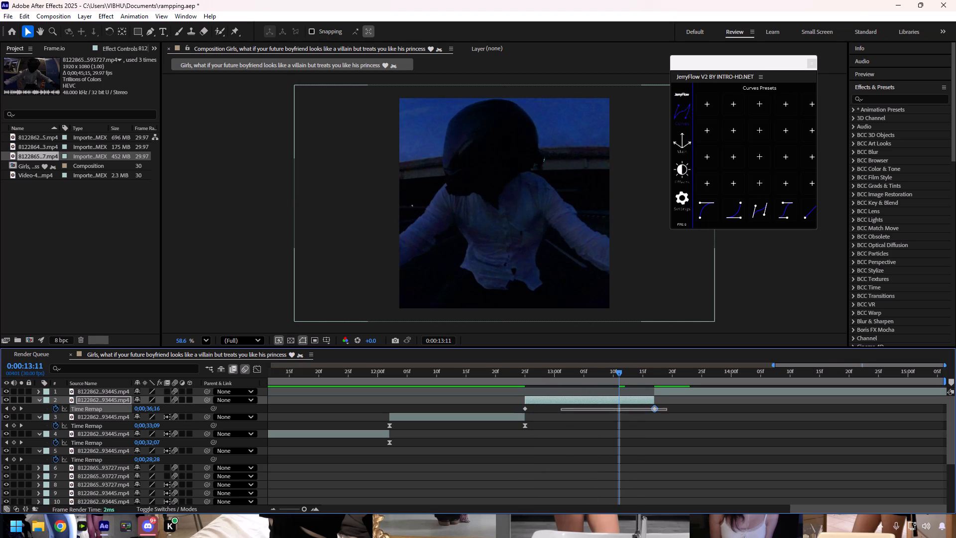
drag(561, 408, 500, 410)
key(F9)
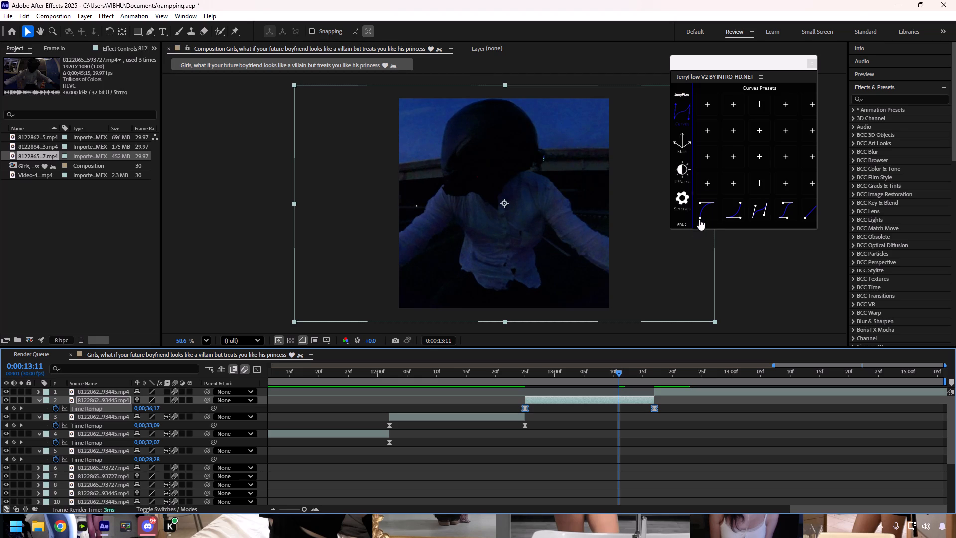
click(706, 212)
Set frame blending to Pixel Motion on the time-remapped clip between 0:00:12:25 and 0:00:13:17.
click(549, 400)
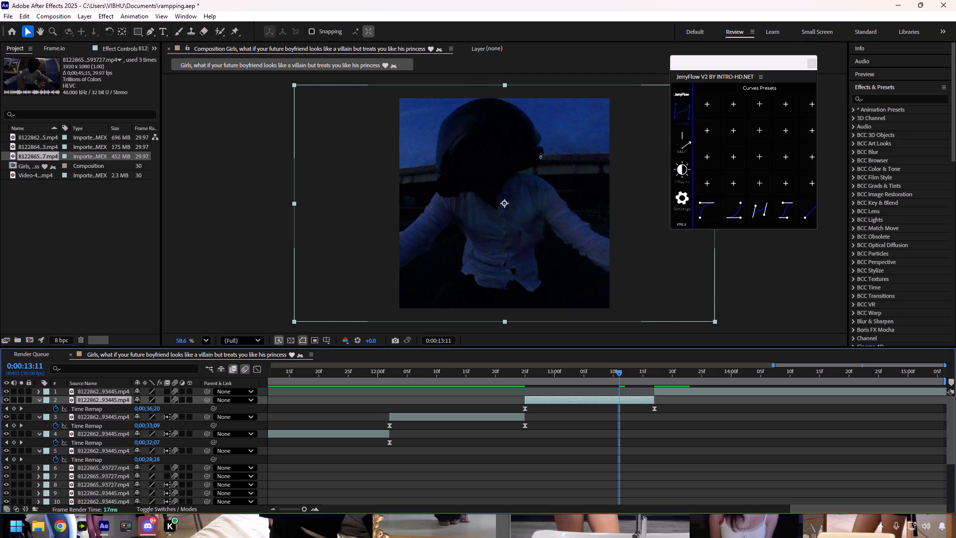
click(549, 400)
right_click(549, 400)
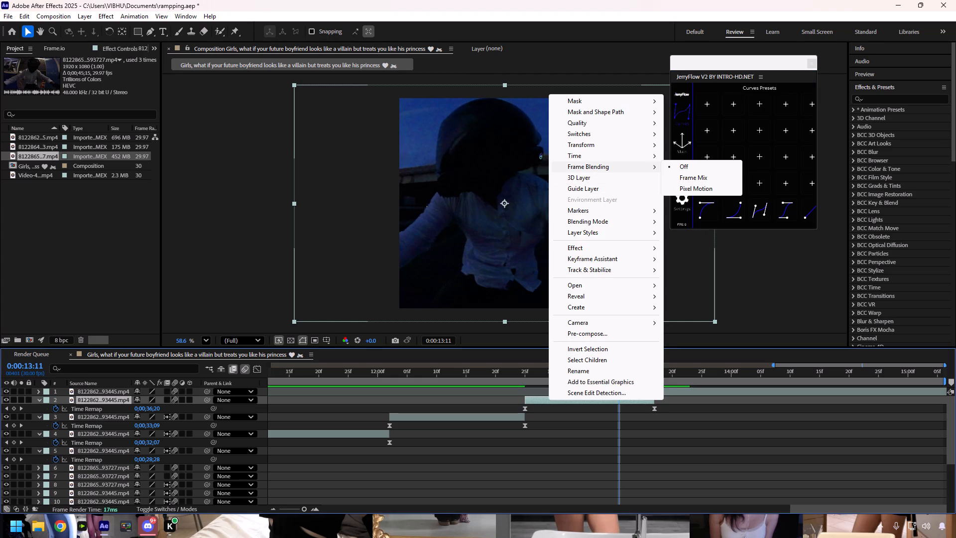
click(677, 185)
Preview the new slow-motion clip and the cut after it from 0:00:12:23.
drag(617, 367, 523, 379)
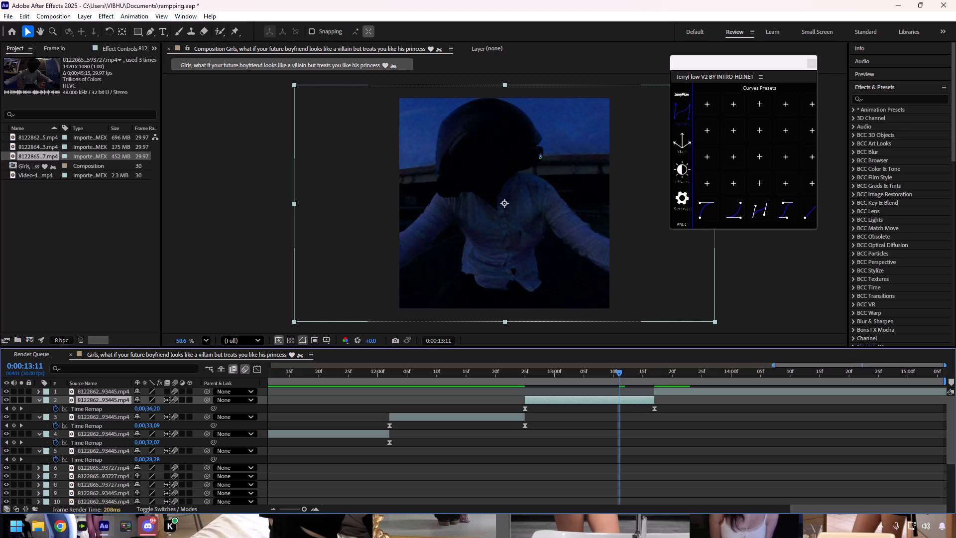
drag(523, 379, 491, 385)
click(512, 384)
key(space)
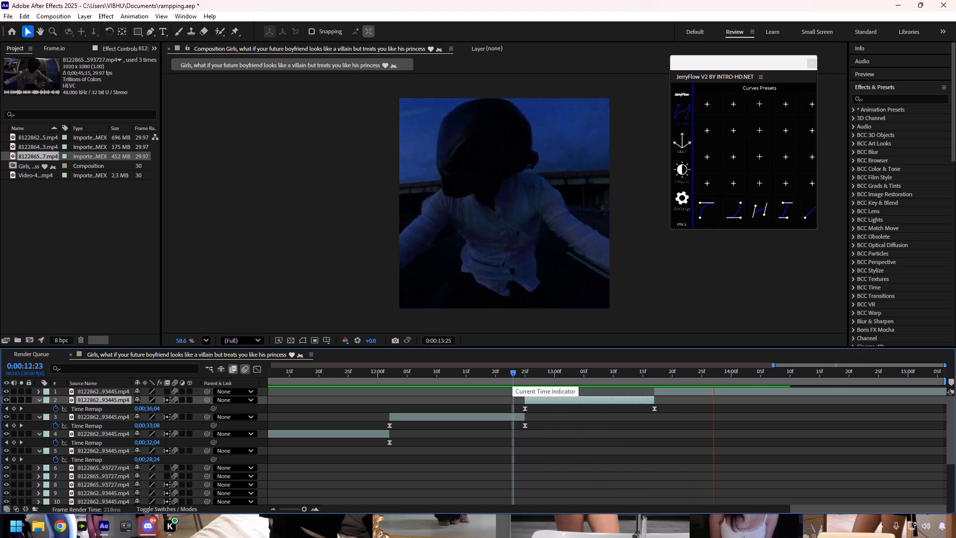
click(512, 376)
key(space)
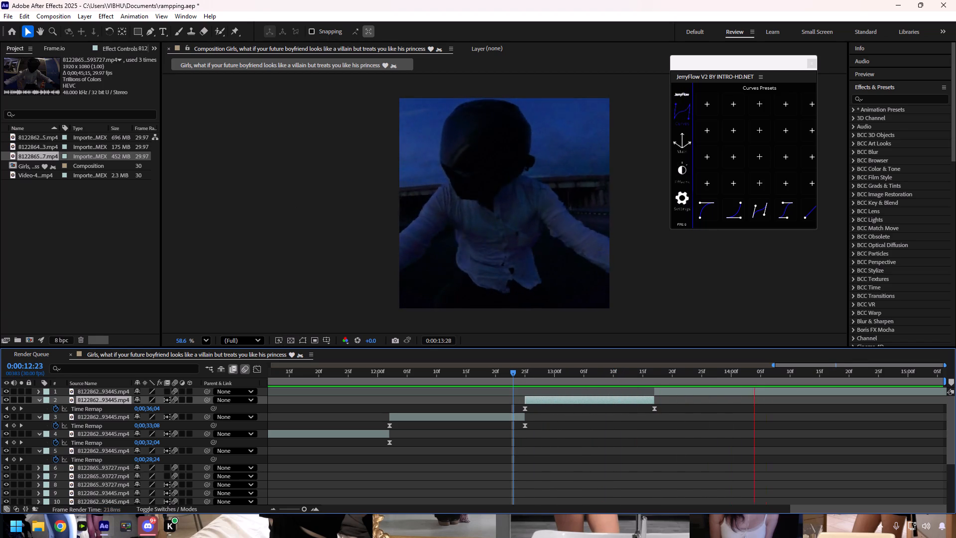
Slide the layer 1 clip earlier until the rider on the open road with lane lines under the dusk sky falls at 0:00:13:17.
drag(512, 376, 652, 377)
drag(668, 391, 641, 394)
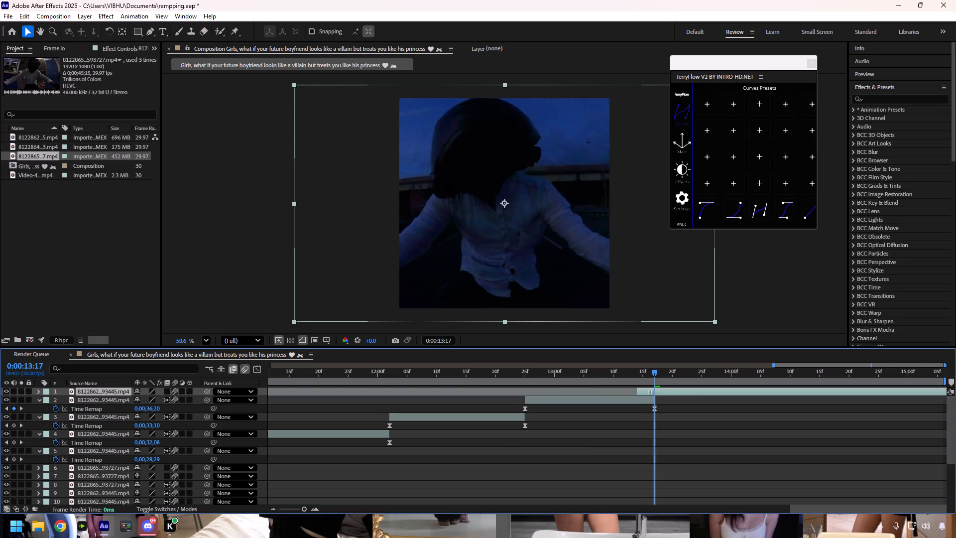
drag(641, 394, 465, 403)
drag(644, 391, 490, 400)
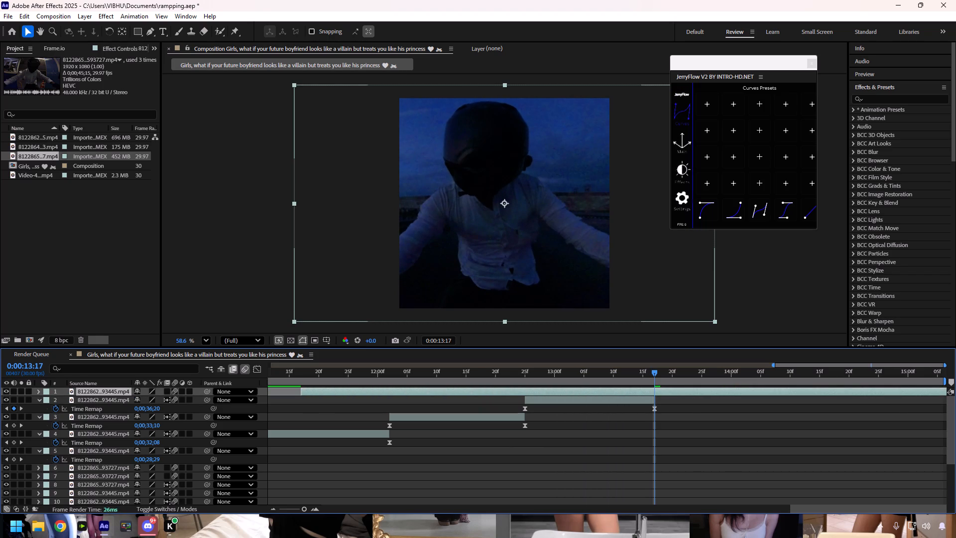
drag(631, 393, 477, 401)
drag(659, 393, 489, 405)
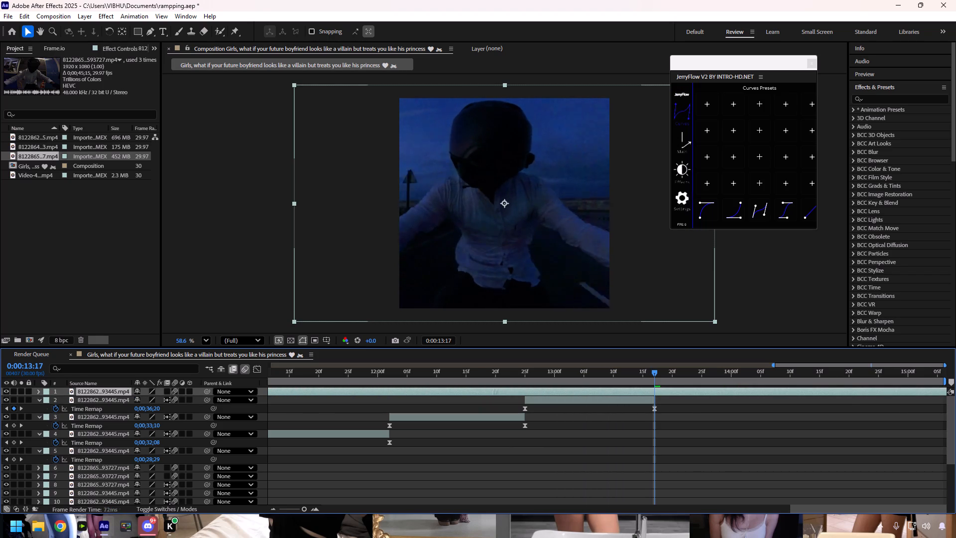
drag(489, 405, 488, 405)
drag(661, 391, 503, 399)
drag(661, 393, 633, 393)
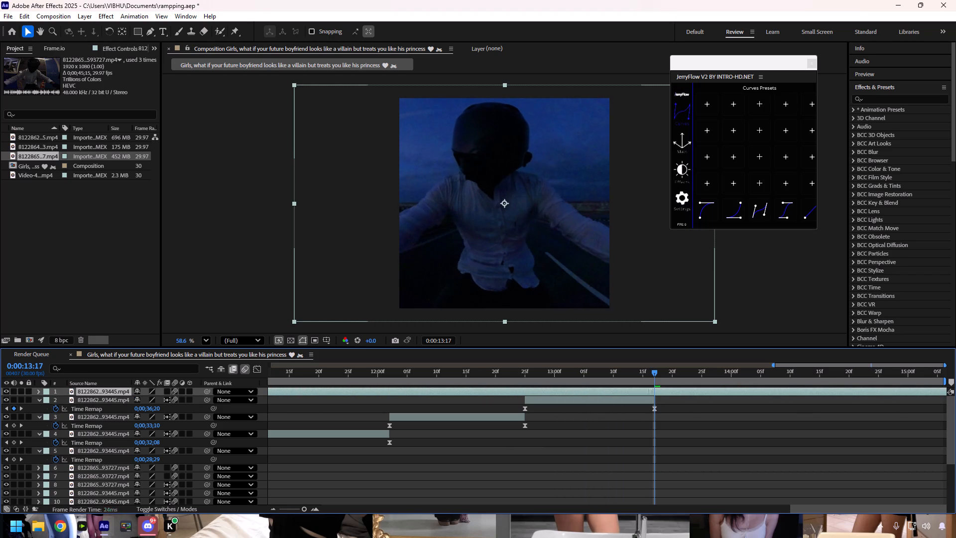
drag(633, 393, 380, 405)
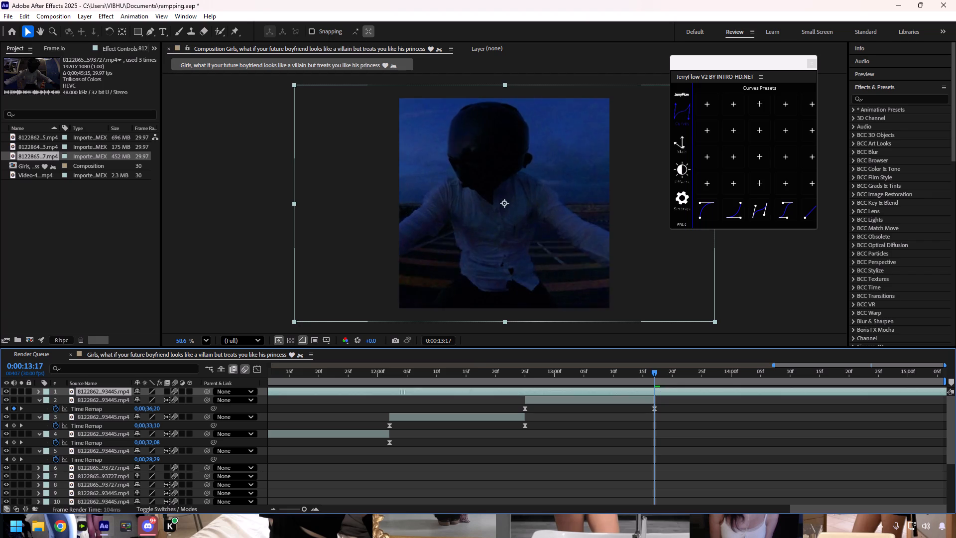
drag(380, 405, 318, 409)
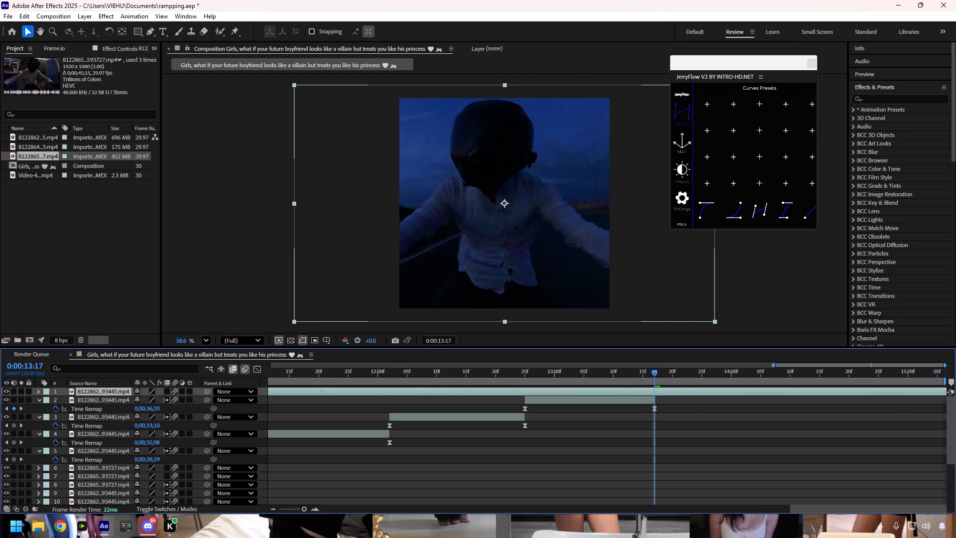
drag(318, 409, 301, 409)
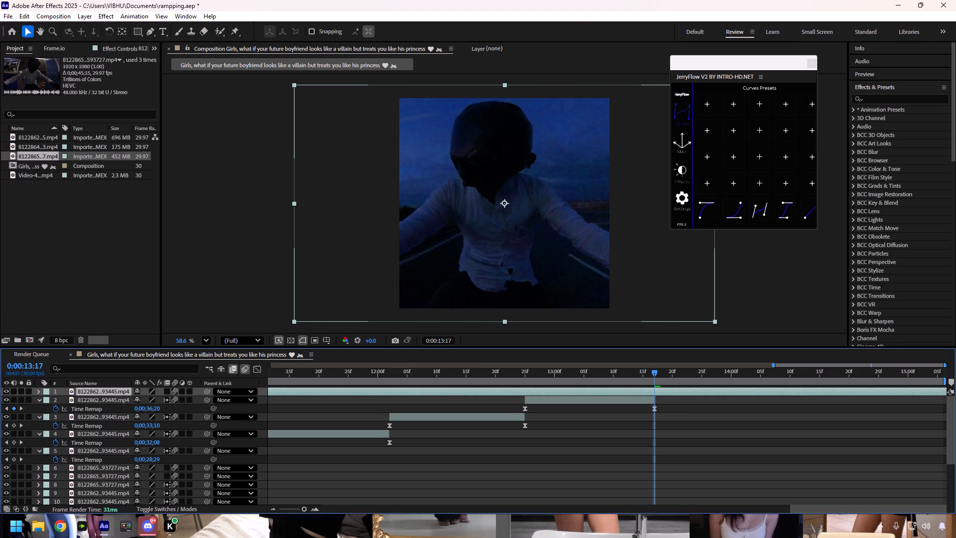
Split the shifted layer 1 clip at 0:00:13:17 and delete the piece before the cut.
key(ctrl+shift+d)
click(621, 400)
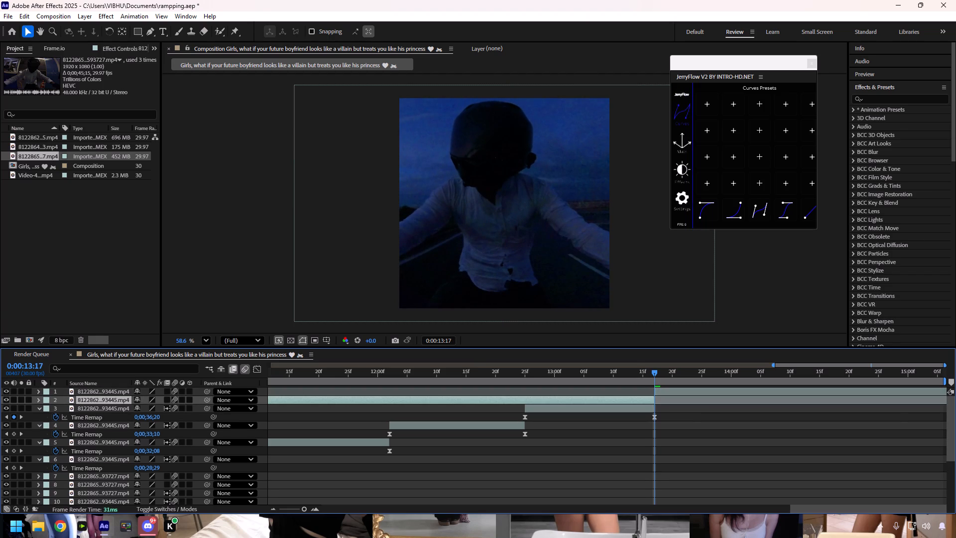
key(Delete)
Split the layer 1 clip at the reference video's marker at 0:00:14:07.
scroll(664, 392, down, 5)
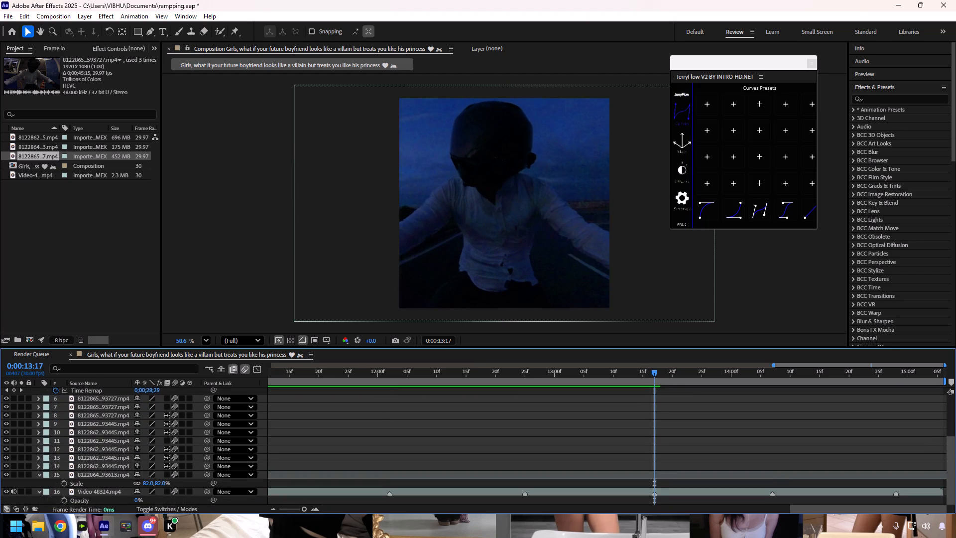
drag(652, 372, 770, 383)
scroll(765, 427, up, 3)
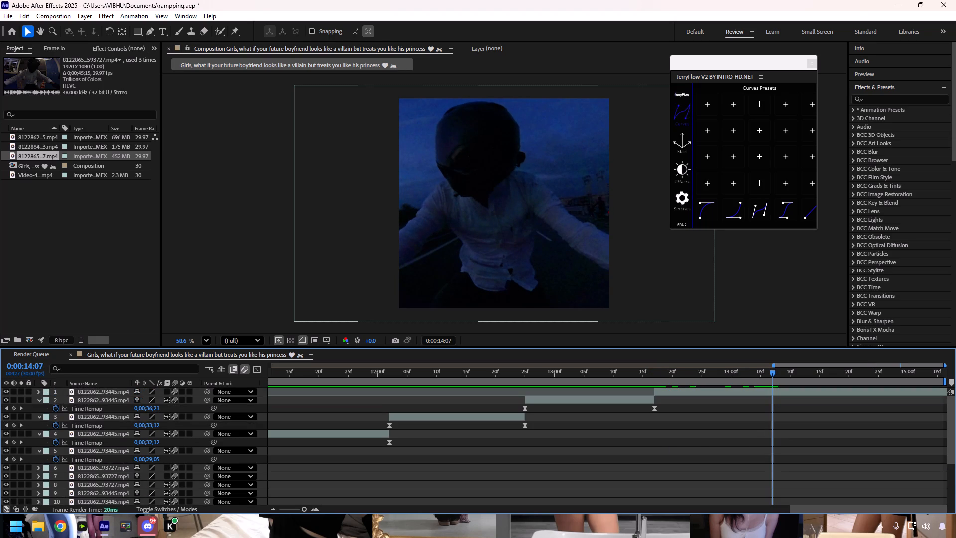
click(755, 390)
key(ctrl+shift+d)
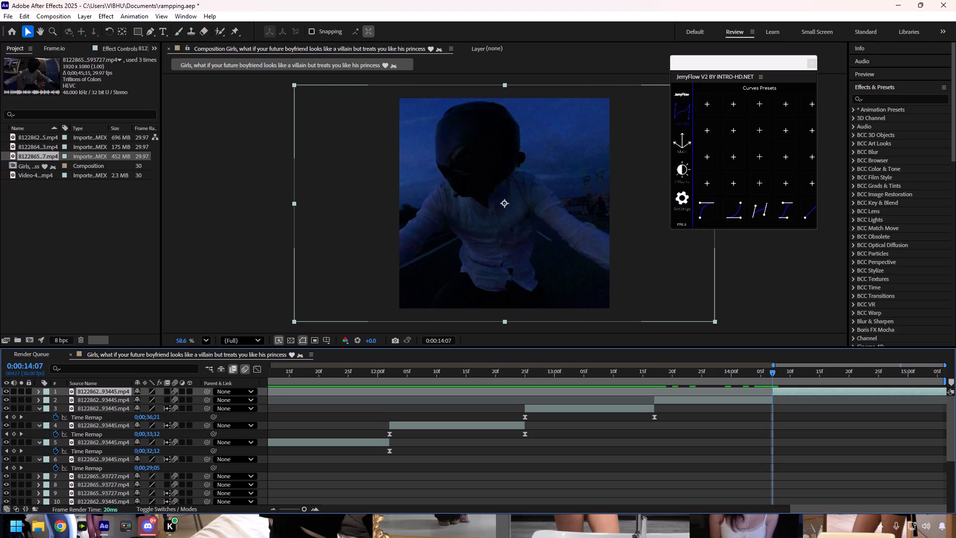
Enable time remapping on the 0:00:13:17–0:00:14:07 clip, keyframe 0:00:13:17 and 0:00:14:01, and move the second keyframe to 0:00:14:07.
drag(772, 373, 656, 399)
click(664, 401)
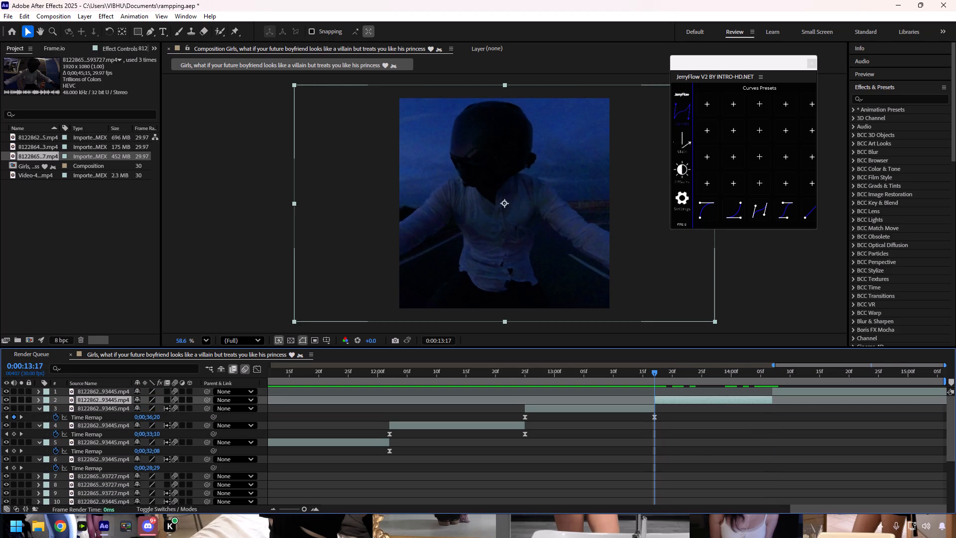
key(ctrl+alt+t)
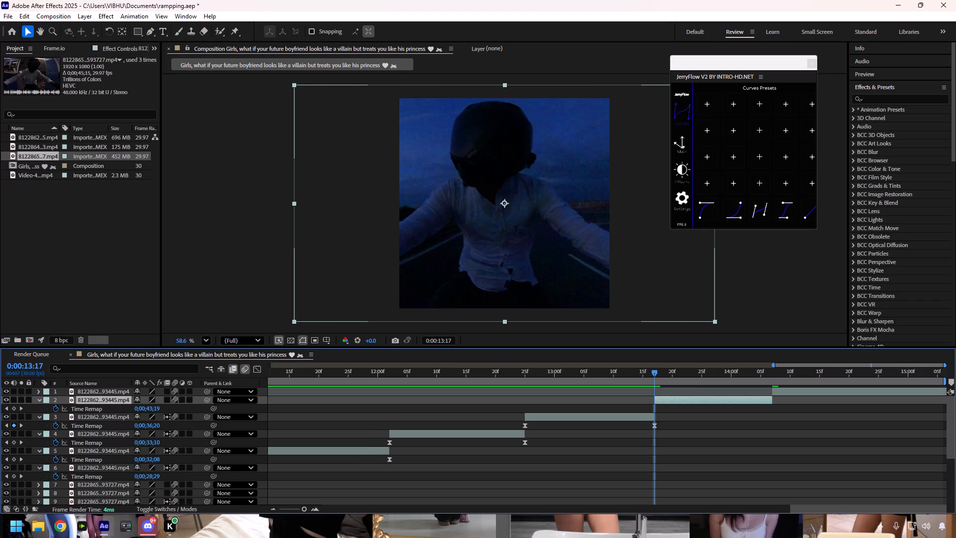
click(14, 412)
click(14, 409)
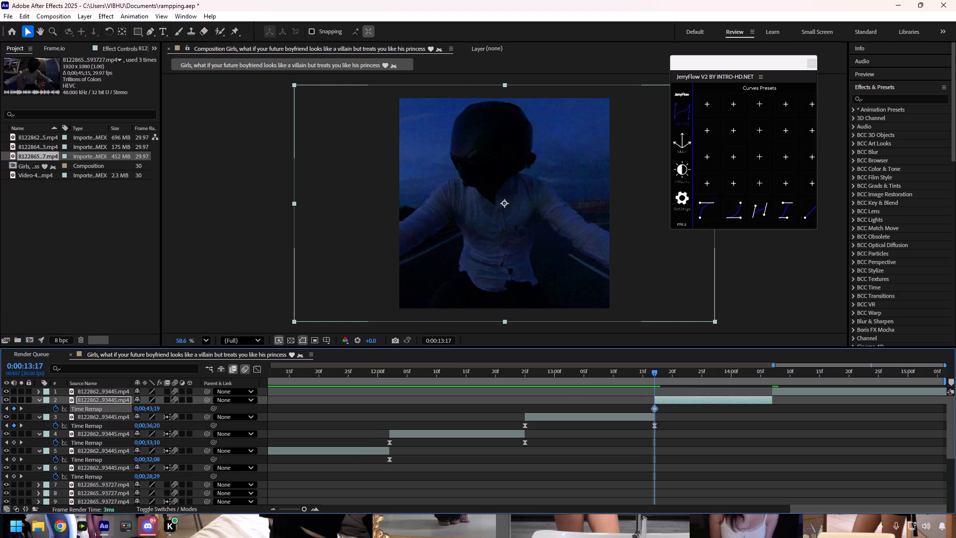
drag(654, 374, 745, 374)
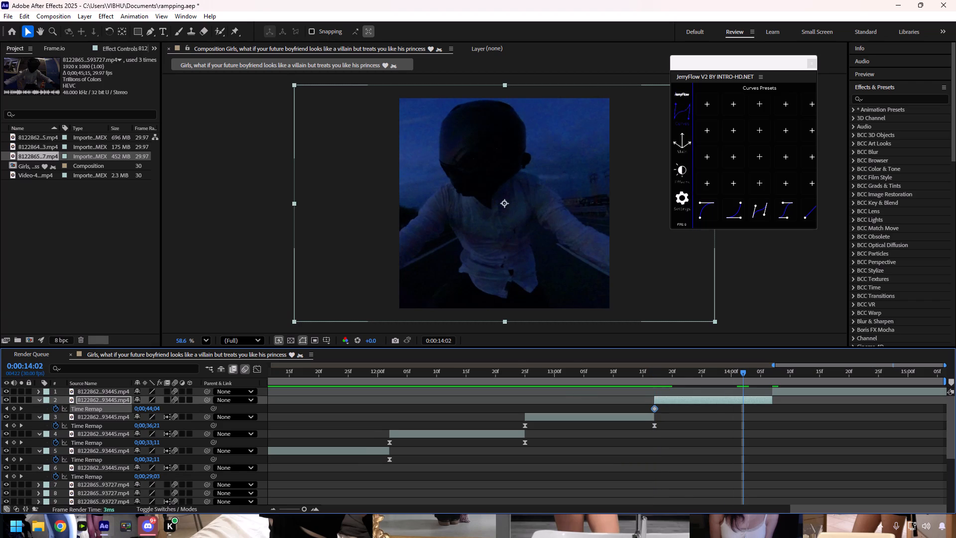
drag(741, 374, 736, 374)
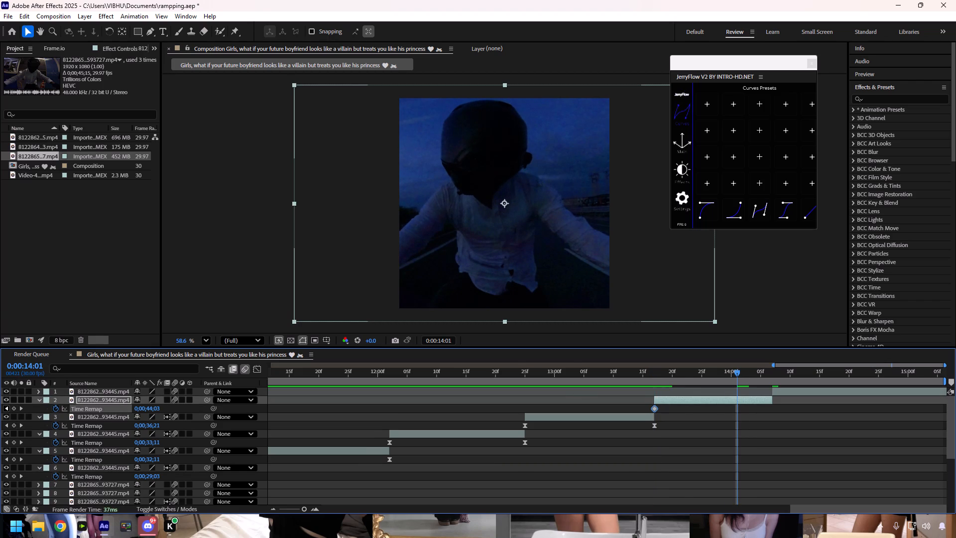
click(14, 406)
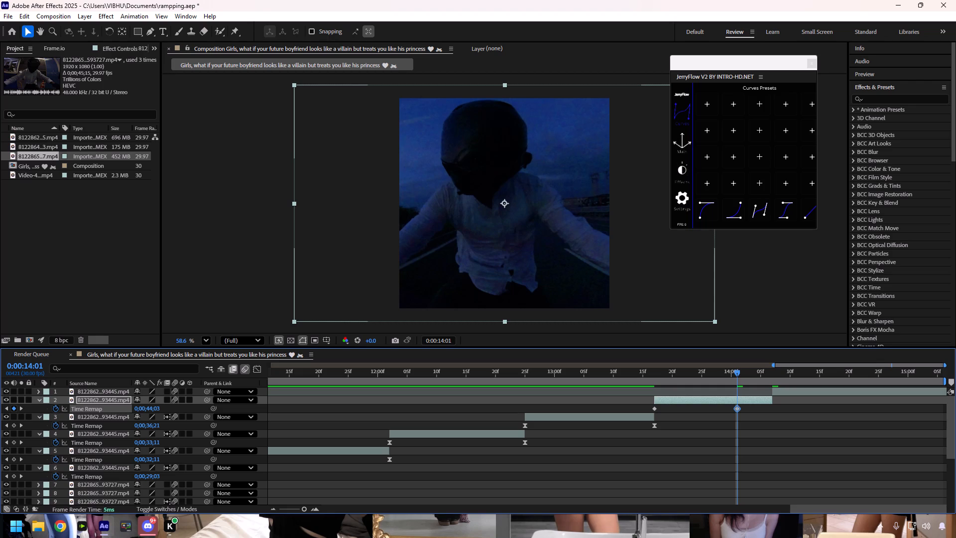
drag(735, 408, 770, 407)
Easy-ease both time remap keyframes of this clip and apply the same steep-start JerryFlow curve preset.
drag(786, 407, 606, 413)
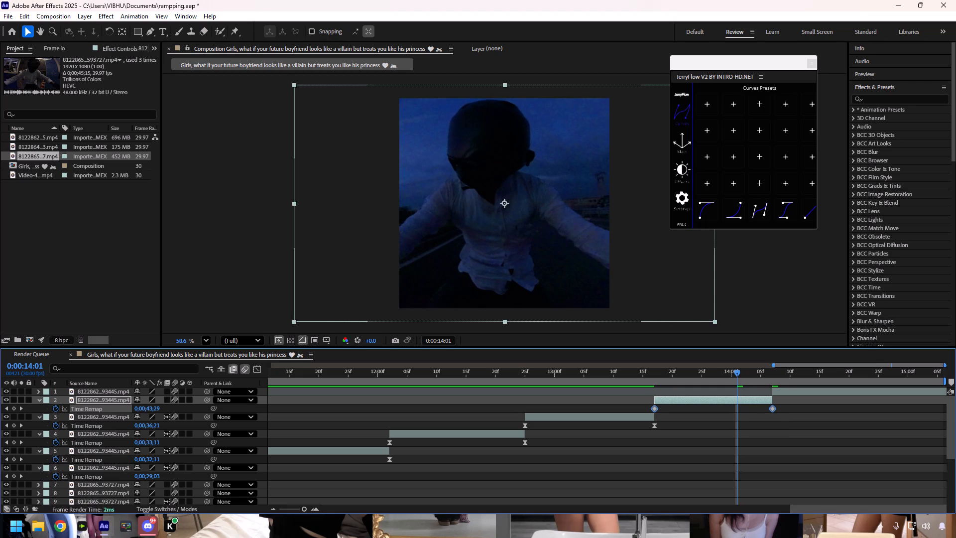
key(F9)
click(705, 206)
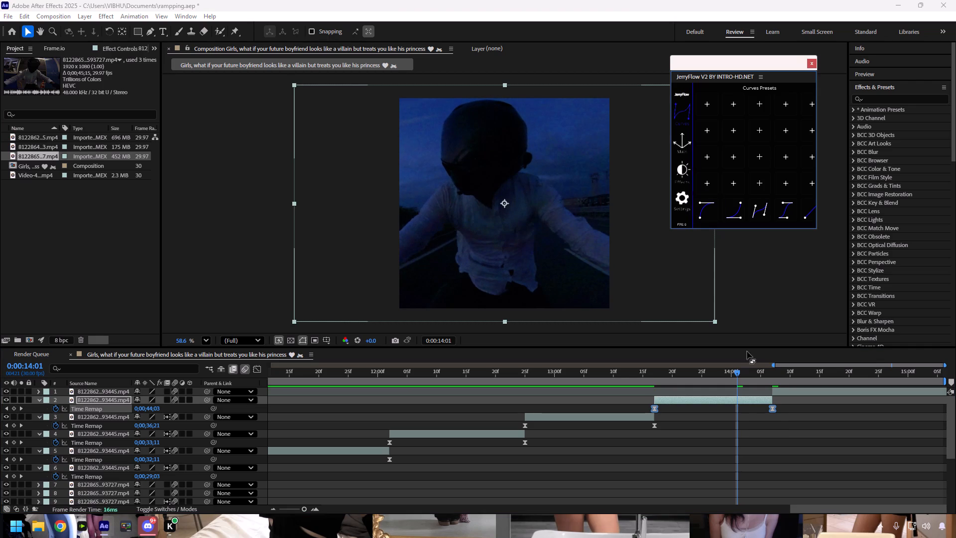
Preview the newly eased clip from 0:00:13:11 and scrub to 0:00:14:02.
drag(736, 374, 616, 388)
key(space)
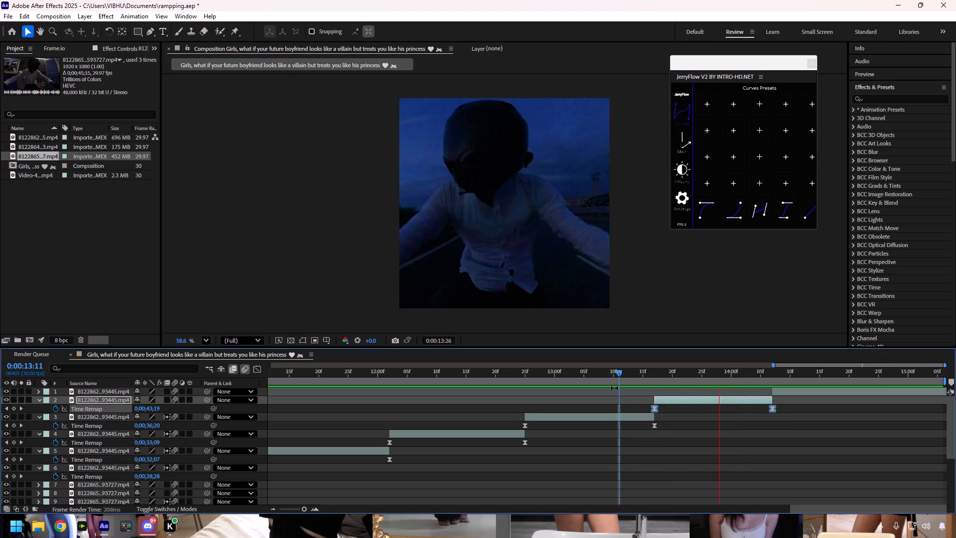
drag(618, 372, 749, 379)
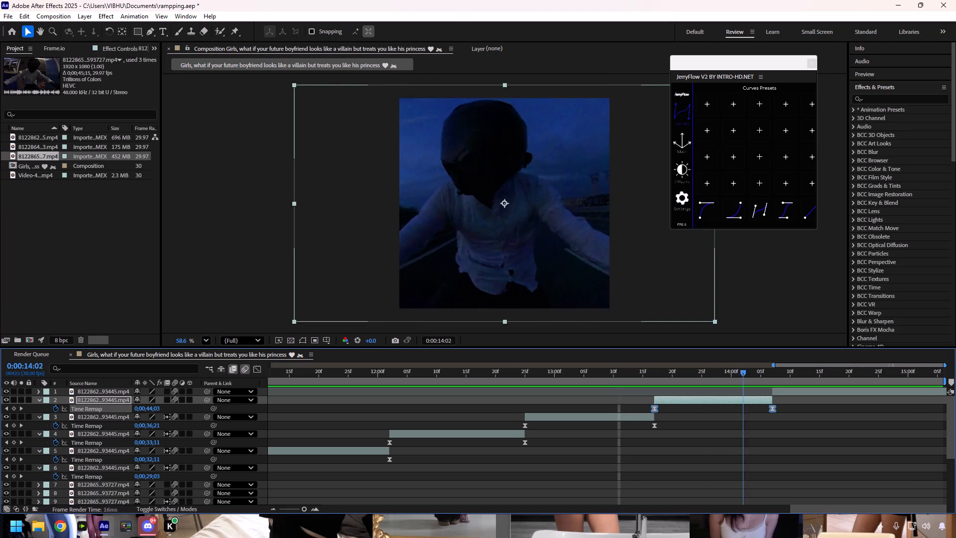
Slide the layer 1 clip earlier to start at about 0:00:11:22, so a different moment falls on the 0:00:14:07 marker.
drag(749, 379, 771, 380)
scroll(804, 468, down, 6)
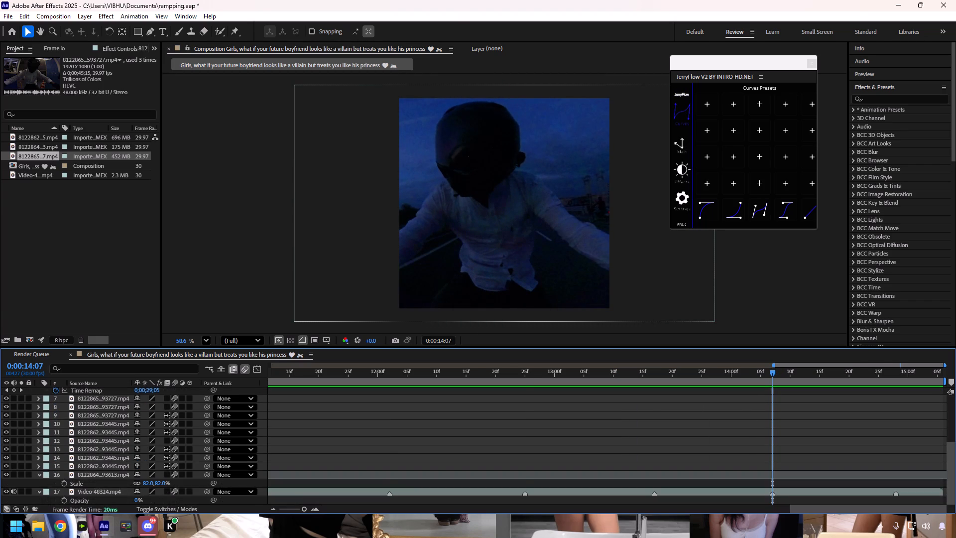
scroll(804, 466, up, 4)
drag(793, 392, 450, 405)
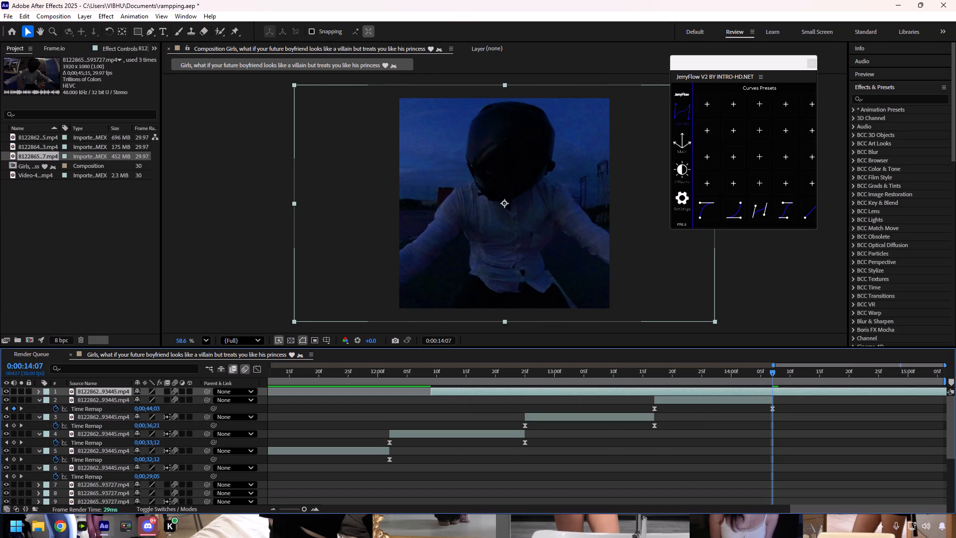
drag(778, 392, 522, 402)
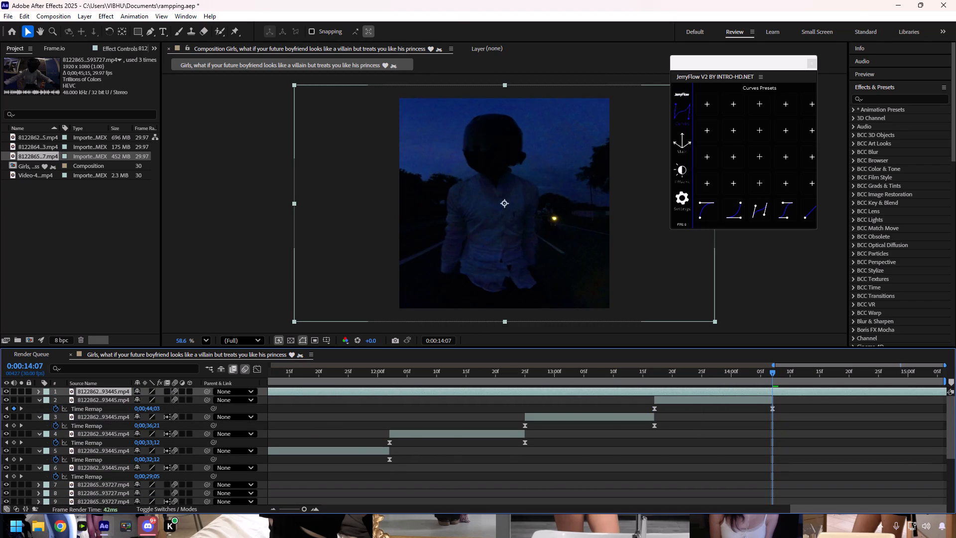
drag(704, 391, 862, 395)
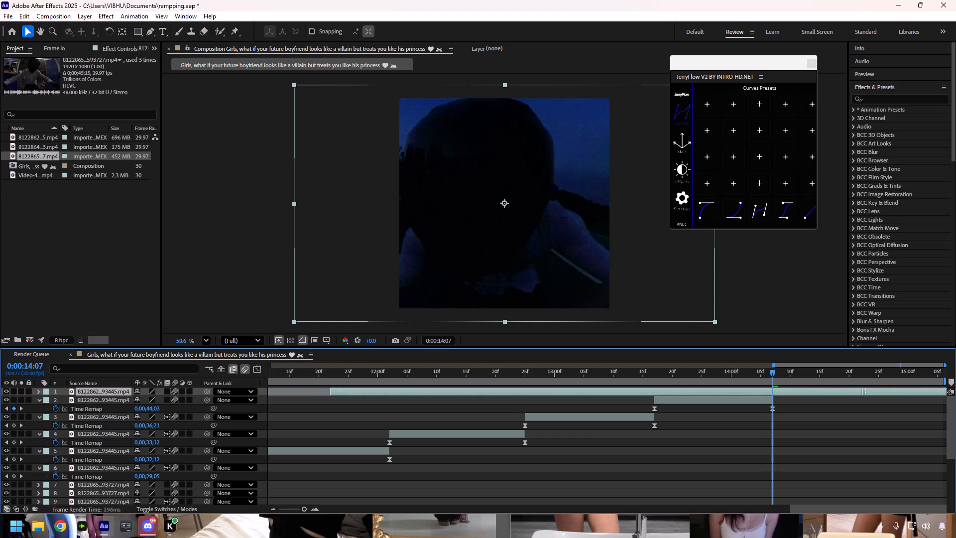
drag(862, 395, 861, 397)
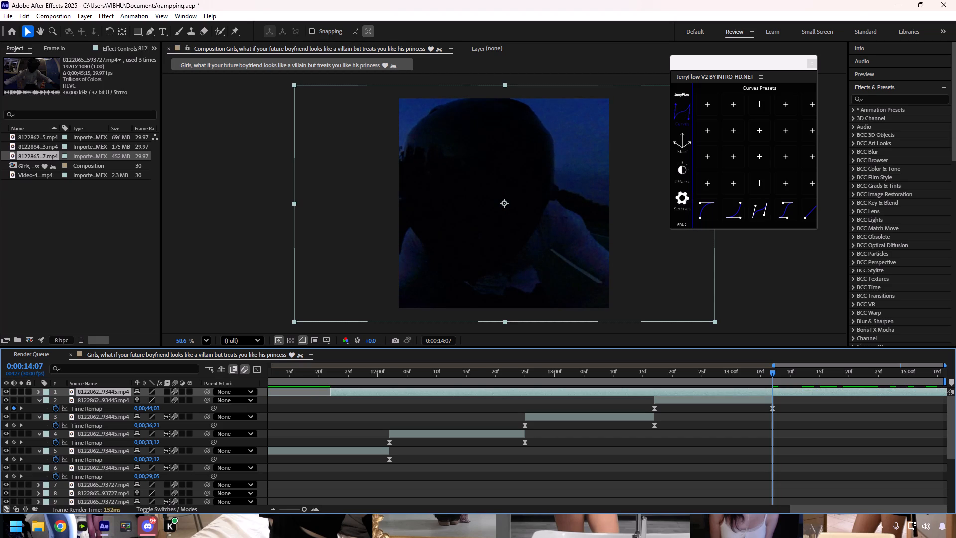
Split the layer 1 clip at 0:00:14:07 and delete the part before the cut.
key(ctrl+shift+d)
click(752, 401)
key(Delete)
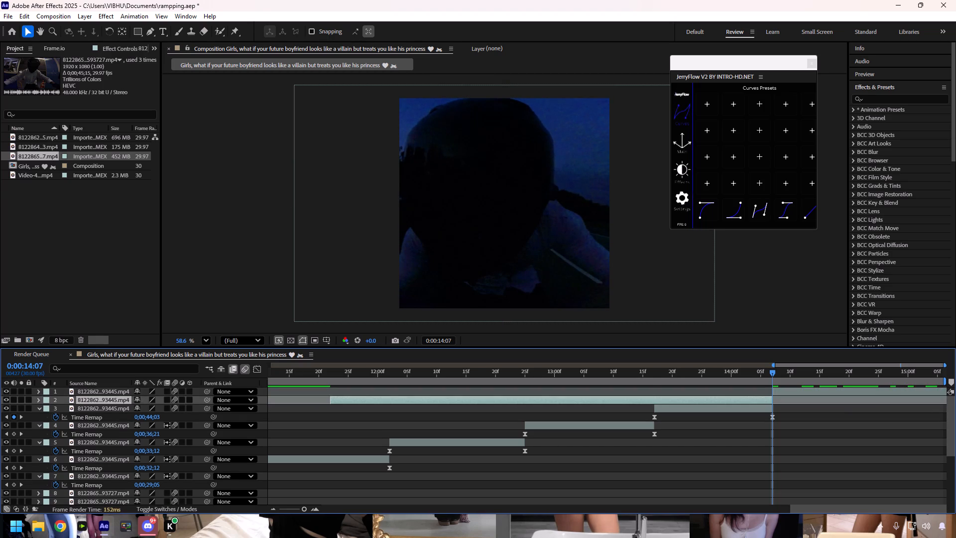
Split the layer 1 clip at the reference video's marker at 0:00:14:28 and delete the part after it.
scroll(759, 403, down, 4)
drag(772, 375, 895, 384)
scroll(888, 438, up, 6)
click(889, 389)
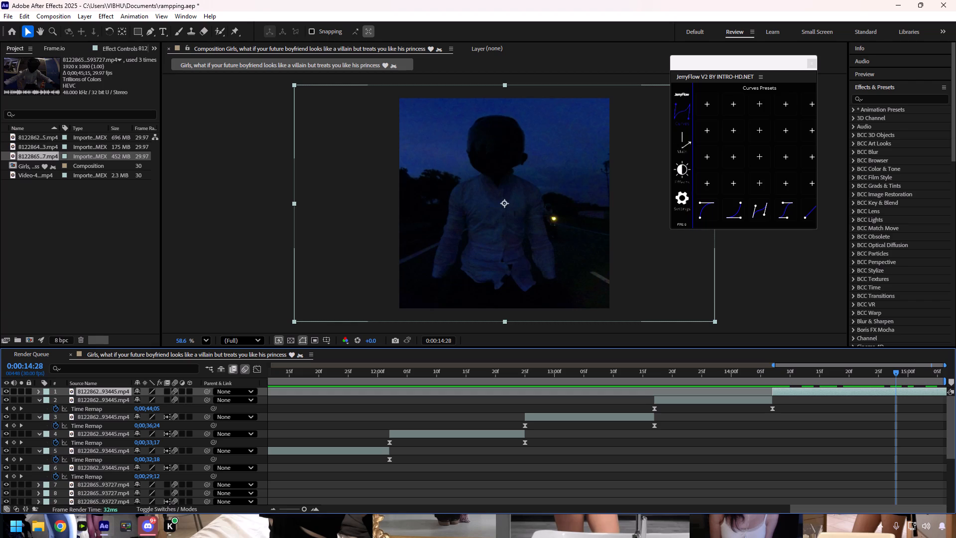
key(ctrl+shift+d)
click(906, 394)
key(Delete)
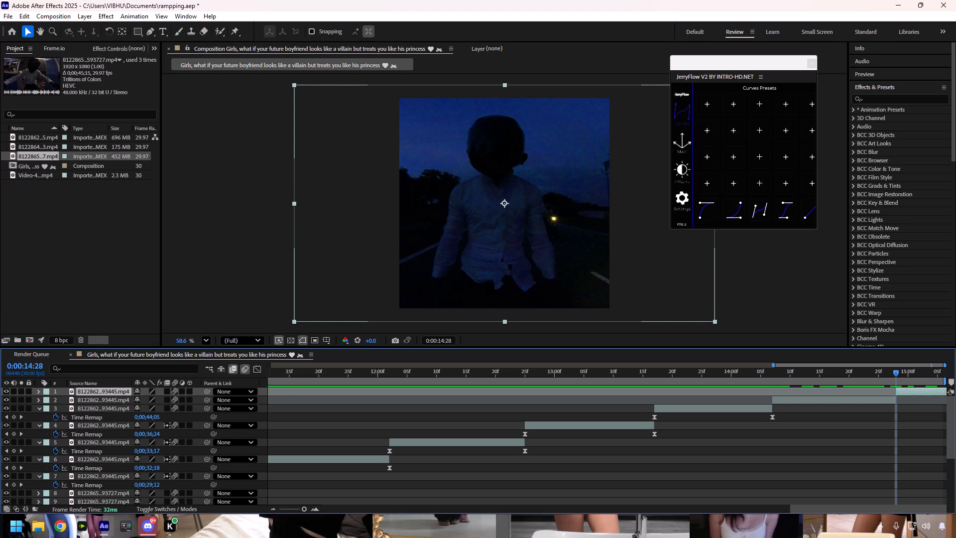
Set frame blending to Pixel Motion on the 0:00:13:17–0:00:14:07 clip and check the preceding clip's frame blending mode.
drag(897, 377, 776, 396)
click(781, 394)
double_click(740, 404)
right_click(739, 403)
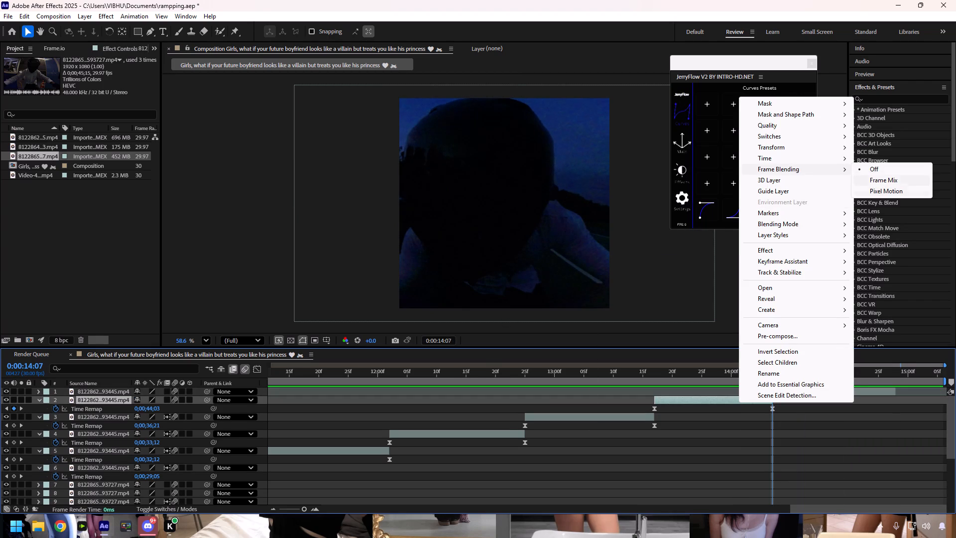
click(885, 187)
click(587, 415)
right_click(587, 415)
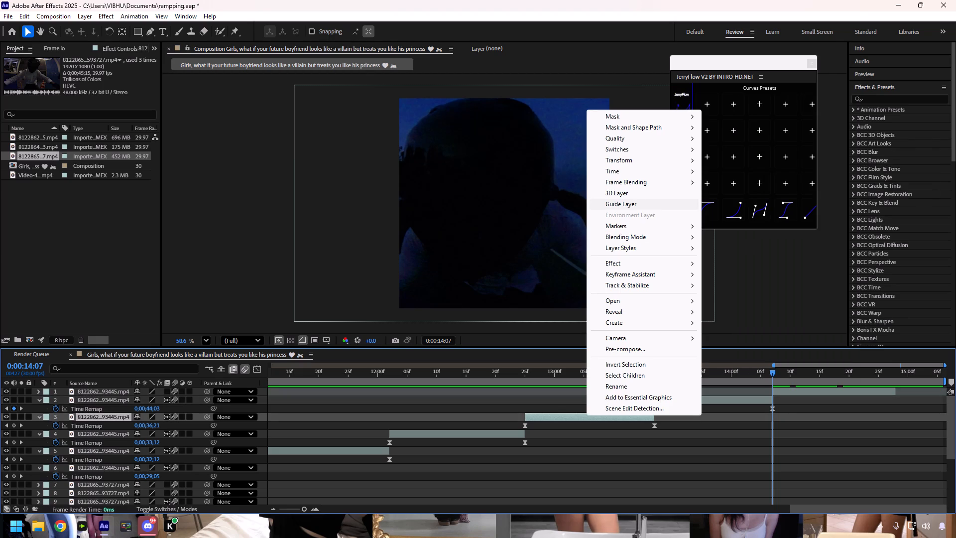
click(772, 374)
Enable time remapping on the 0:00:14:07–0:00:14:28 clip, keyframe 0:00:14:07 and 0:00:14:22, and move the second keyframe to 0:00:14:28.
click(779, 393)
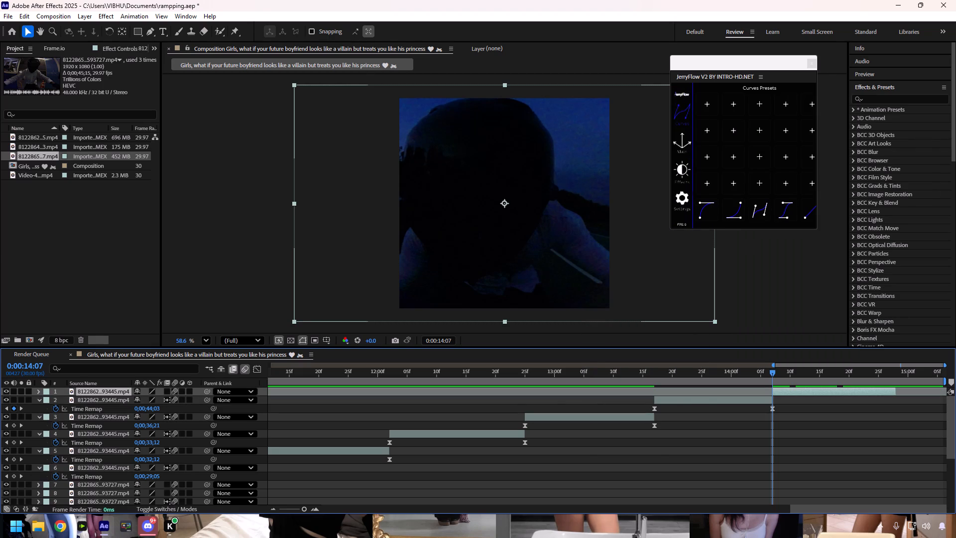
key(ctrl+alt+t)
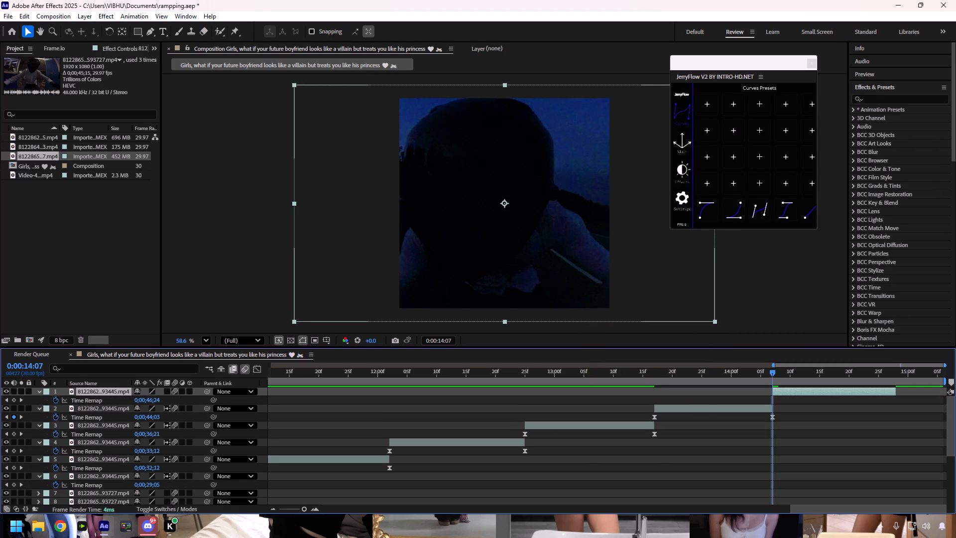
click(12, 399)
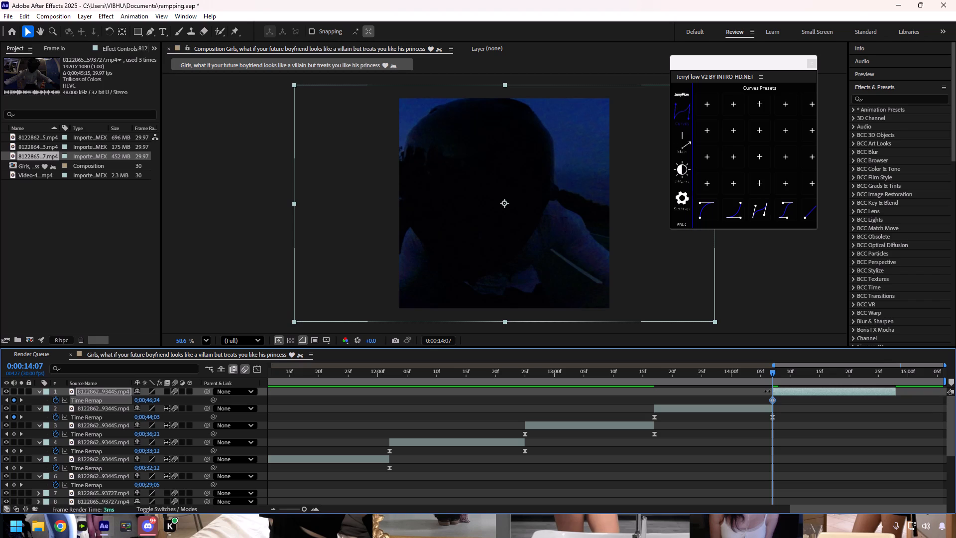
drag(773, 373, 862, 375)
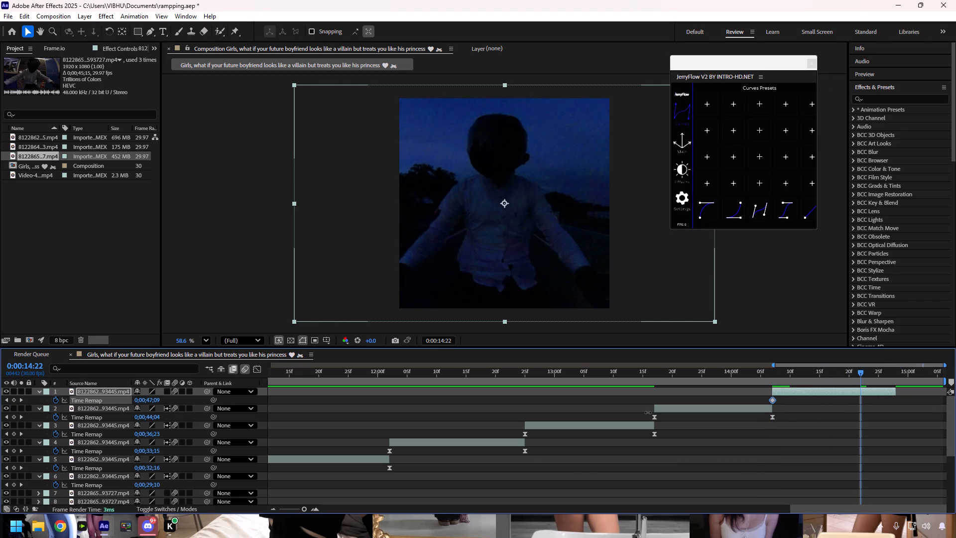
click(10, 399)
drag(861, 403, 896, 403)
Easy-ease both time remap keyframes of this clip and apply the same steep-start JerryFlow curve preset.
drag(906, 401, 744, 398)
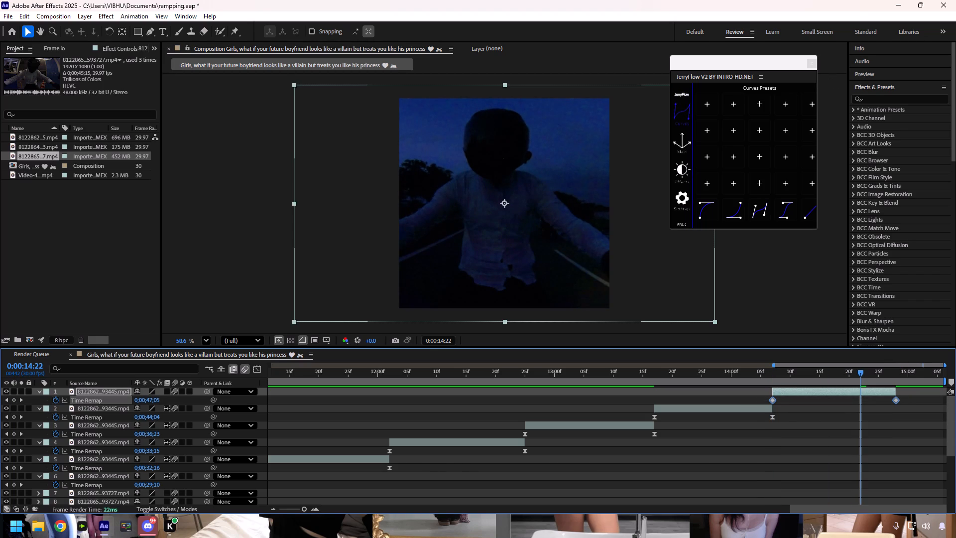
key(F9)
click(705, 214)
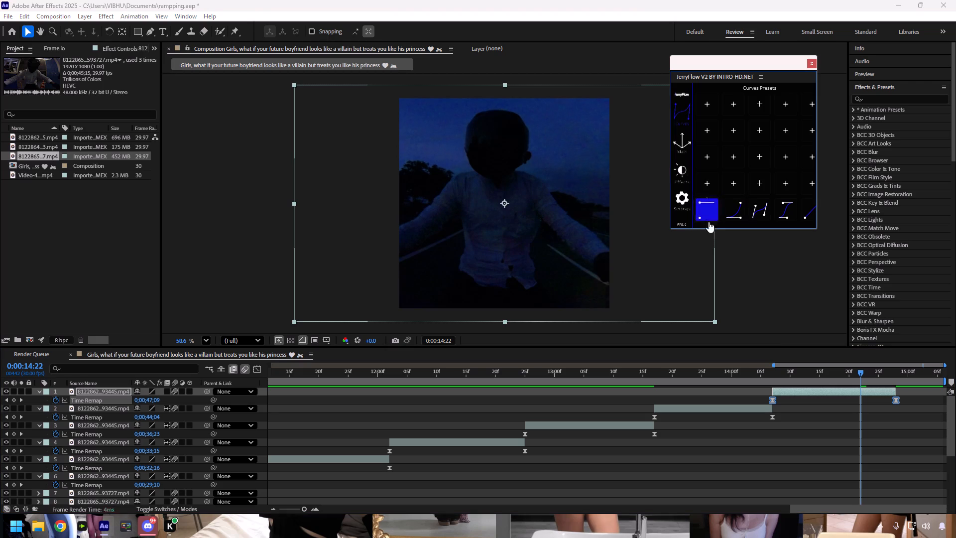
Set frame blending to Pixel Motion on the 0:00:14:07–0:00:14:28 clip.
right_click(791, 391)
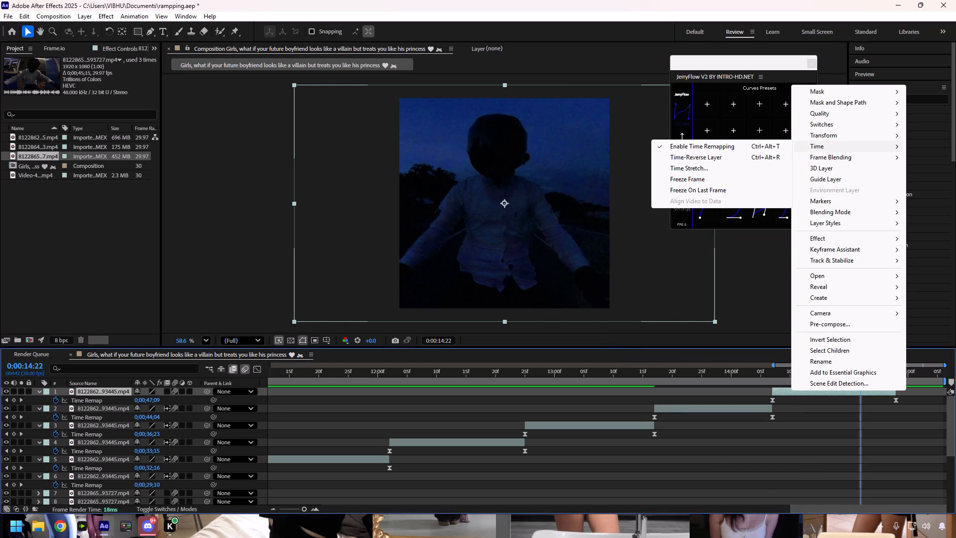
click(747, 180)
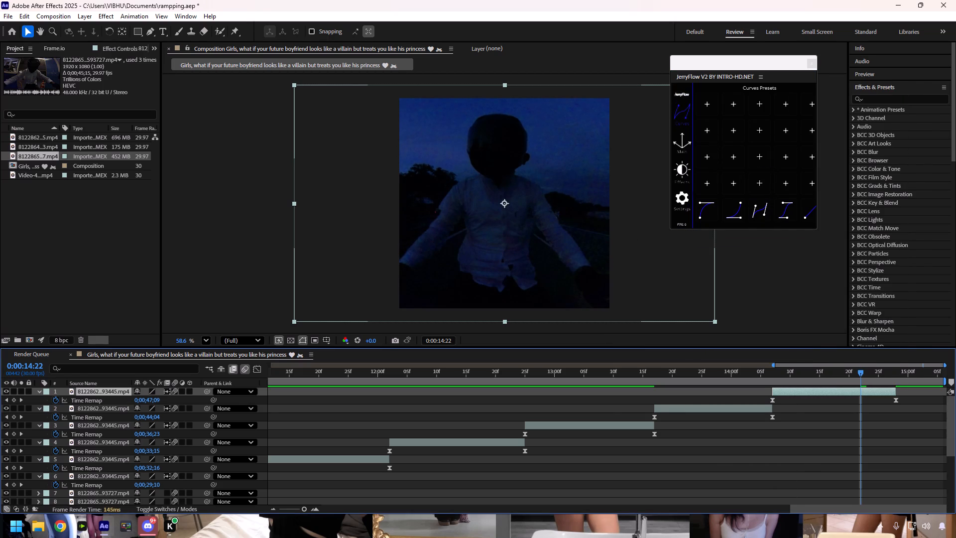
Return to 0:00:00:00 and collapse the time remap properties of layers 1 to 6.
drag(859, 373, 39, 382)
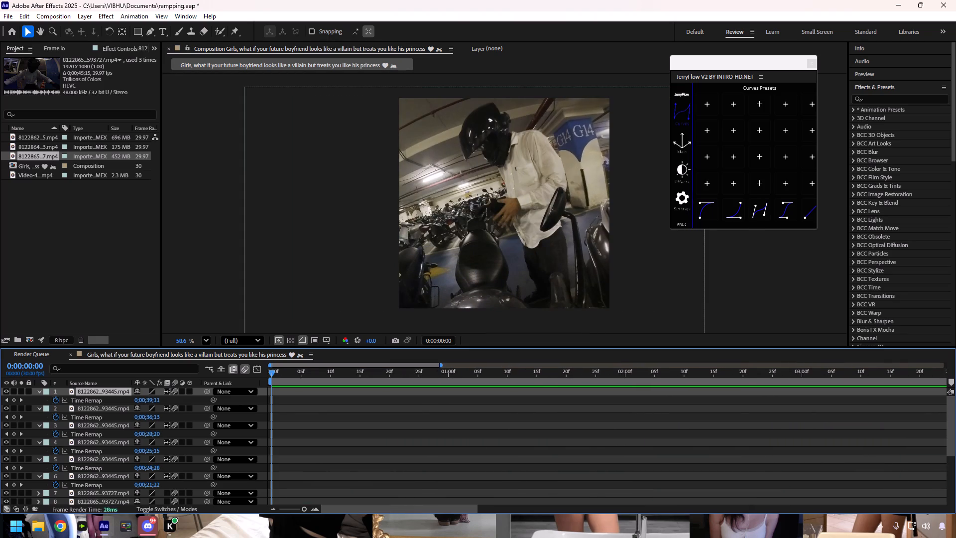
click(37, 392)
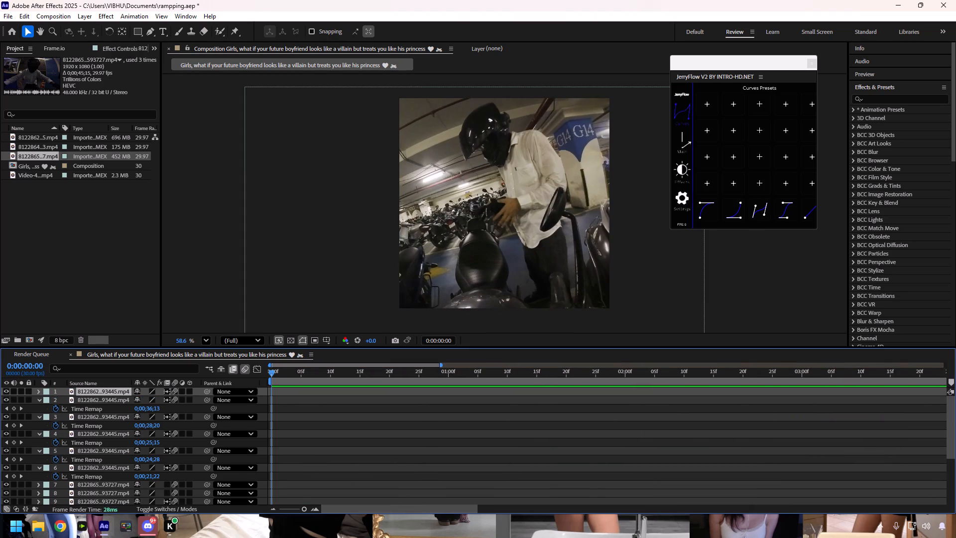
click(37, 399)
click(39, 406)
click(40, 415)
click(40, 425)
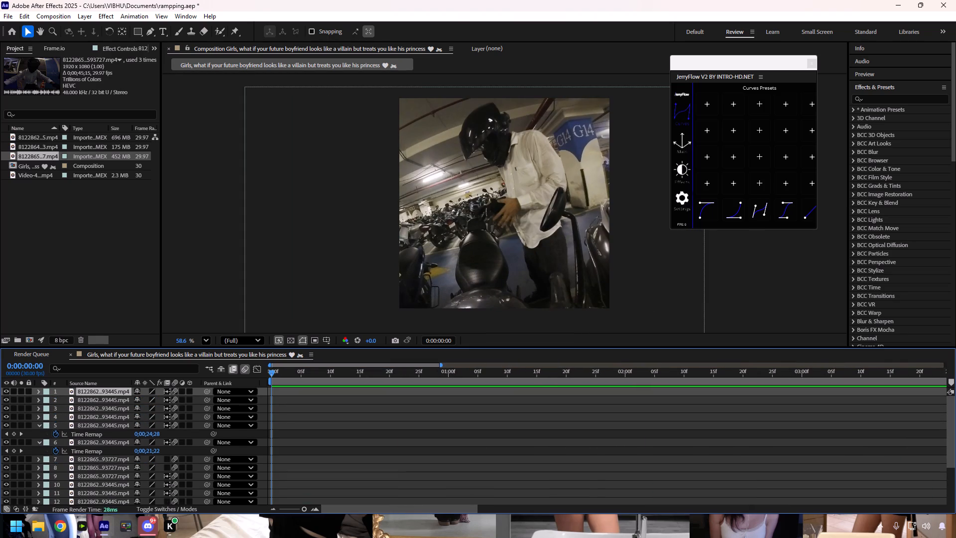
click(39, 440)
click(39, 437)
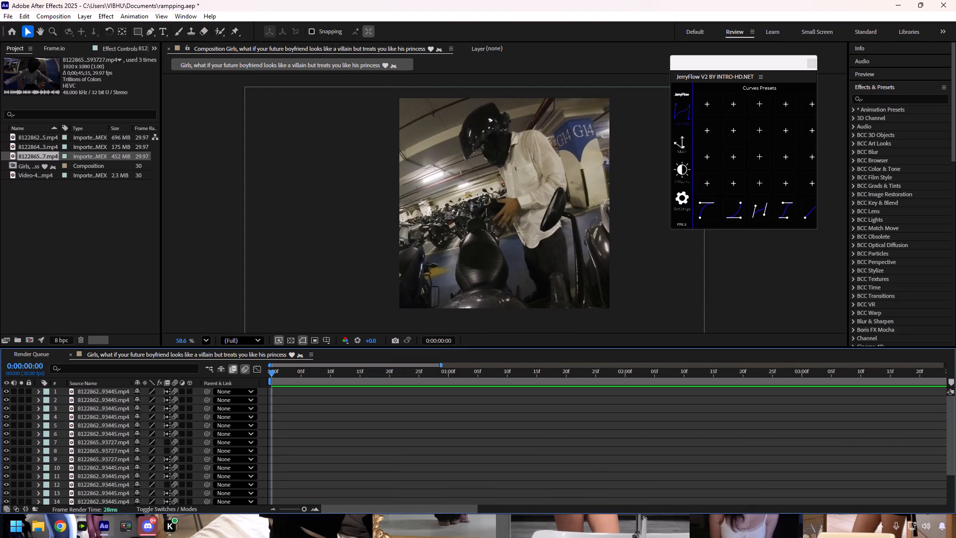
Save the project with the playhead at the start of the composition.
drag(270, 370, 261, 369)
drag(261, 369, 260, 369)
key(ctrl+s)
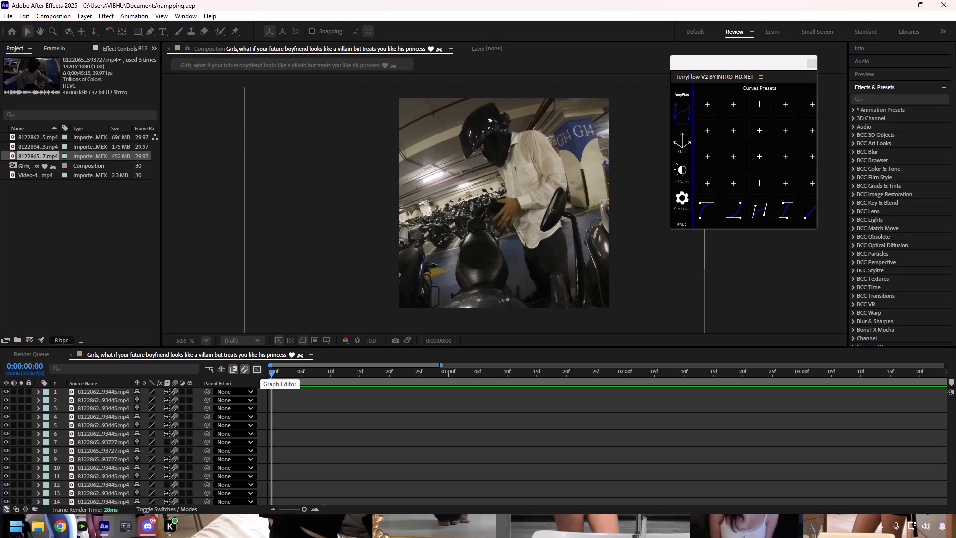
Preview the edit from 0:00:00:00.
click(269, 373)
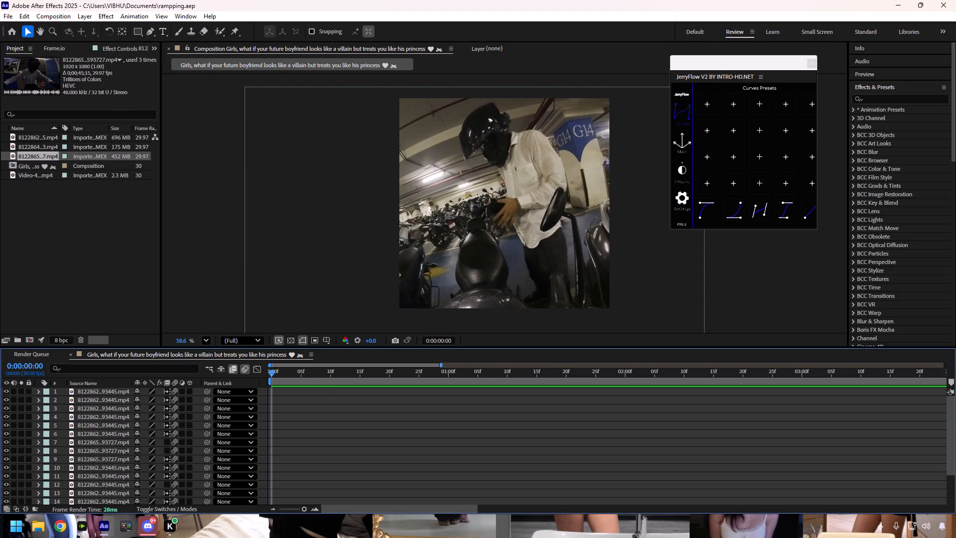
key(space)
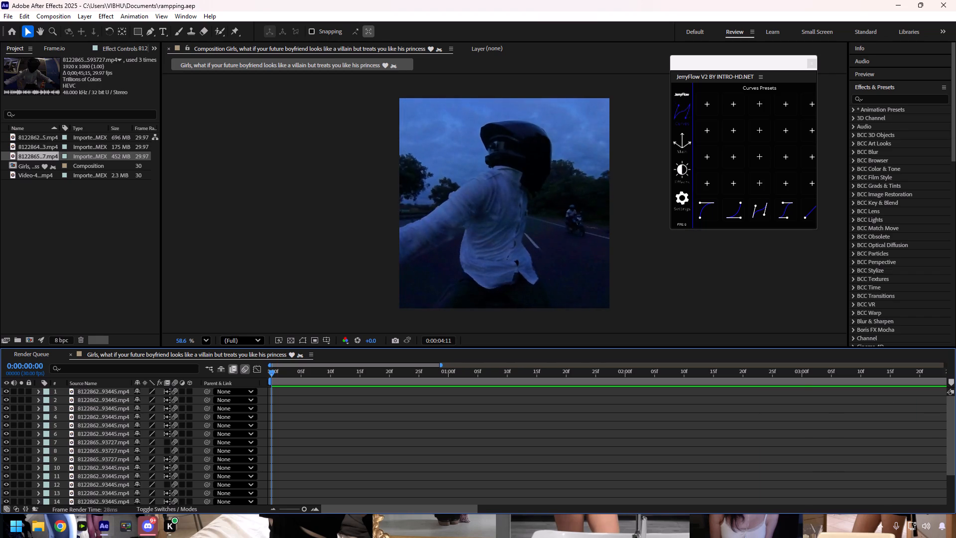
Add an adjustment layer on top, split it at 0:00:03:16 shortly before the first cut, and delete its earlier part.
drag(272, 369, 730, 410)
scroll(733, 412, down, 4)
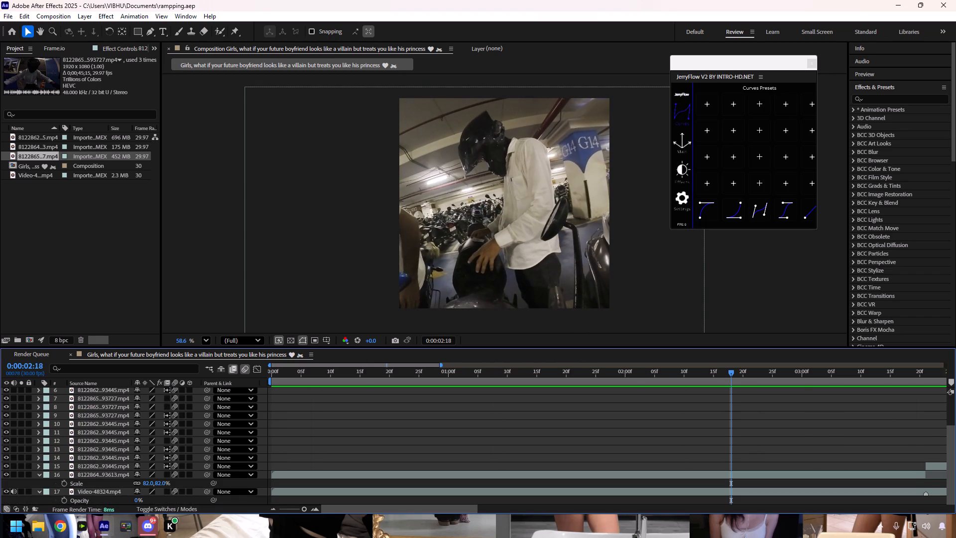
drag(735, 372, 904, 407)
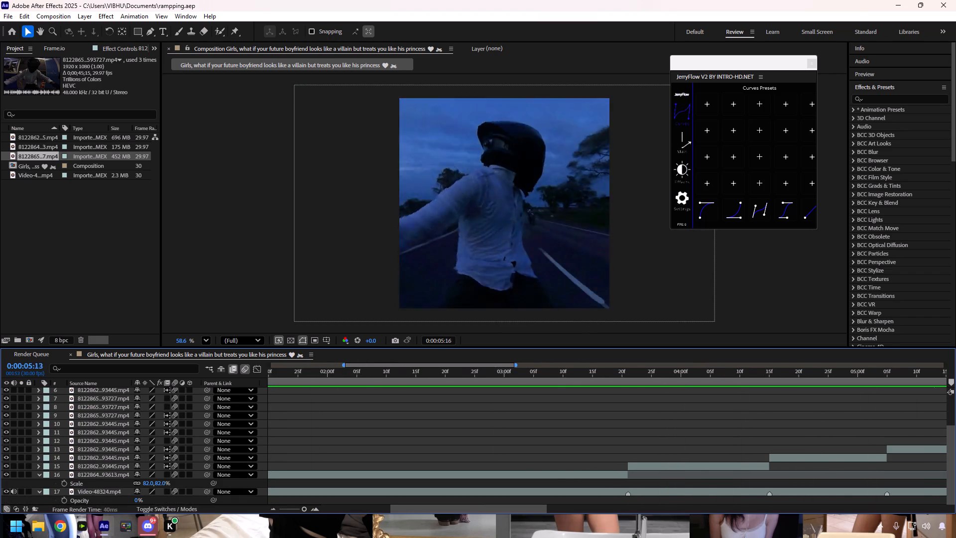
drag(904, 407, 601, 397)
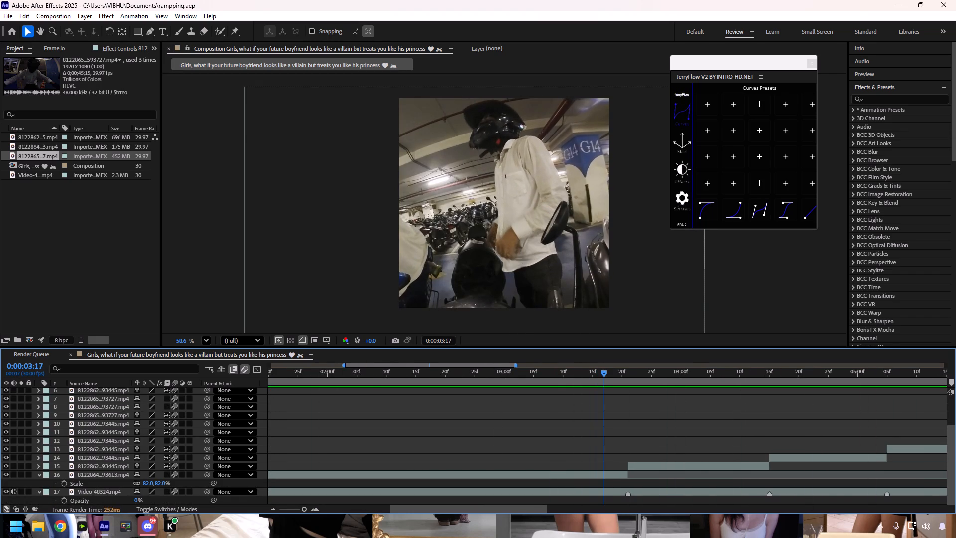
drag(601, 397, 599, 397)
click(262, 417)
right_click(263, 399)
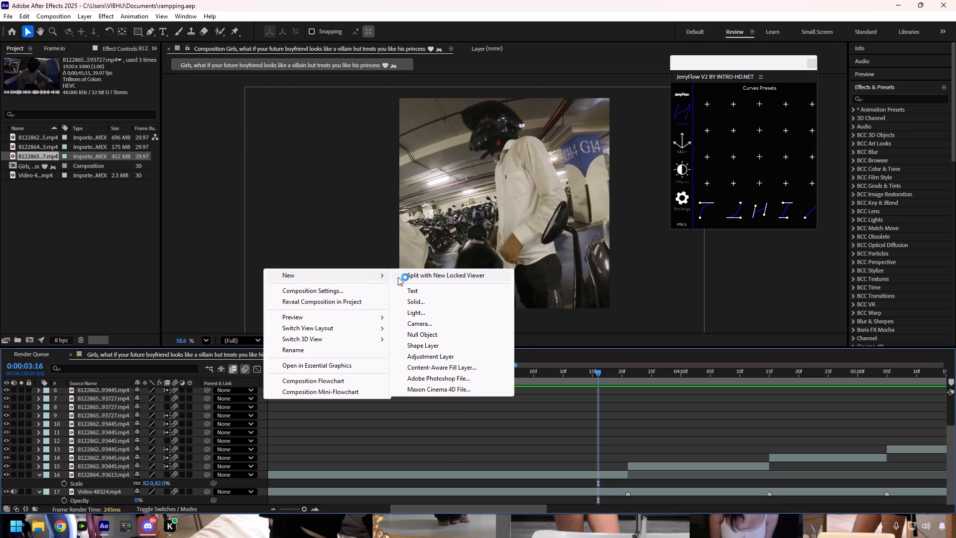
click(413, 355)
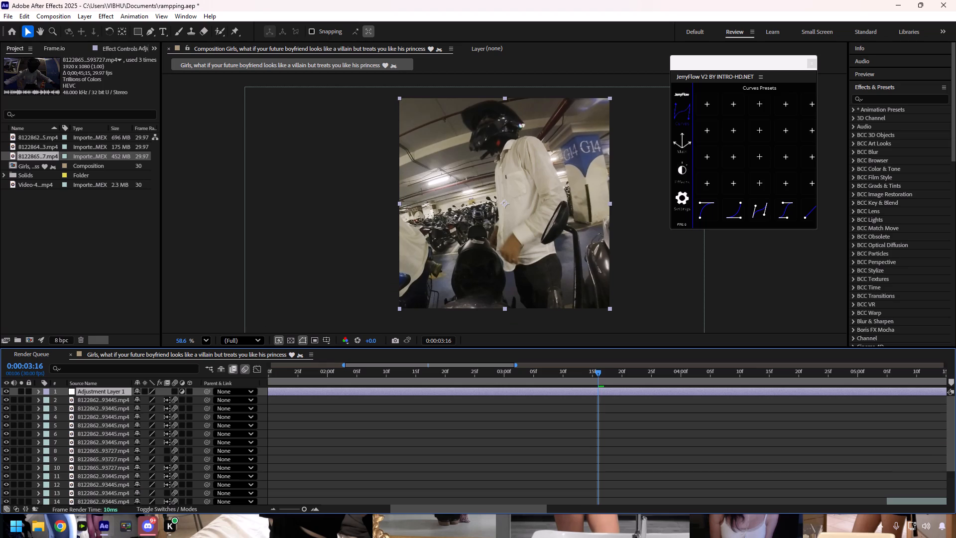
key(ctrl+shift+d)
click(584, 399)
key(Delete)
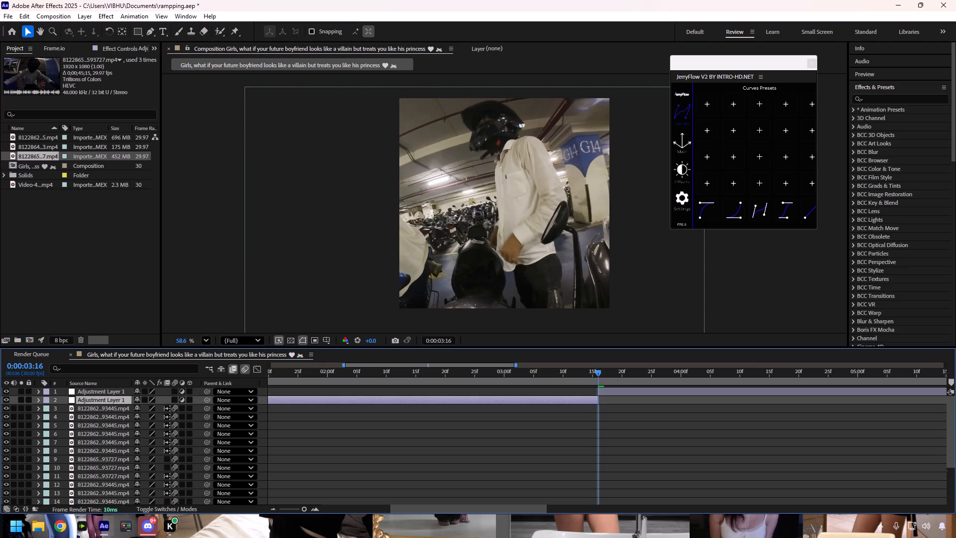
Move the adjustment layer down the layer stack to sit directly above the two clips that meet at the first cut.
drag(598, 374, 670, 389)
scroll(670, 389, down, 4)
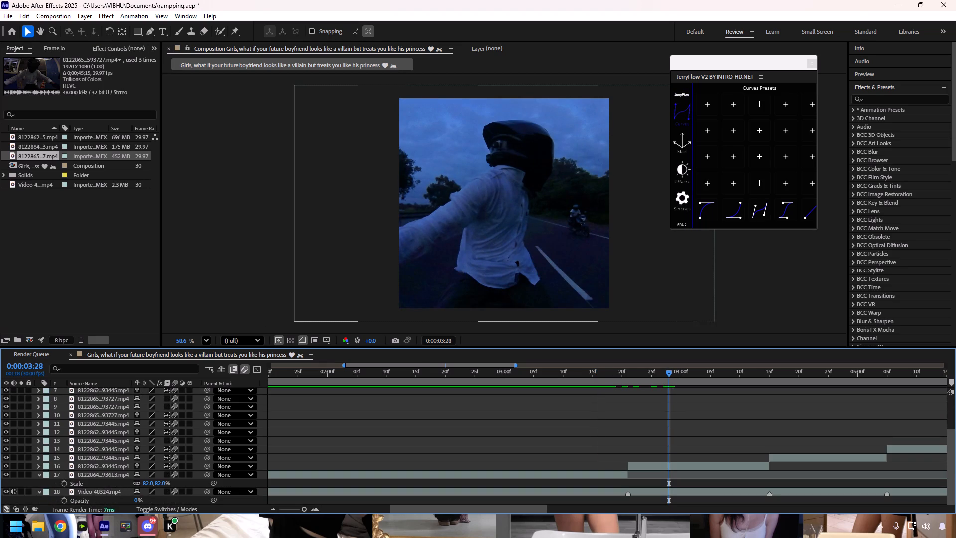
scroll(665, 375, up, 3)
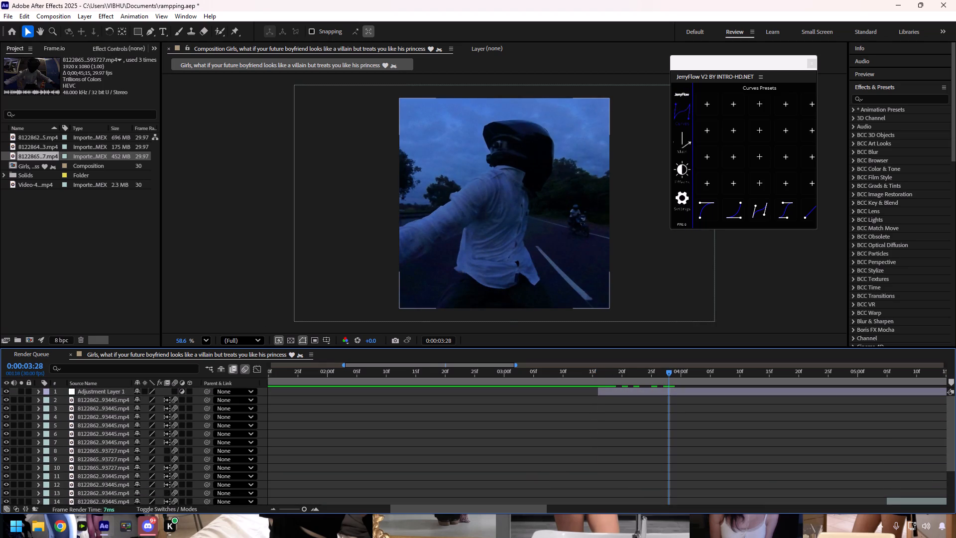
drag(89, 392, 98, 501)
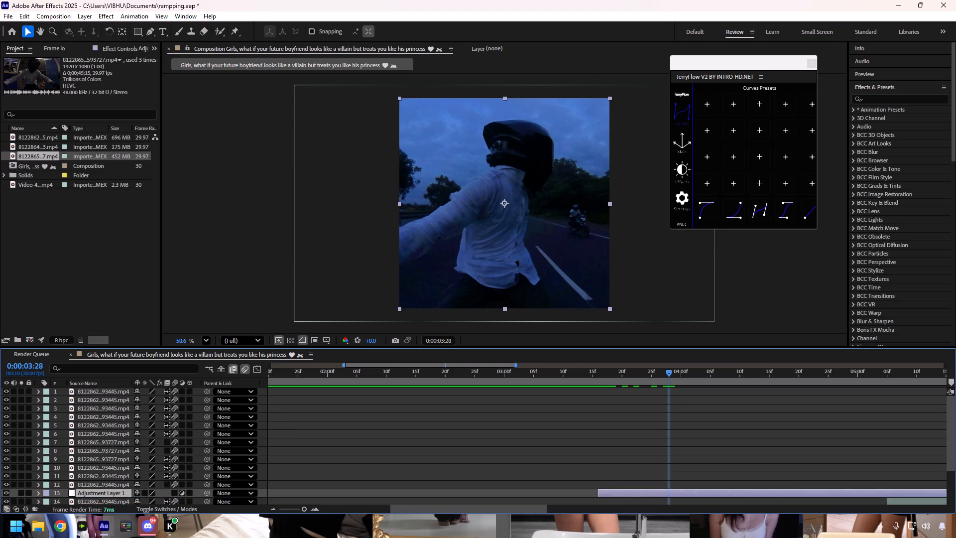
scroll(372, 415, down, 3)
drag(105, 442, 105, 462)
Split the adjustment layer at 0:00:03:26, shortly after the first cut, and delete its later part.
drag(666, 372, 603, 383)
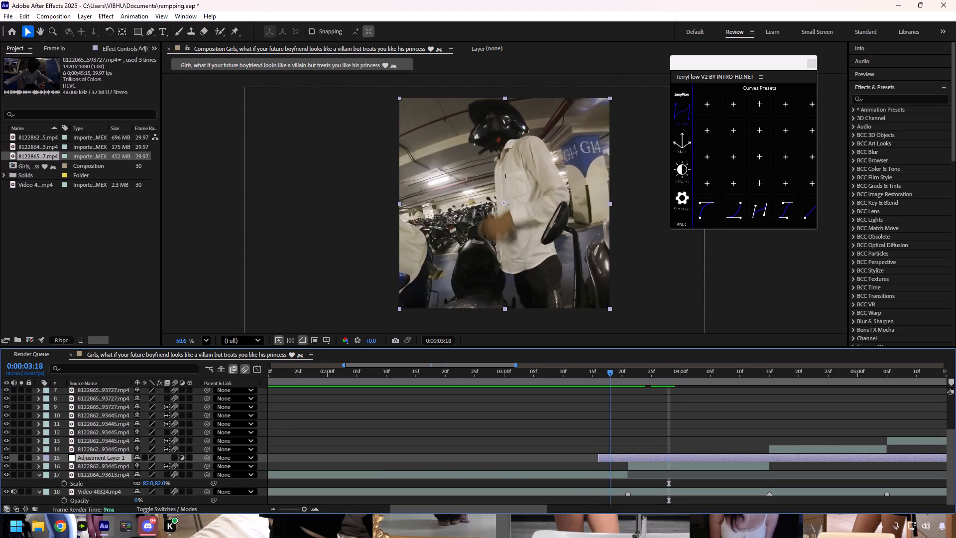
drag(603, 383, 608, 383)
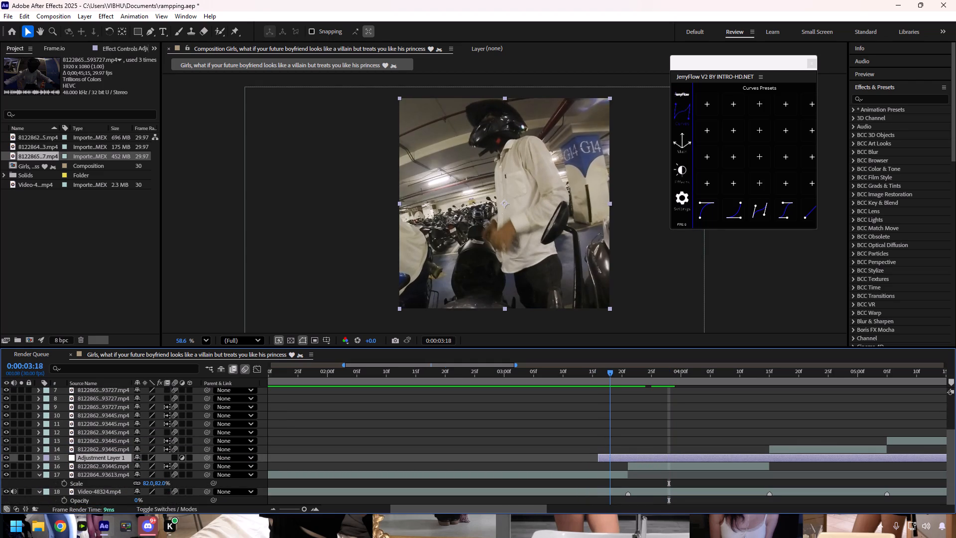
drag(608, 383, 621, 383)
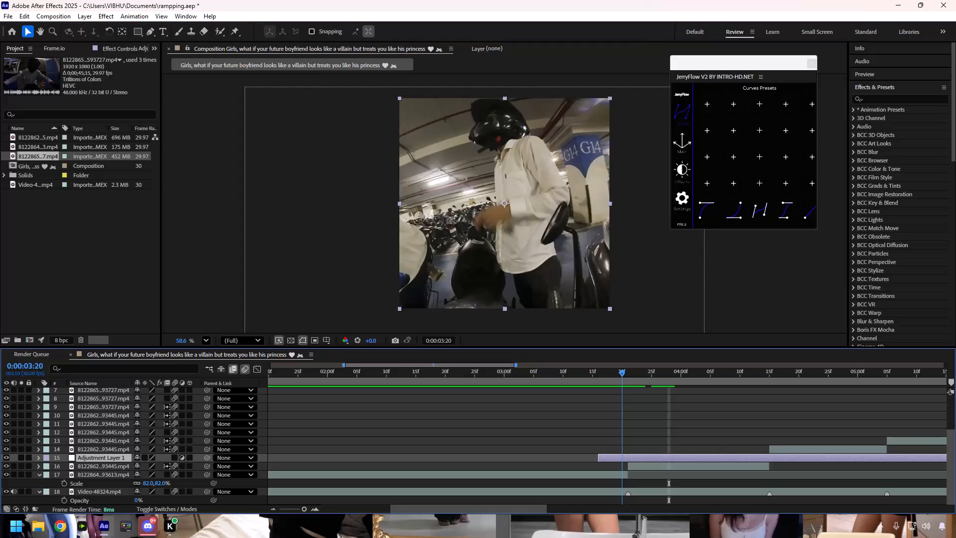
drag(621, 383, 633, 383)
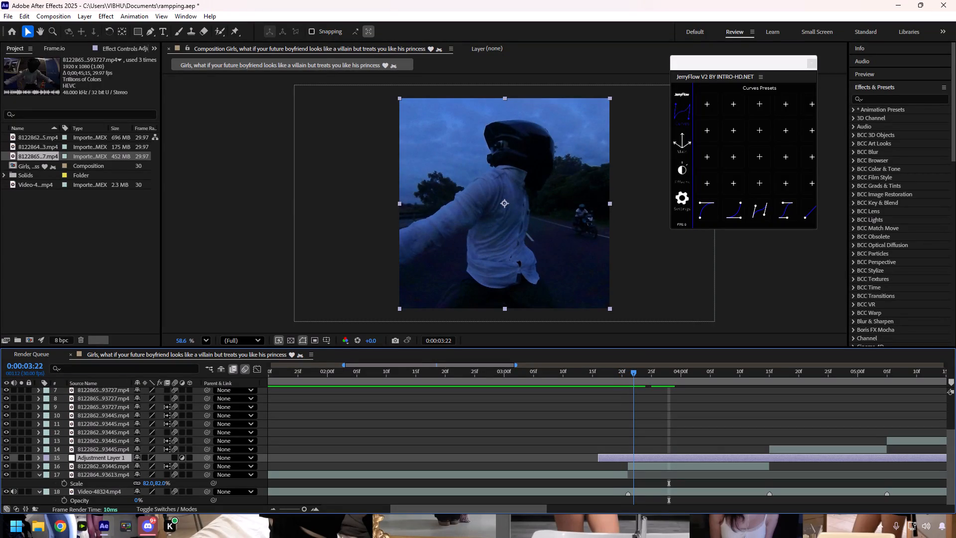
drag(633, 383, 646, 384)
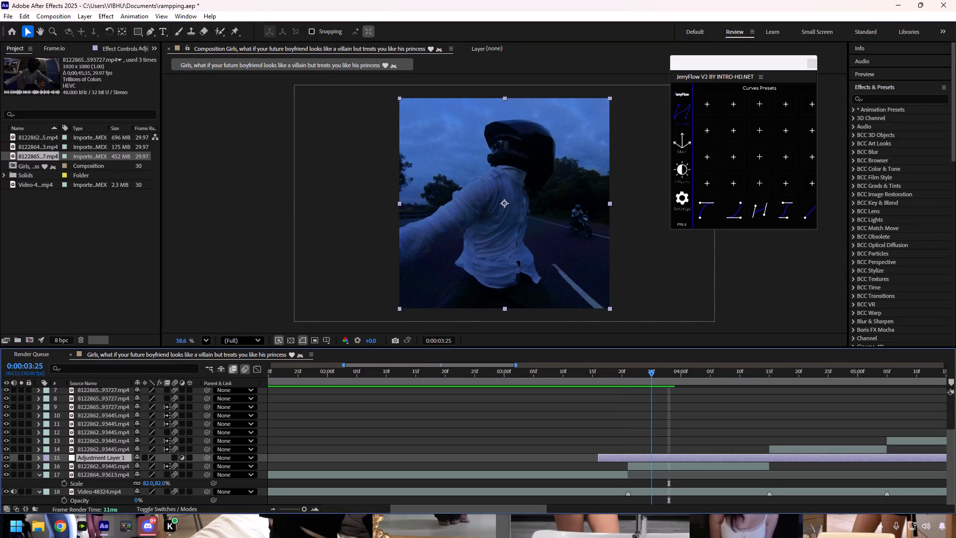
drag(646, 384, 652, 384)
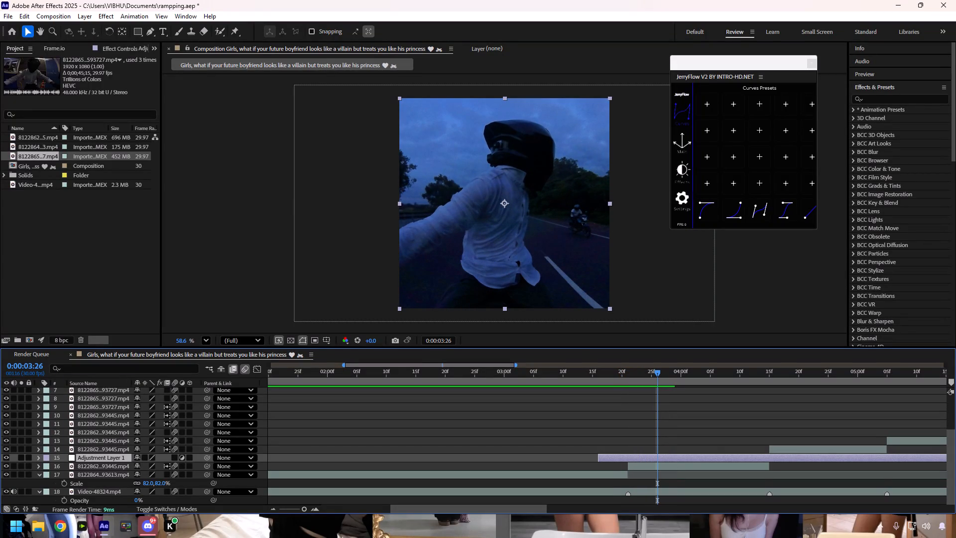
click(655, 455)
key(ctrl+shift+d)
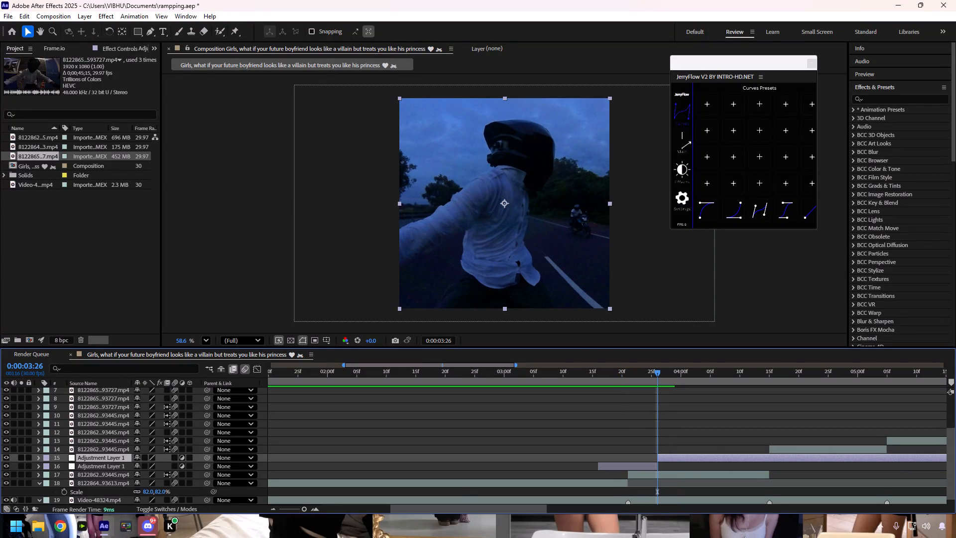
key(Delete)
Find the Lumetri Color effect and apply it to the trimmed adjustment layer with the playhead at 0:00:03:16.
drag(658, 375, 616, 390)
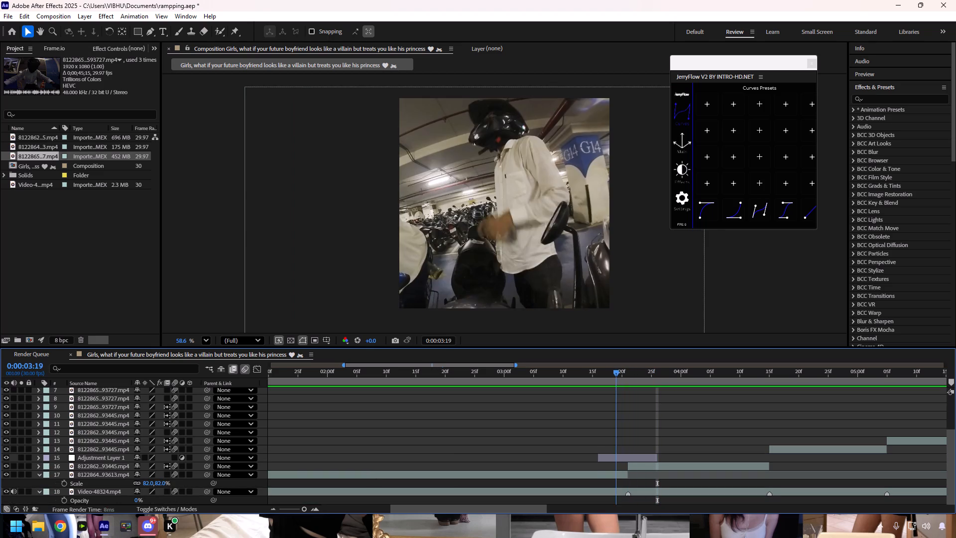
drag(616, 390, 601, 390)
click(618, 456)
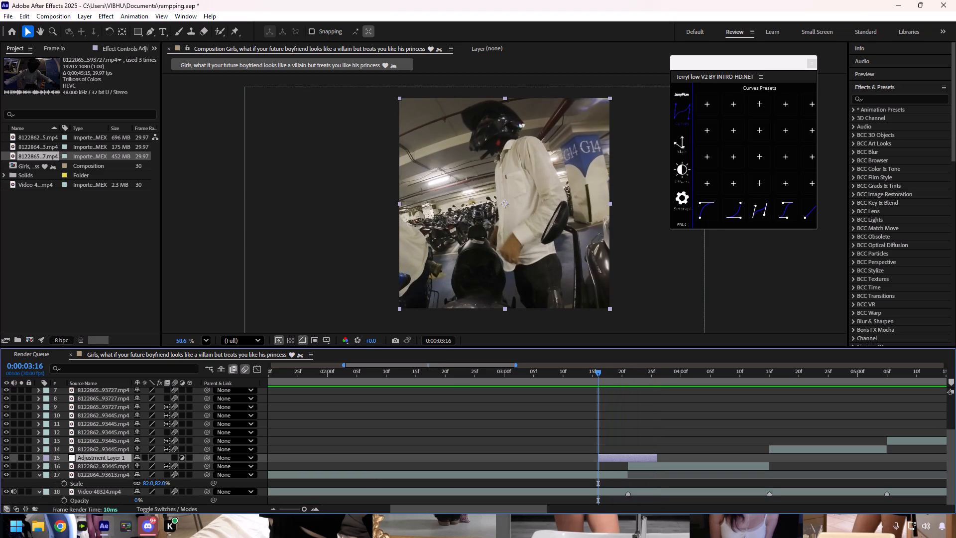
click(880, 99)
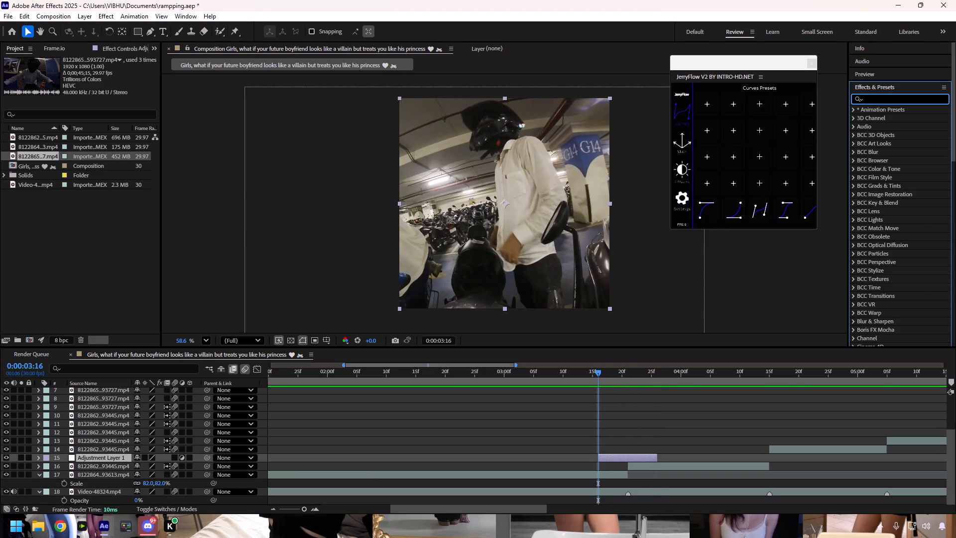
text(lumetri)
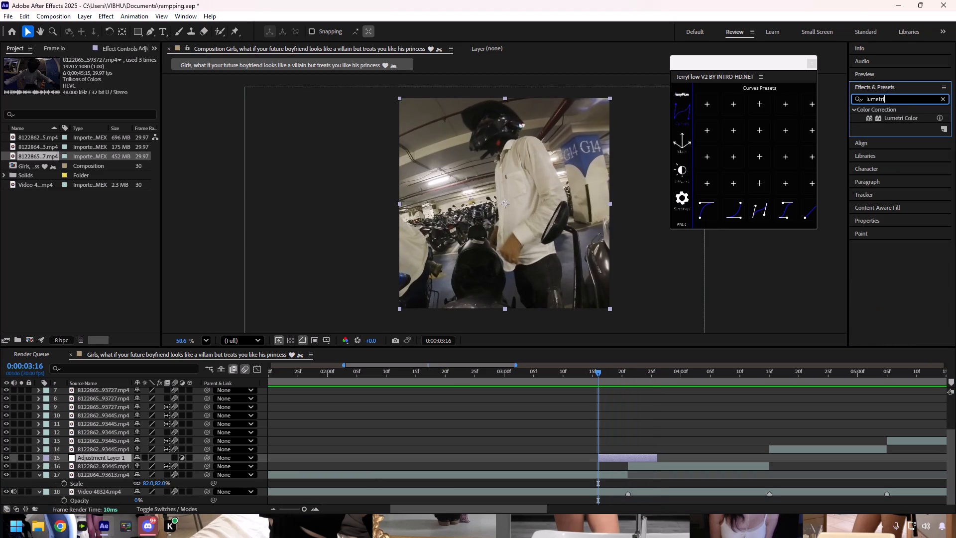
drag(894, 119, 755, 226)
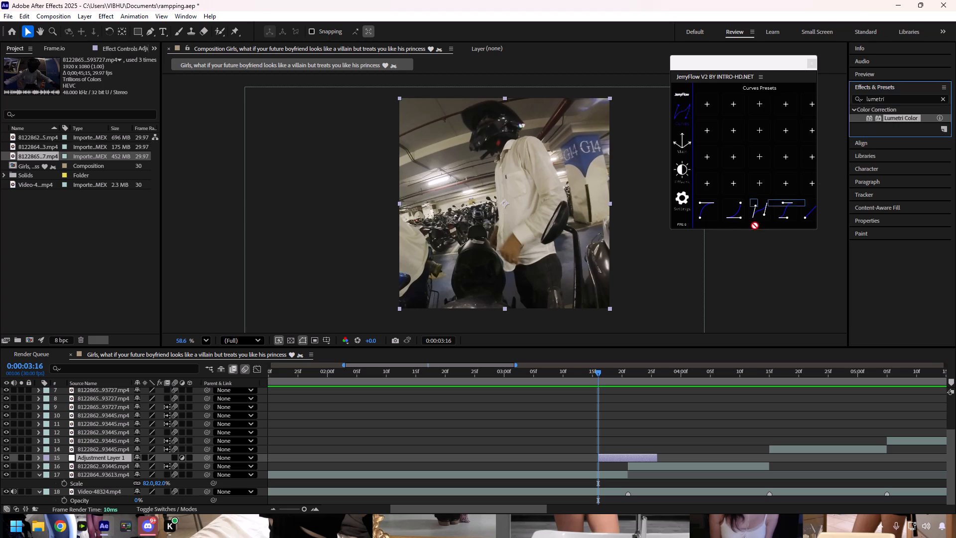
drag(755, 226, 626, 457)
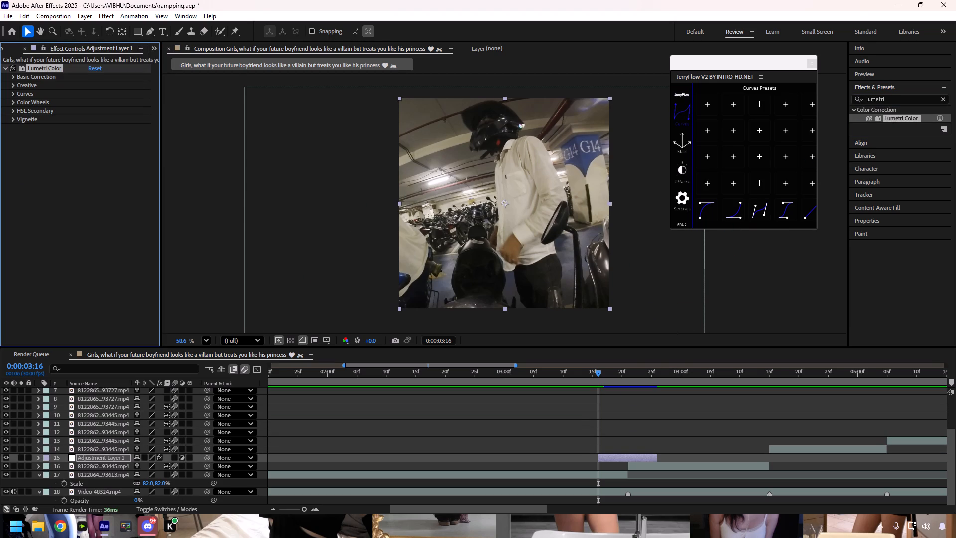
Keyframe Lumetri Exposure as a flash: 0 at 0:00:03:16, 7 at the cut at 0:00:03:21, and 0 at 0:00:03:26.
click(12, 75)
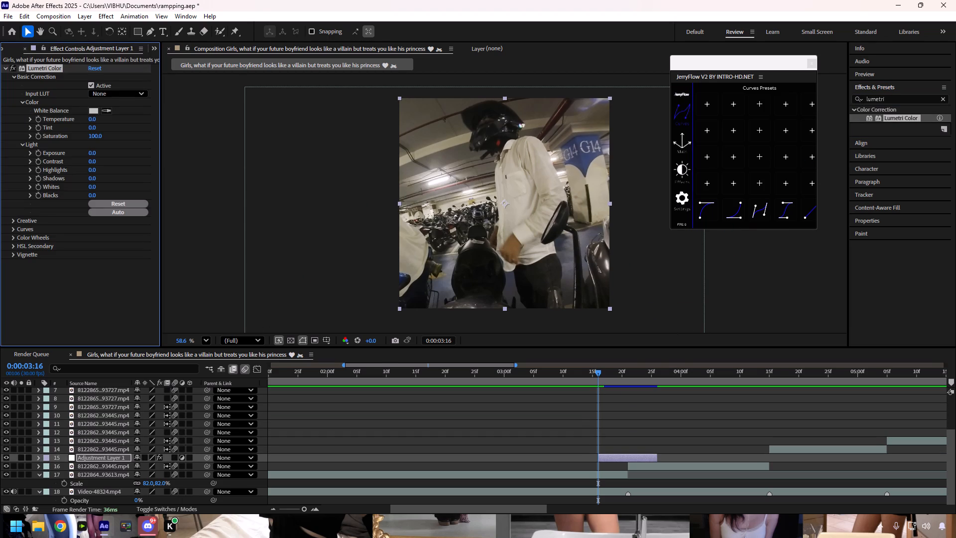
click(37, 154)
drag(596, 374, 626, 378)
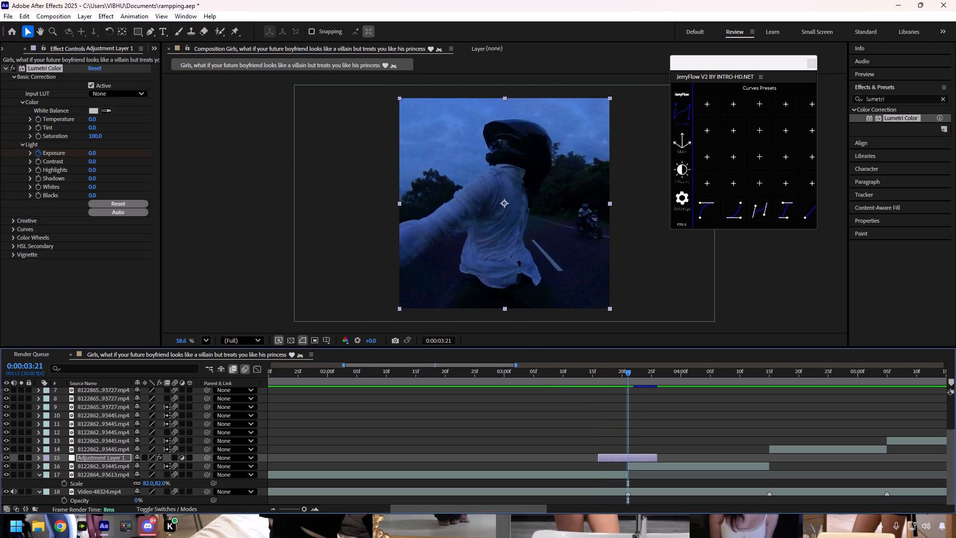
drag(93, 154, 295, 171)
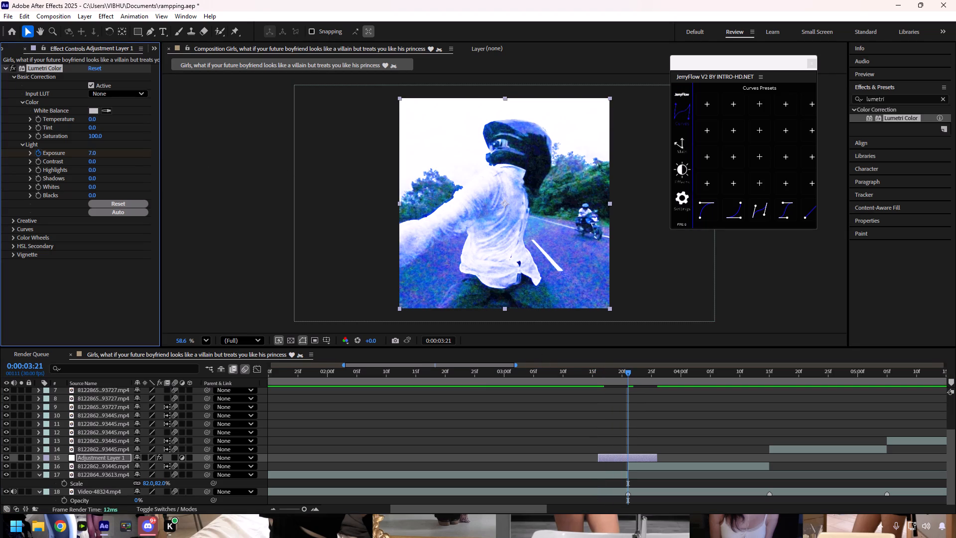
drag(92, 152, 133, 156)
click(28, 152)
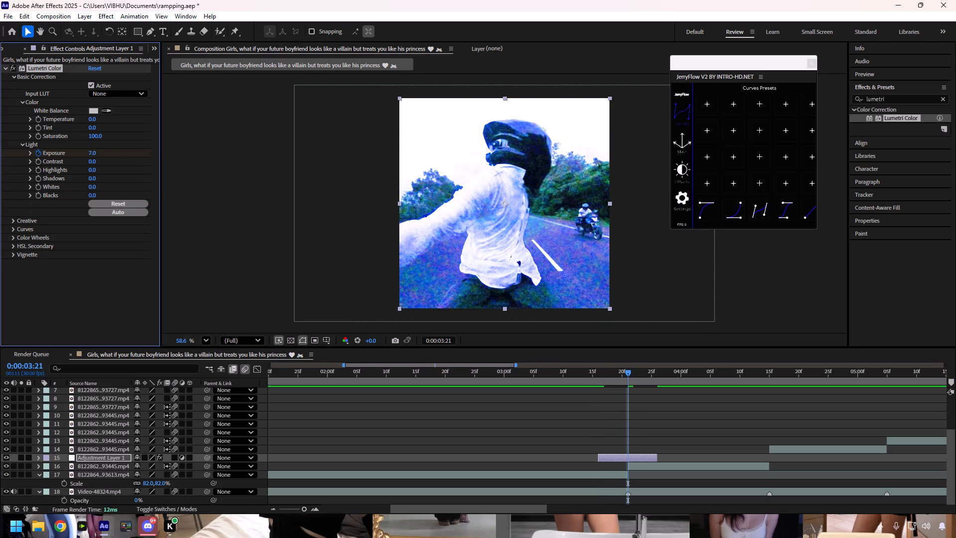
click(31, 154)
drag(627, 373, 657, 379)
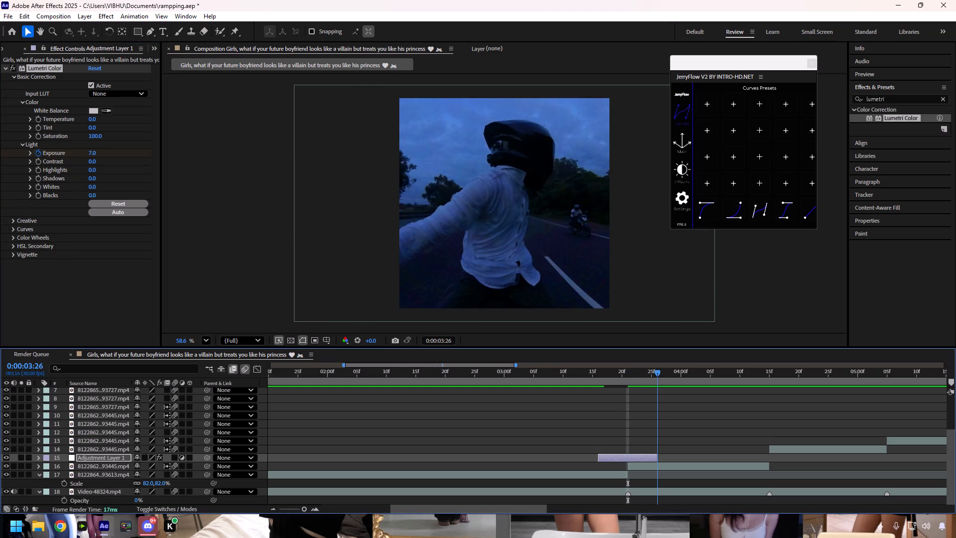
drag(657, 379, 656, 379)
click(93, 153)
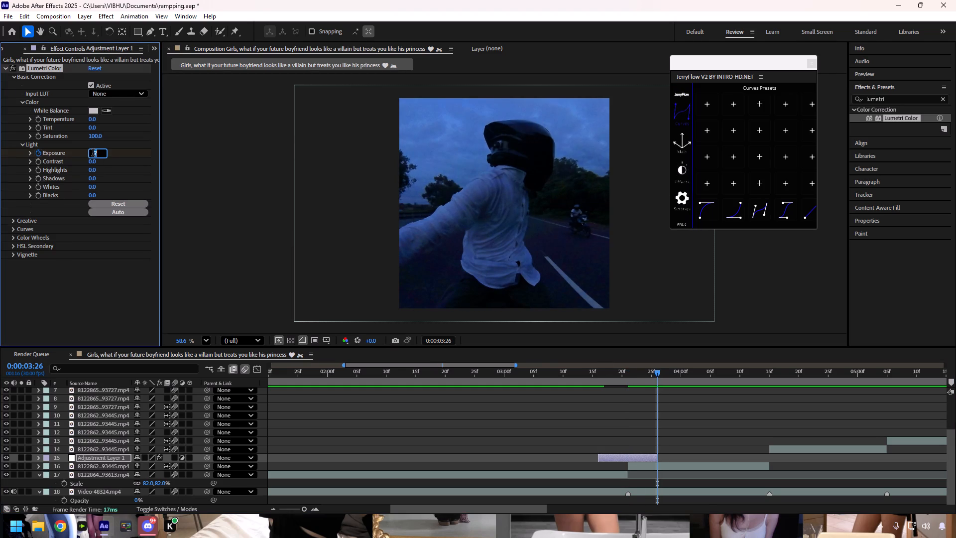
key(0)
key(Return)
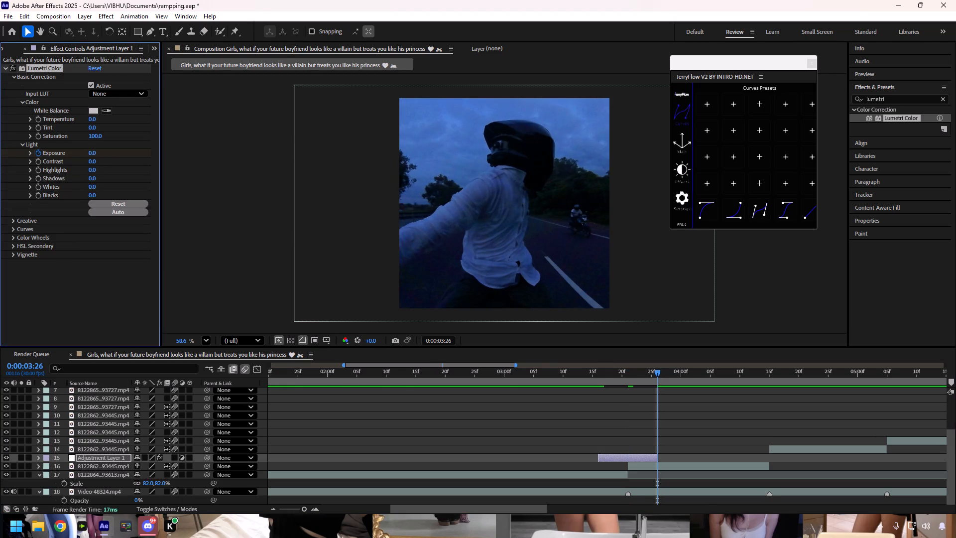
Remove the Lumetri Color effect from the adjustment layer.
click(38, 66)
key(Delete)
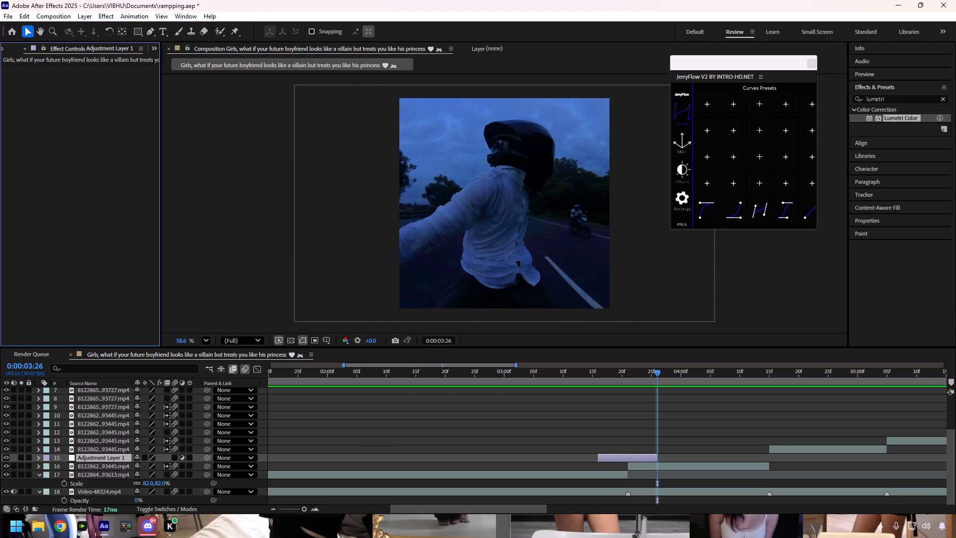
Return to 0:00:03:16, find the Deep Glow 2 effect and apply it to the adjustment layer.
drag(653, 374, 591, 380)
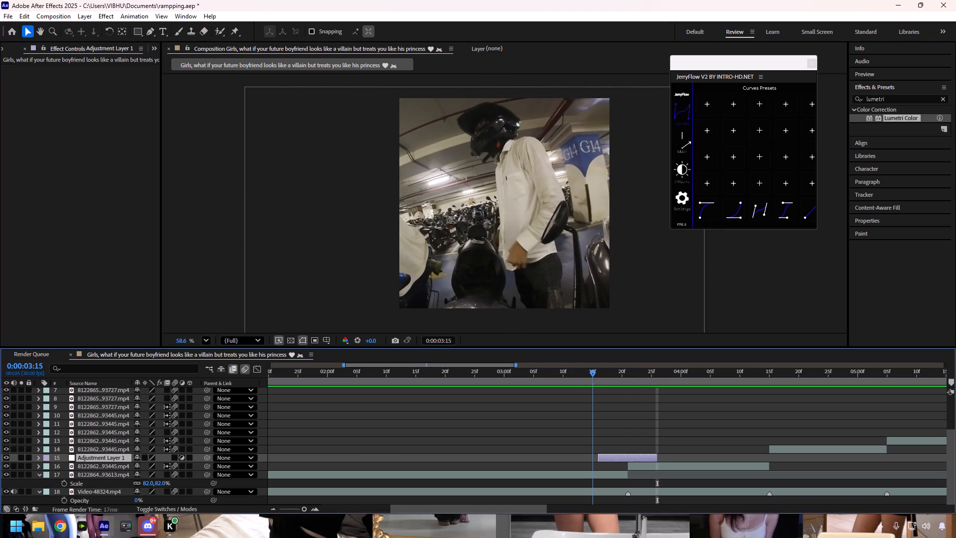
drag(591, 380, 599, 376)
click(944, 97)
click(925, 98)
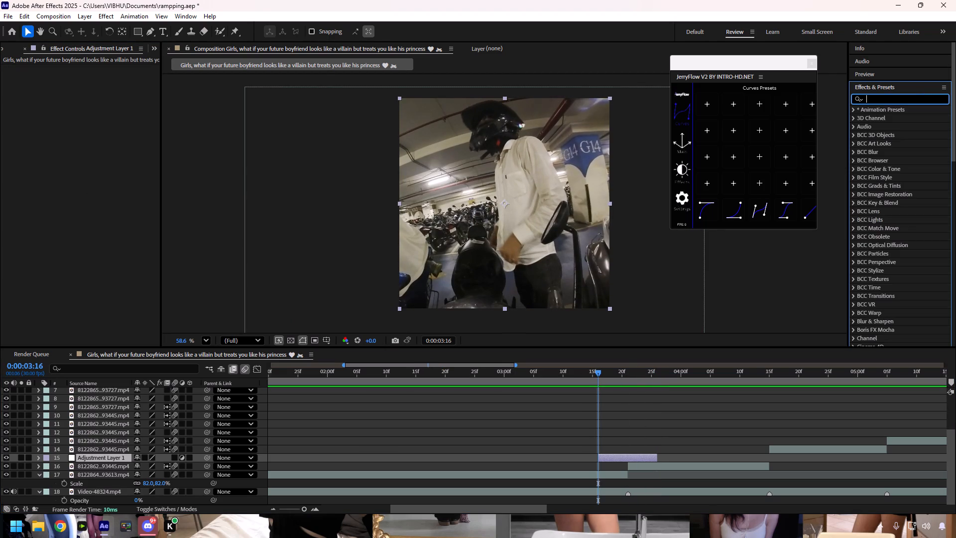
text(deep)
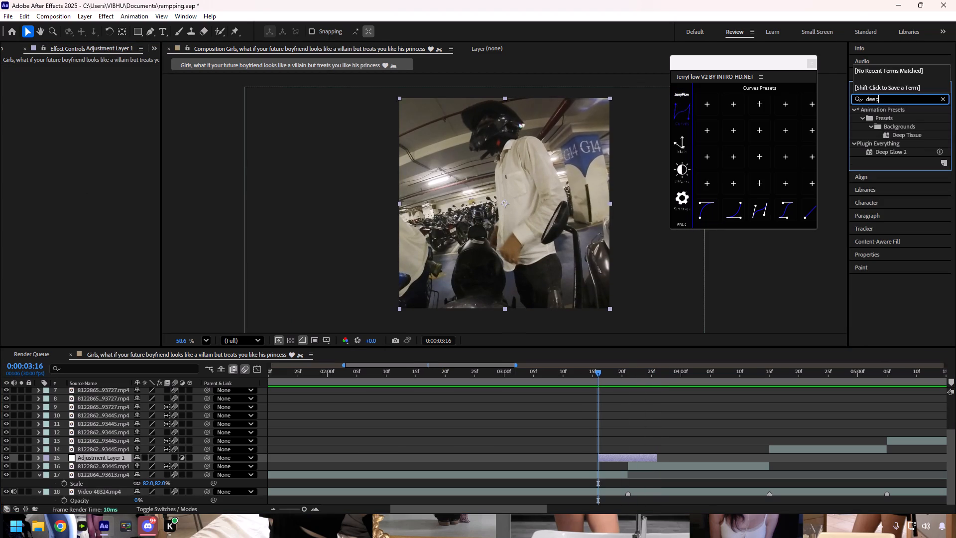
drag(882, 152, 640, 455)
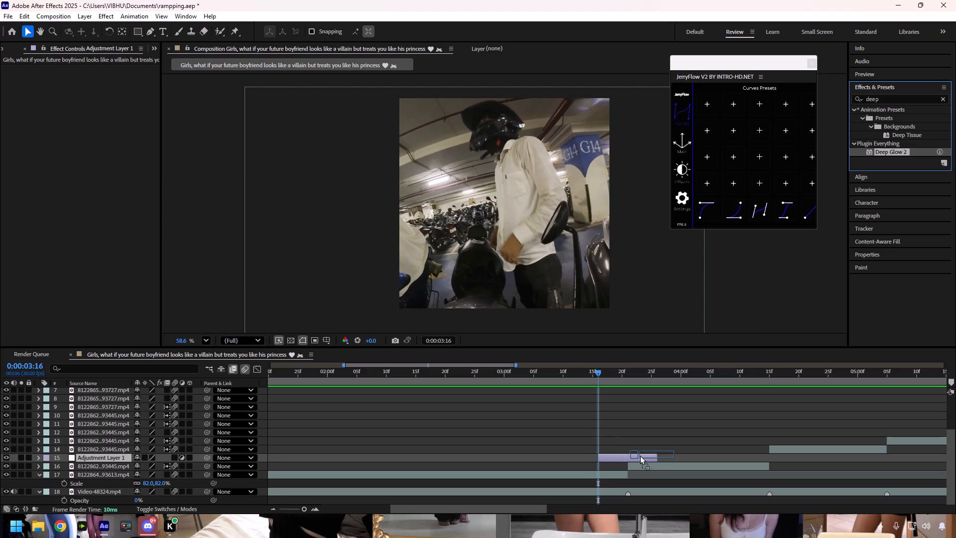
drag(640, 455, 622, 458)
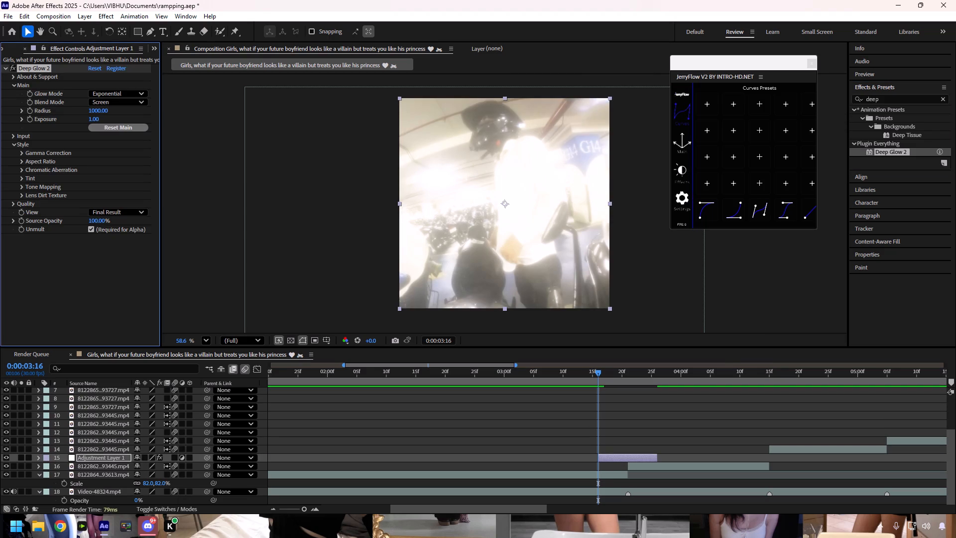
Start Radius and Exposure keyframes for Deep Glow 2 at 0:00:03:16, setting both values to 0.
click(29, 109)
click(30, 121)
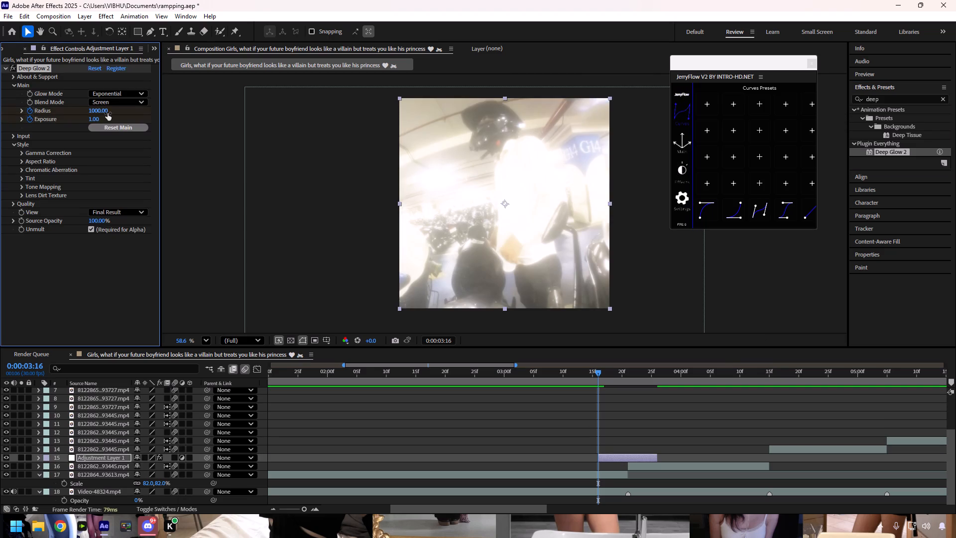
click(107, 108)
key(0)
key(Return)
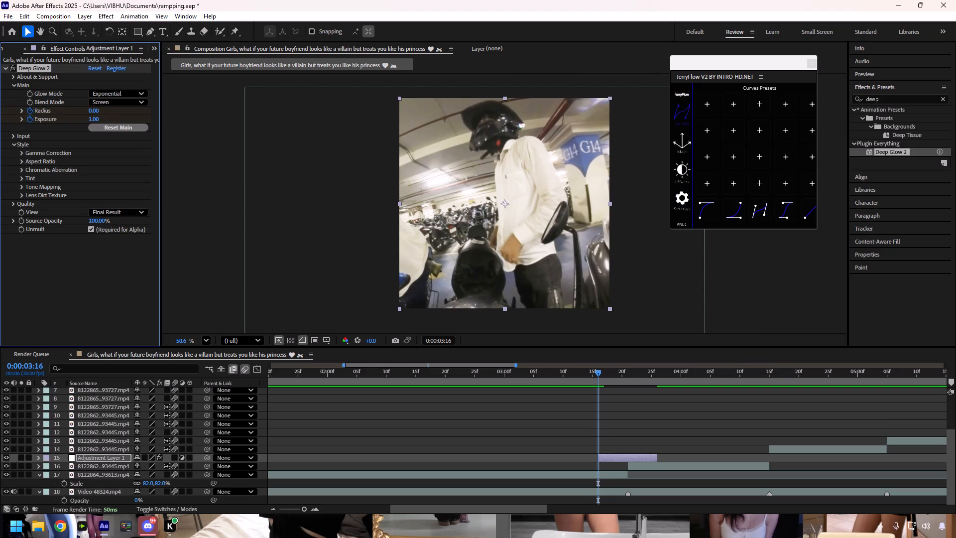
click(91, 119)
key(0)
key(Return)
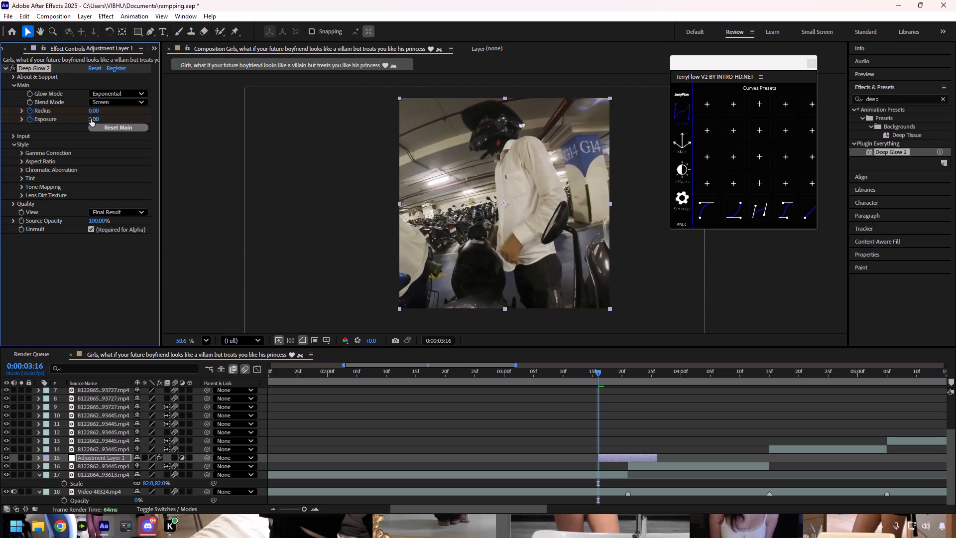
At the cut at 0:00:03:21, raise Deep Glow 2 Radius to 1077 and Exposure to 5.
drag(598, 371, 616, 377)
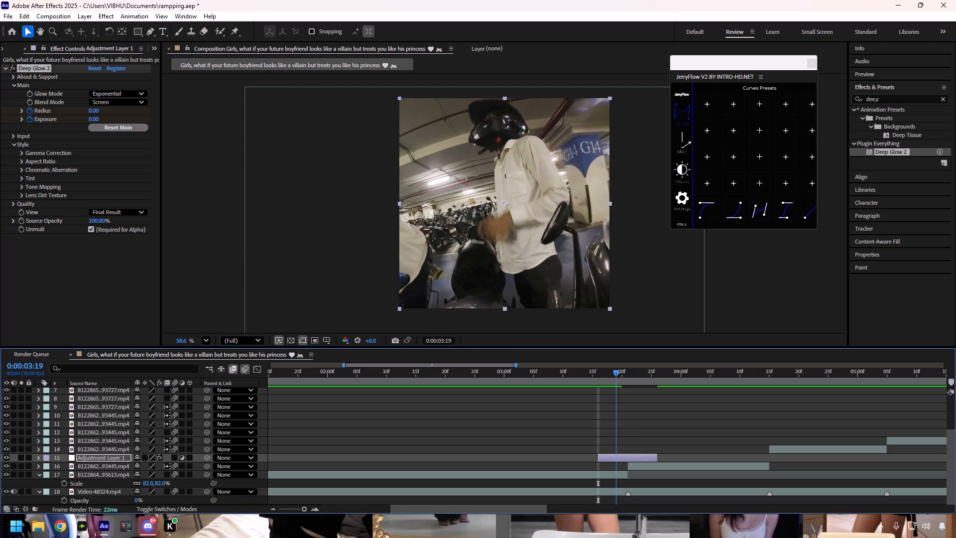
drag(616, 377, 629, 379)
drag(93, 110, 487, 106)
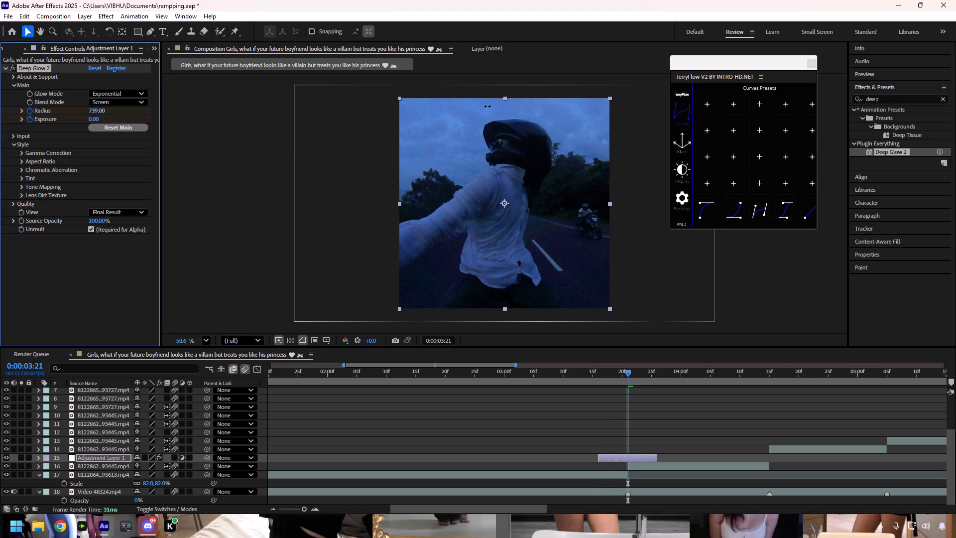
drag(487, 106, 623, 104)
drag(96, 121, 343, 119)
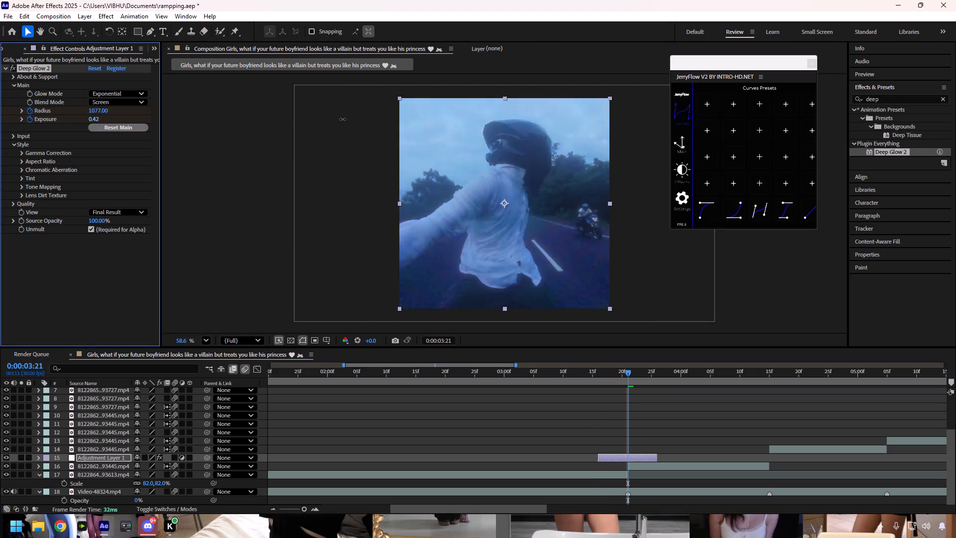
drag(343, 119, 588, 116)
drag(93, 120, 269, 118)
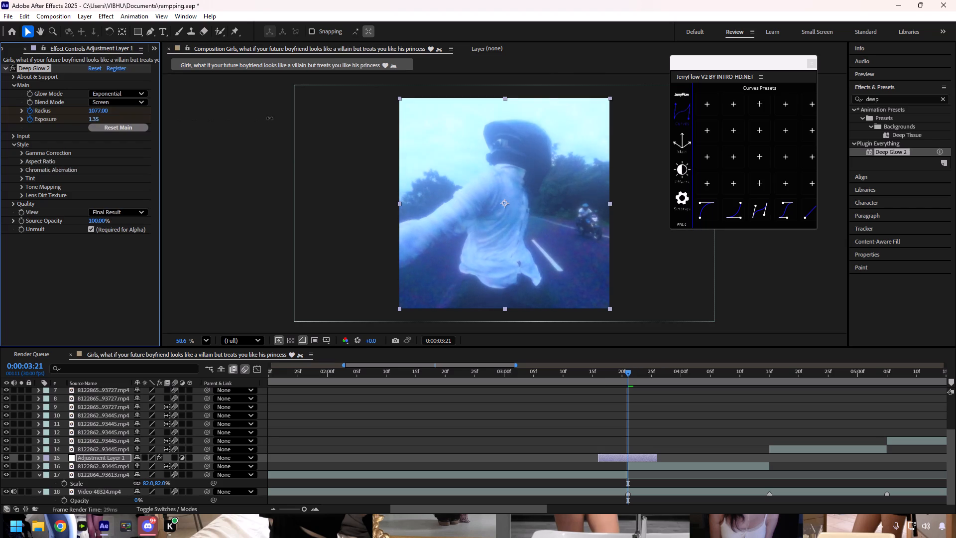
drag(269, 118, 341, 117)
click(91, 118)
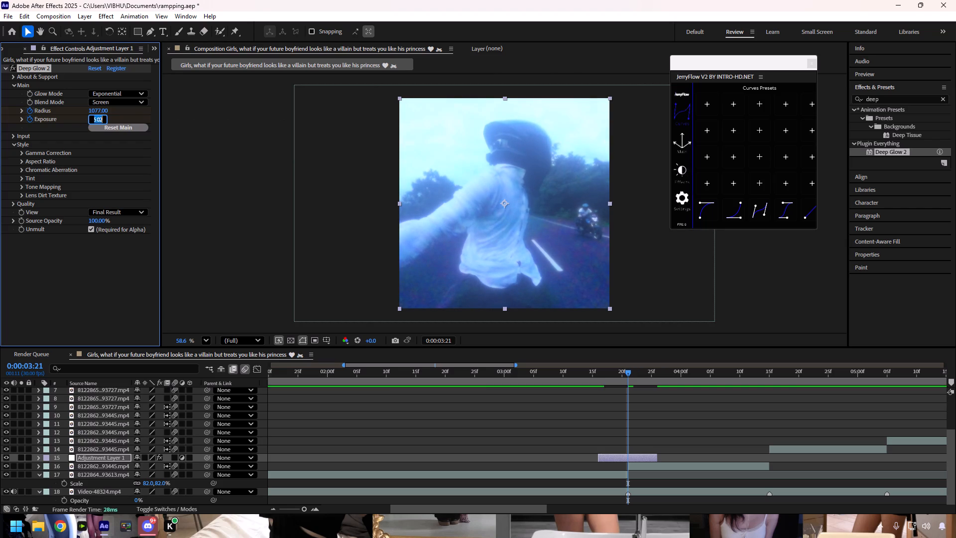
key(5)
key(Return)
Strengthen the glow keyframes at 0:00:03:21 by setting Radius to 1664 and Exposure to 10.
drag(95, 109, 100, 109)
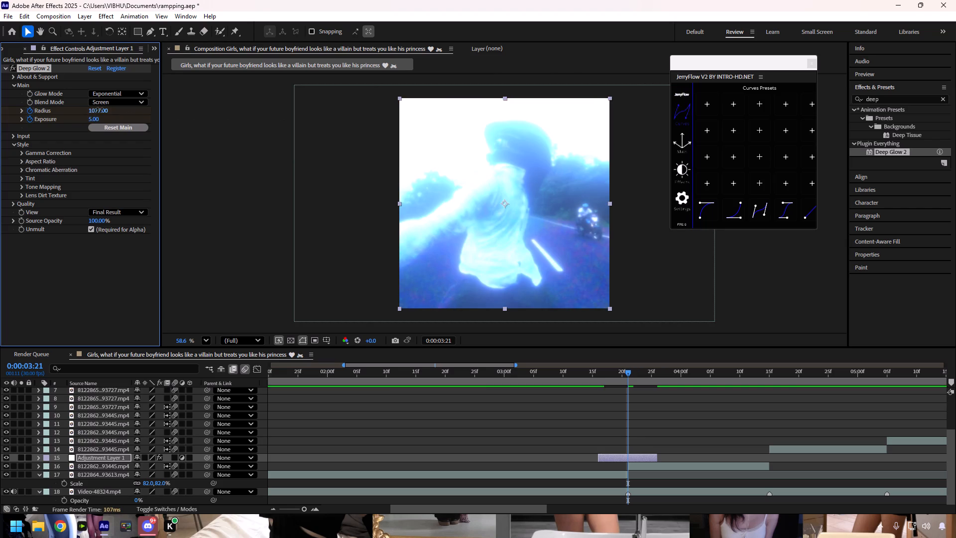
drag(100, 109, 291, 113)
drag(96, 111, 143, 111)
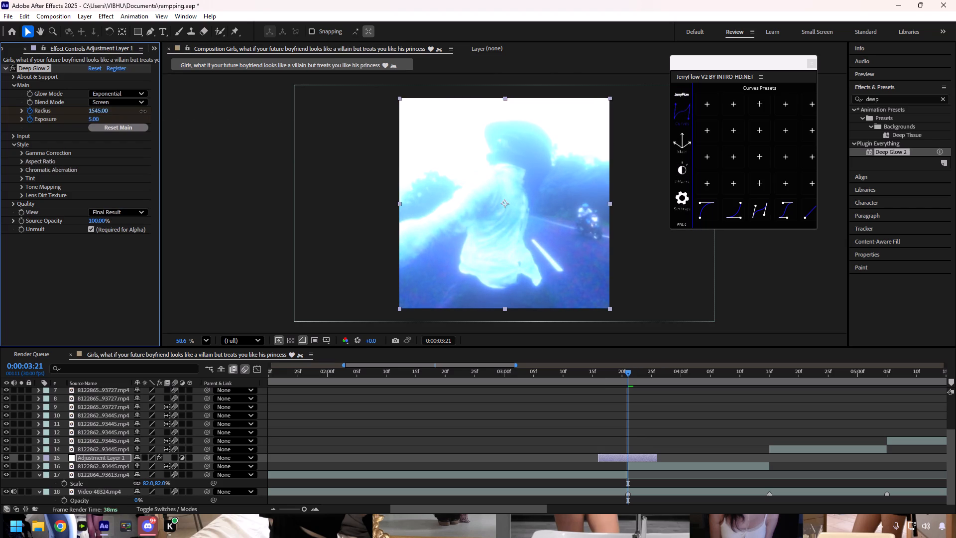
drag(143, 111, 201, 116)
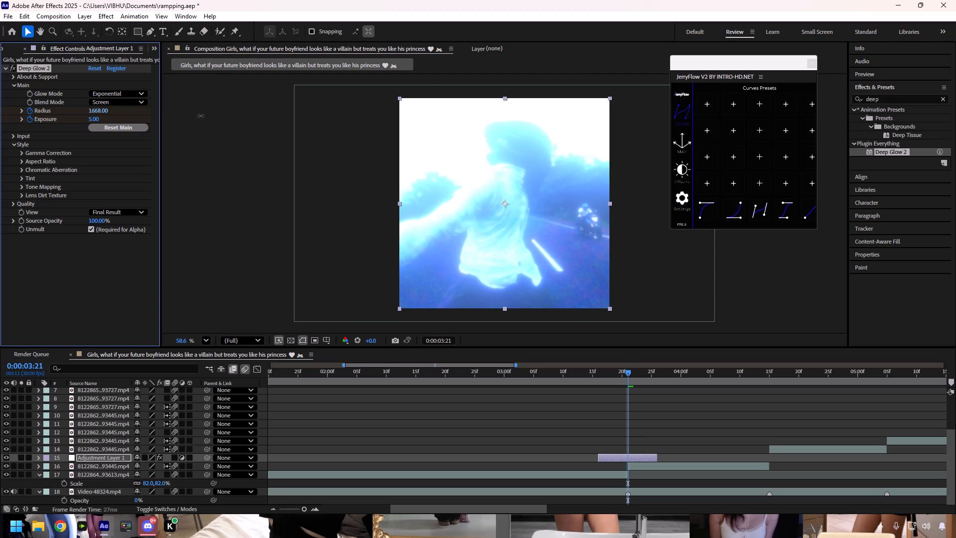
drag(201, 116, 199, 116)
drag(90, 119, 253, 123)
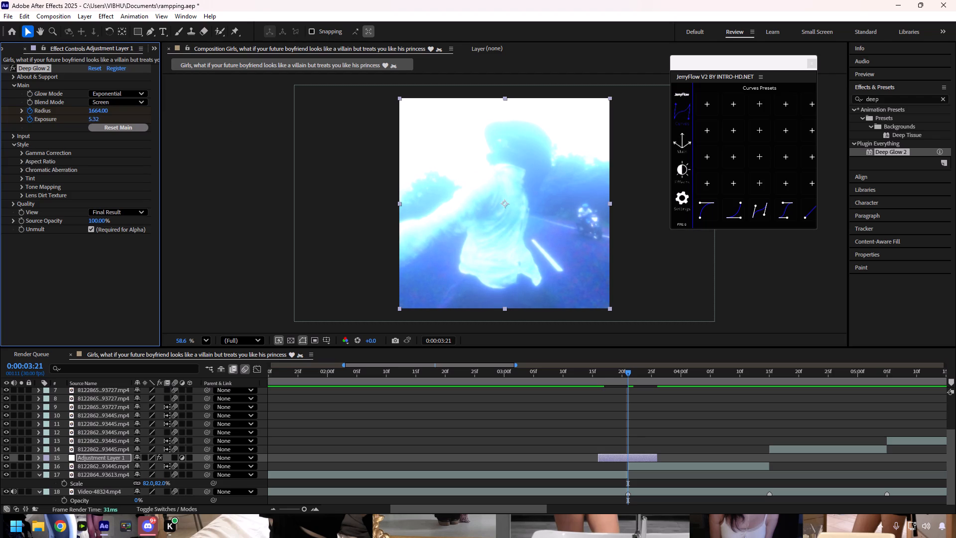
click(96, 117)
text(10)
key(Return)
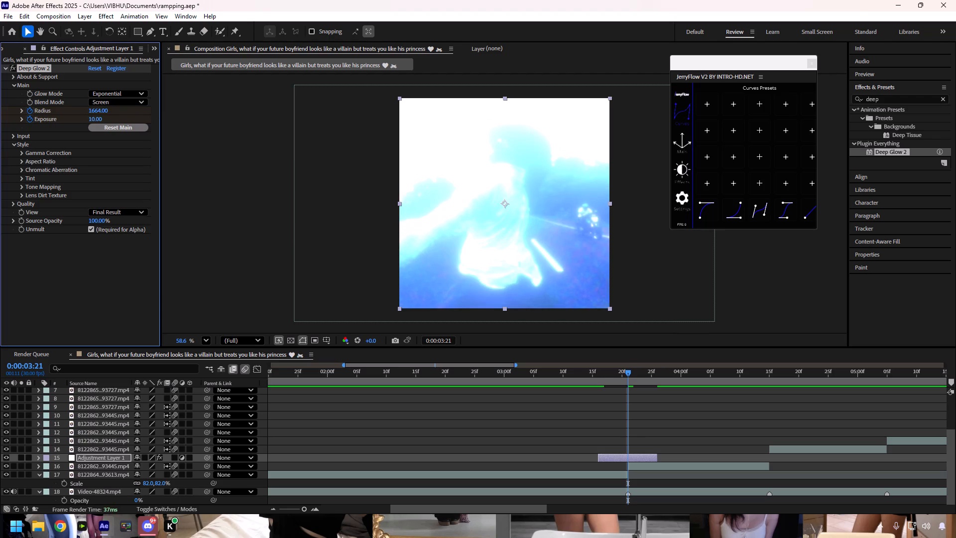
At the adjustment layer's end, 0:00:03:26, set Deep Glow 2 Radius and Exposure back to 0.
drag(626, 371, 656, 373)
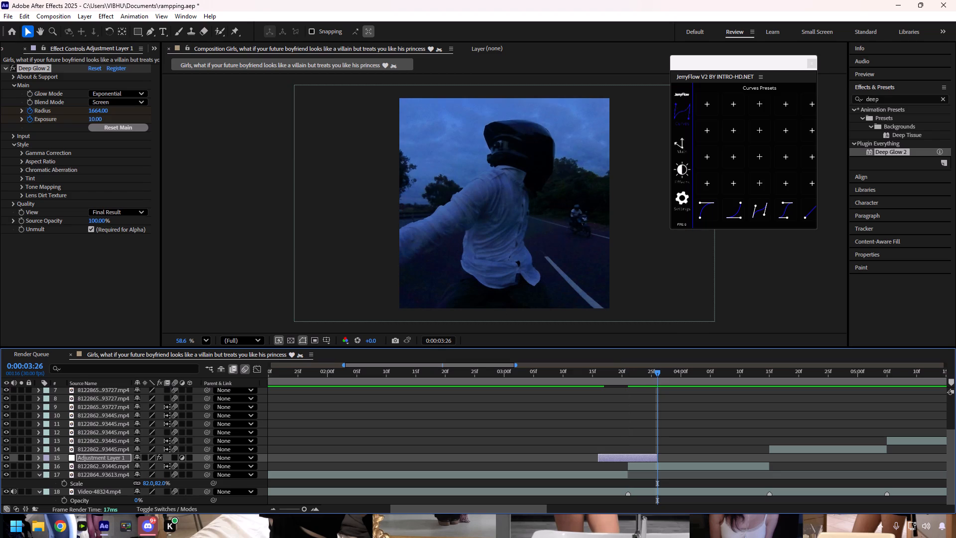
click(96, 110)
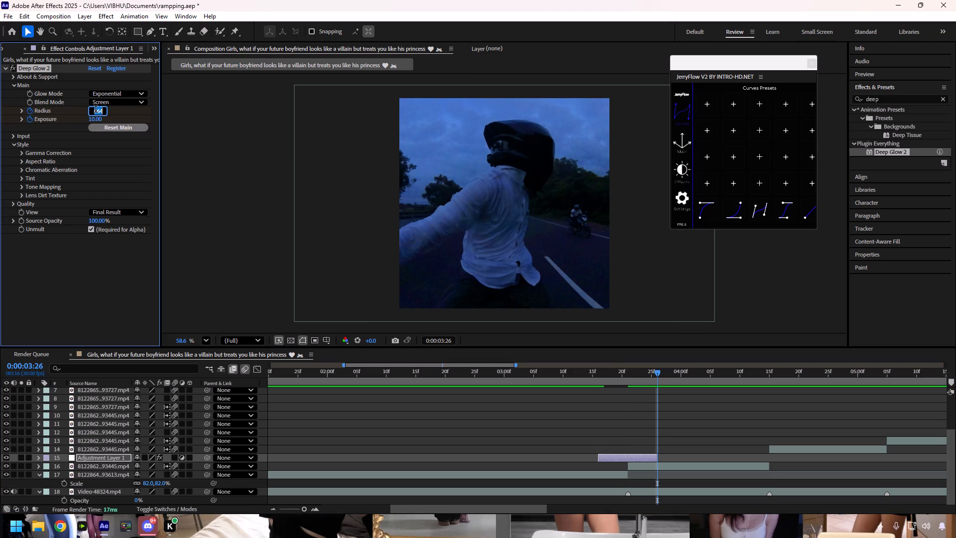
key(0)
key(Return)
click(92, 116)
key(0)
key(Return)
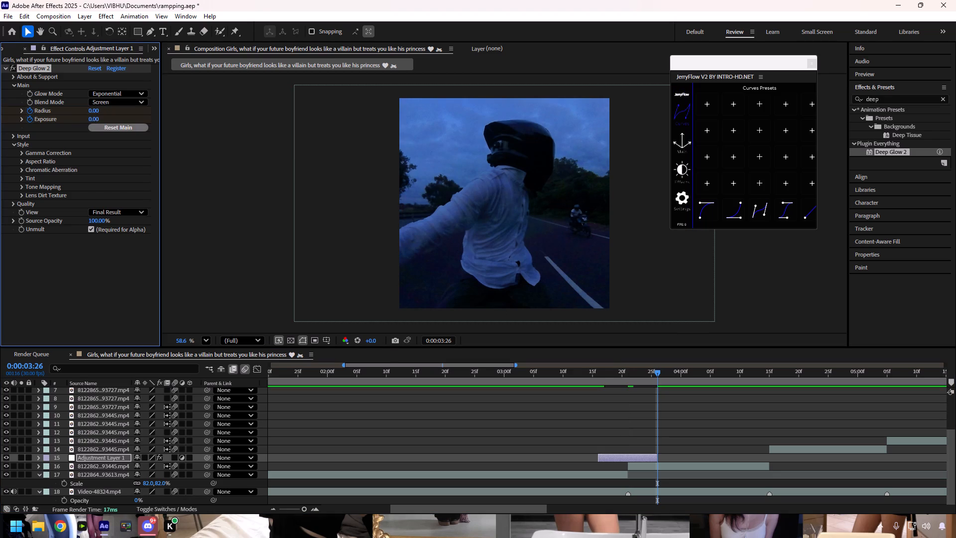
Reveal the adjustment layer's keyframes, apply Easy Ease to all Radius and Exposure keyframes, and check their curves.
click(618, 455)
key(u)
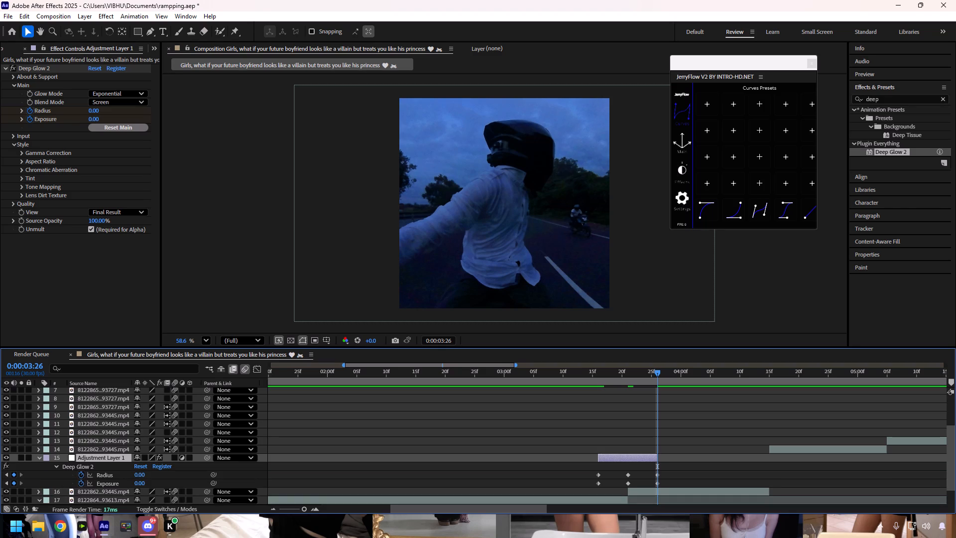
drag(670, 472, 580, 484)
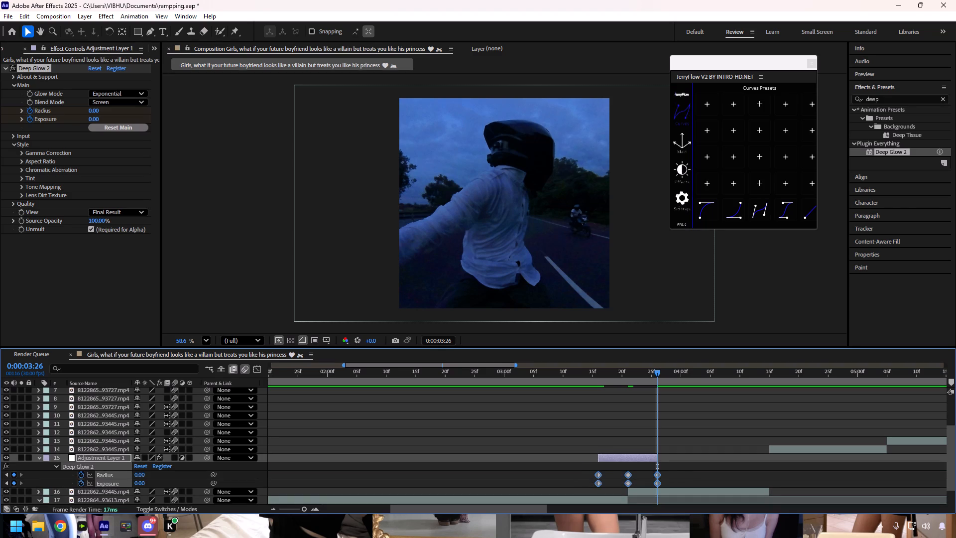
key(F9)
click(253, 368)
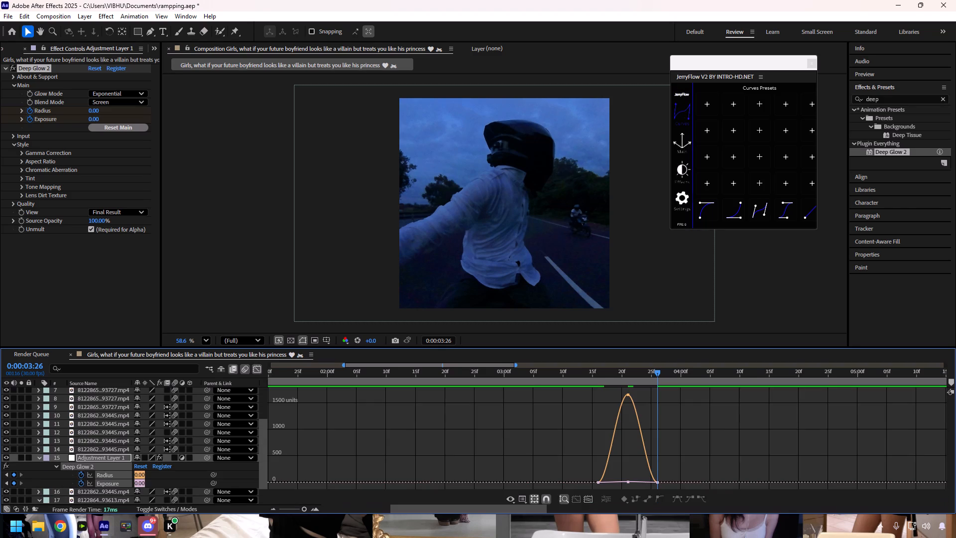
click(257, 369)
Apply JerryFlow's Out curve to the first two pairs of glow keyframes and its mirrored counterpart to the last two, checking the value graph.
drag(641, 467, 597, 491)
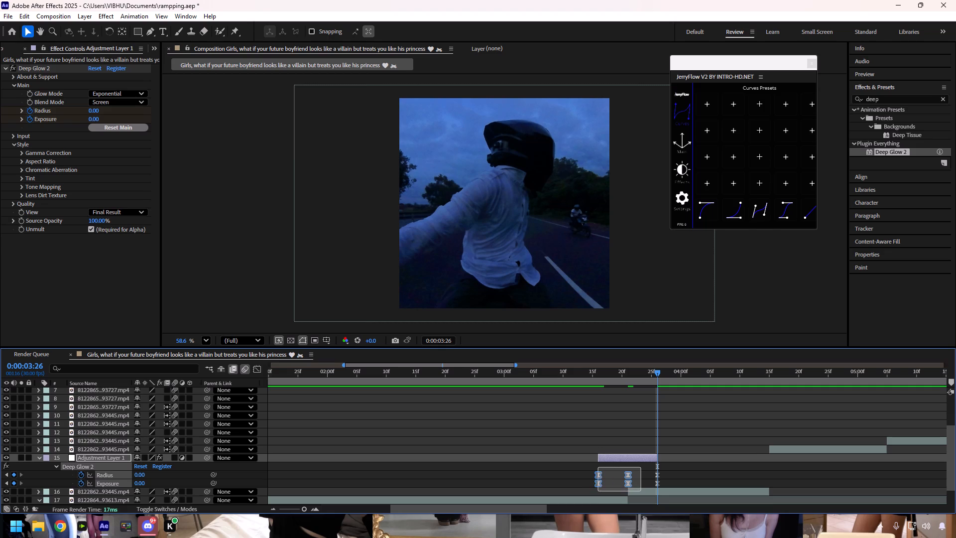
drag(597, 491, 591, 490)
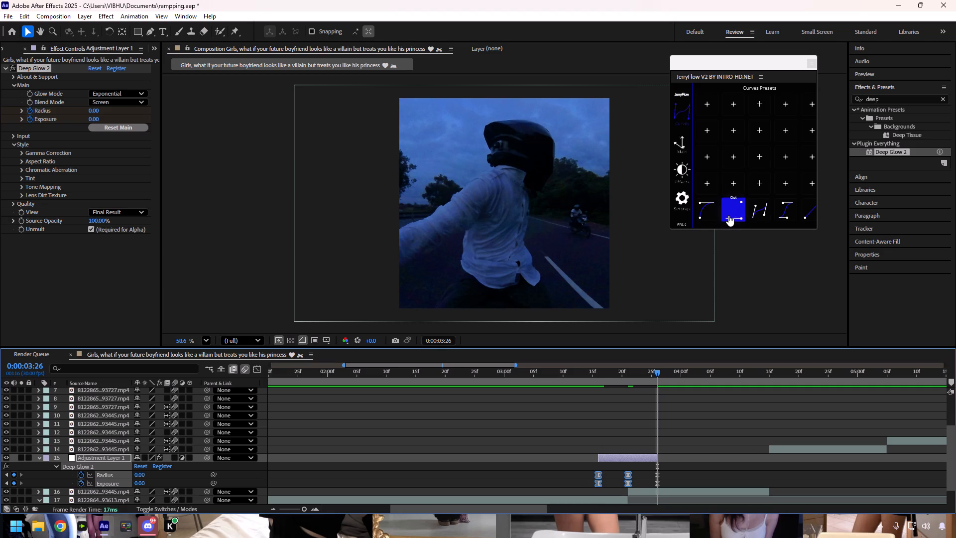
click(728, 215)
drag(683, 471, 615, 485)
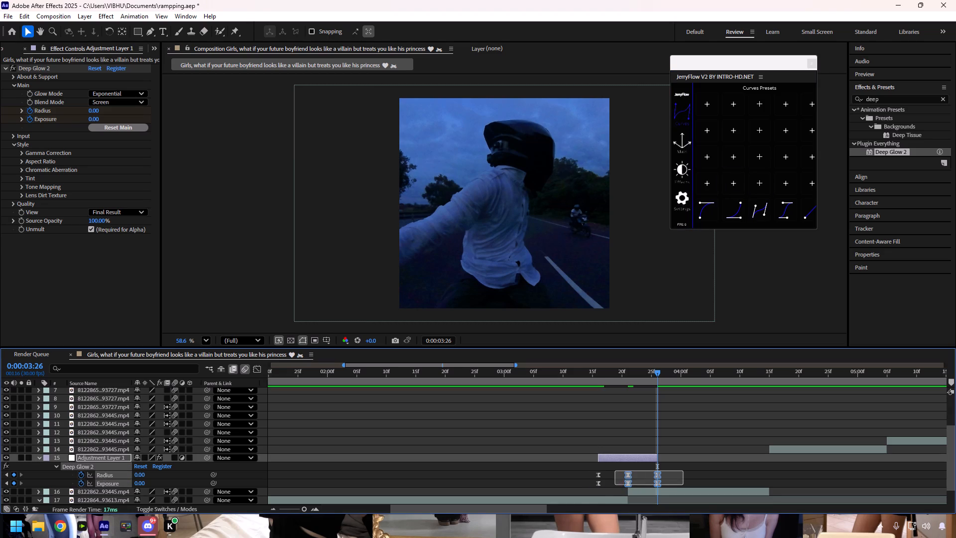
drag(615, 485, 615, 483)
click(704, 208)
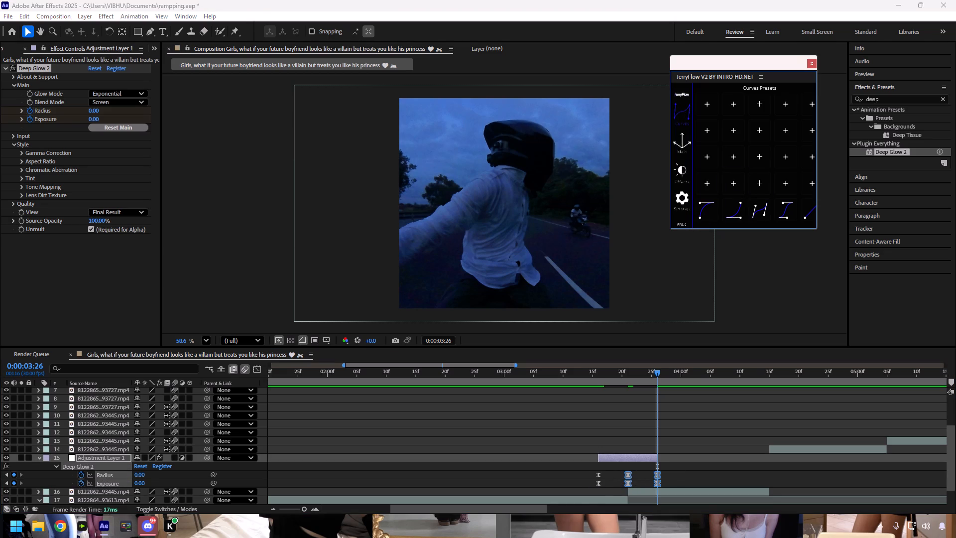
drag(659, 369, 593, 391)
drag(674, 463, 575, 492)
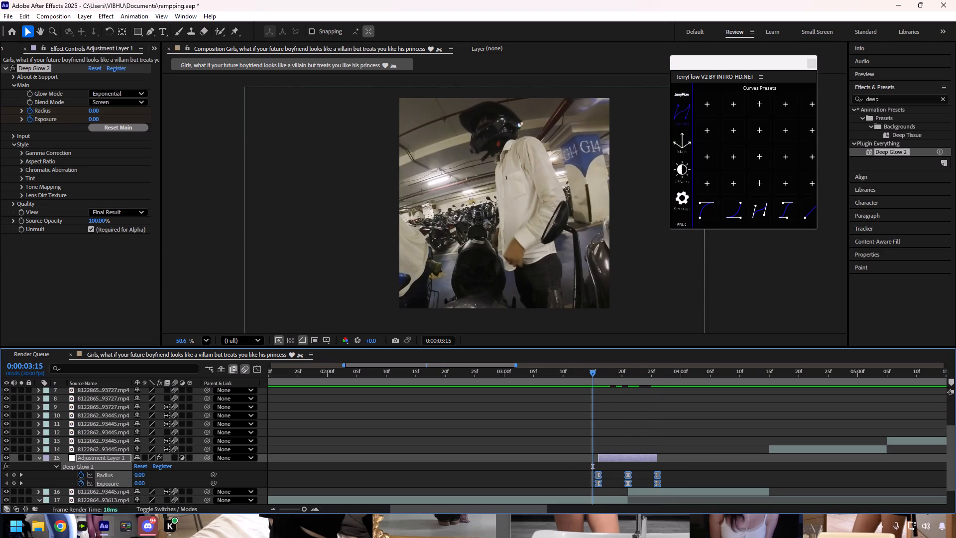
click(258, 369)
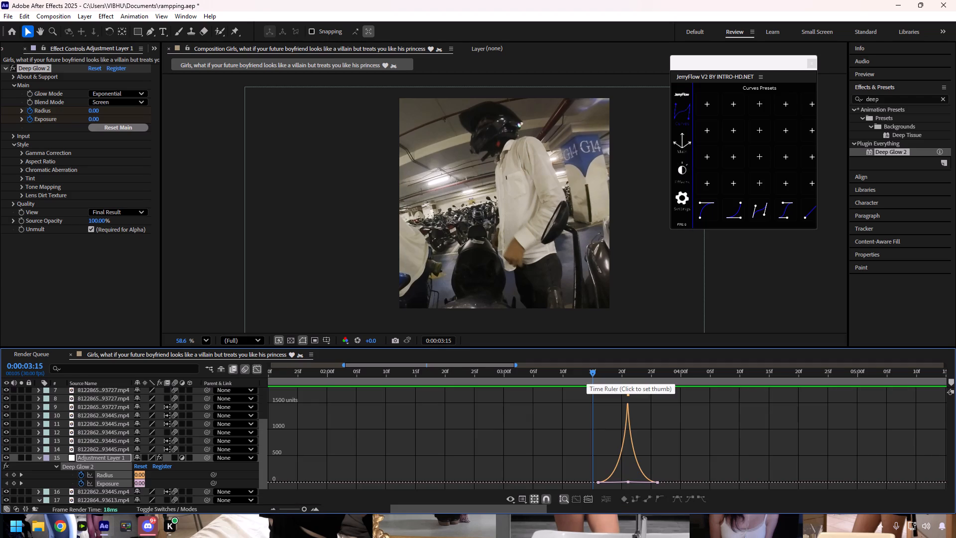
drag(592, 372, 560, 375)
click(255, 370)
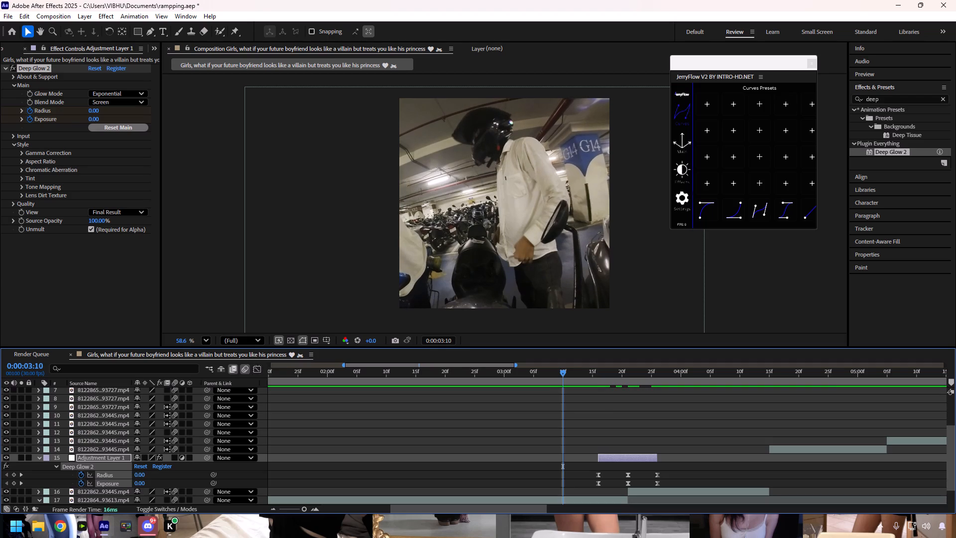
Collapse the adjustment layer's properties and enable motion blur for that layer.
click(39, 457)
click(170, 456)
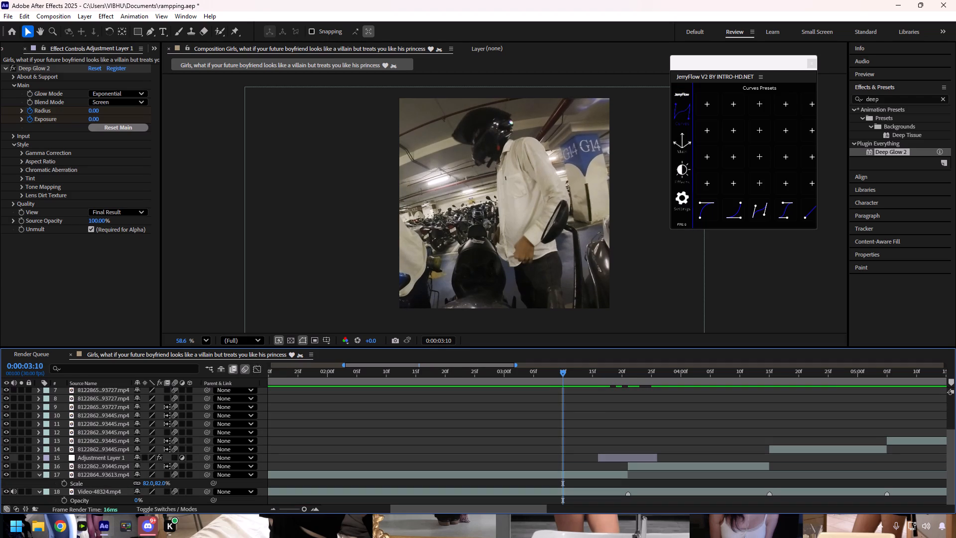
click(175, 459)
Preview the glow flash from 0:00:03:10, and save the project before replaying the edit from the start.
key(space)
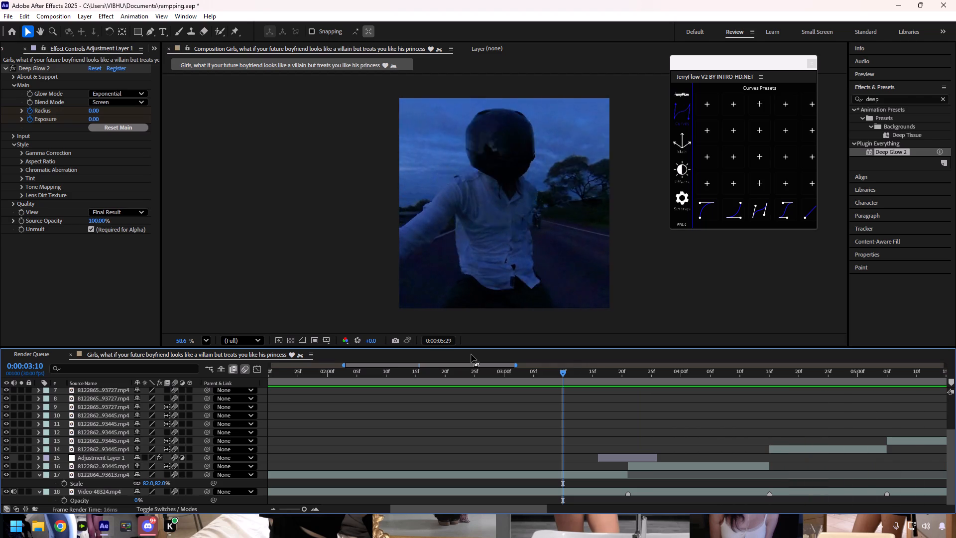
drag(562, 375, 556, 375)
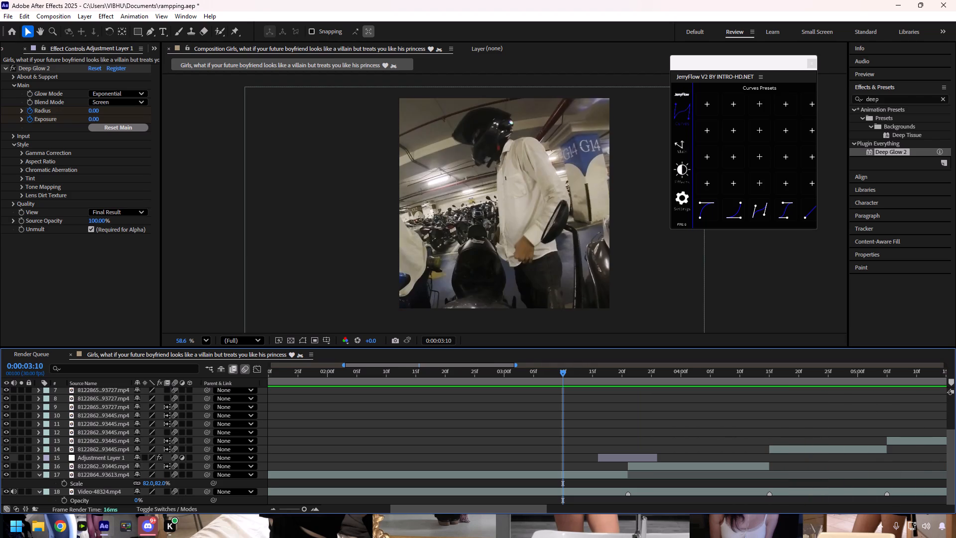
drag(556, 375, 141, 387)
key(ctrl+s)
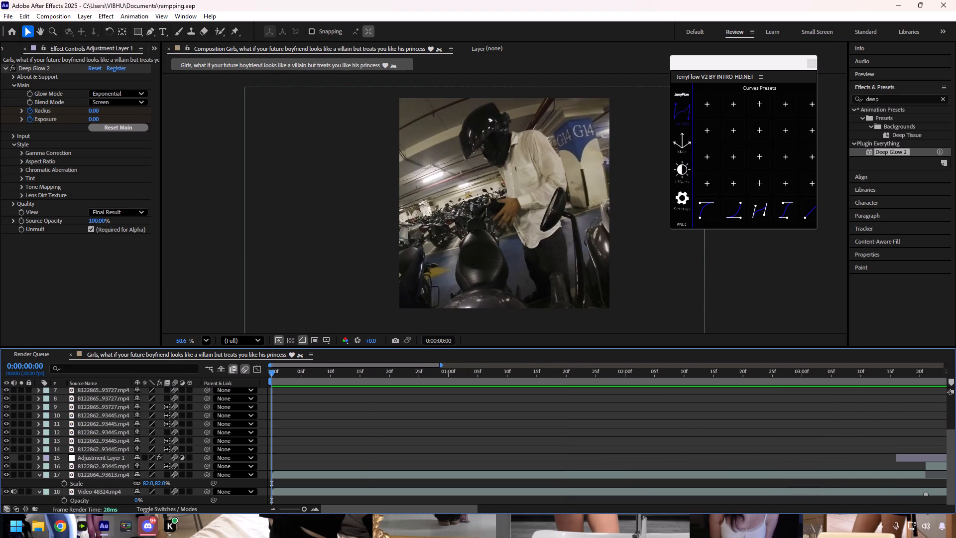
key(space)
Collapse the Deep Glow 2 settings and the Scale property of the clip on layer 17.
click(7, 68)
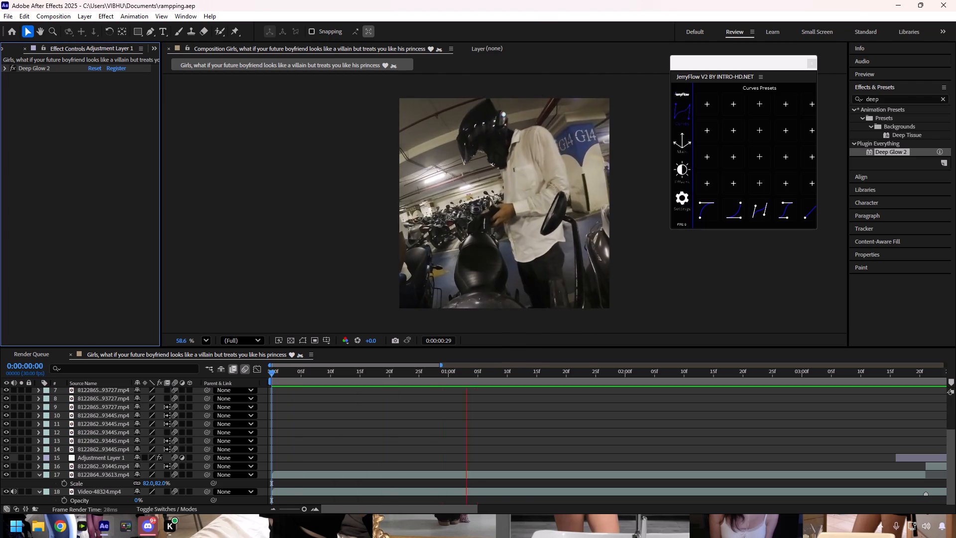
click(39, 476)
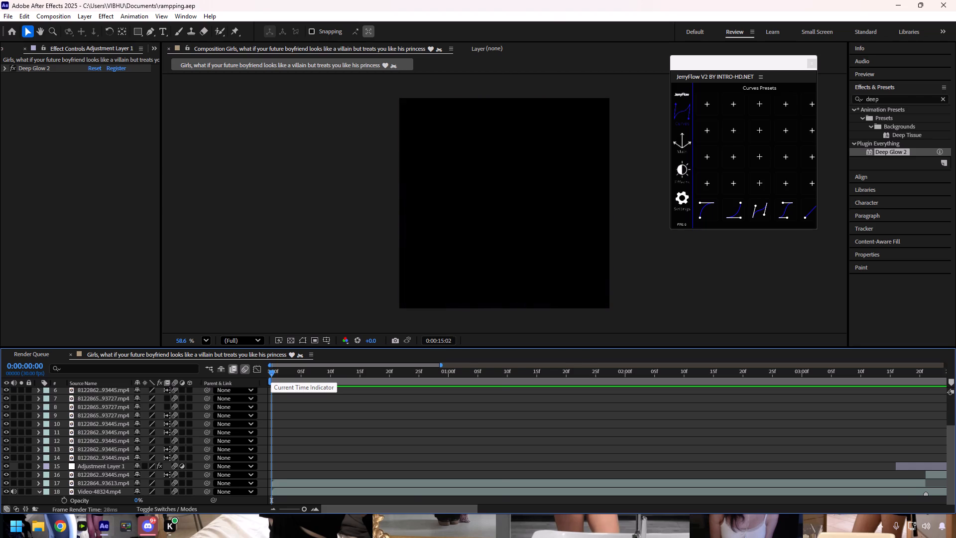
At the cut at 0:00:03:21, add a null object directly above the clip on layer 16 and select it.
drag(271, 373, 548, 434)
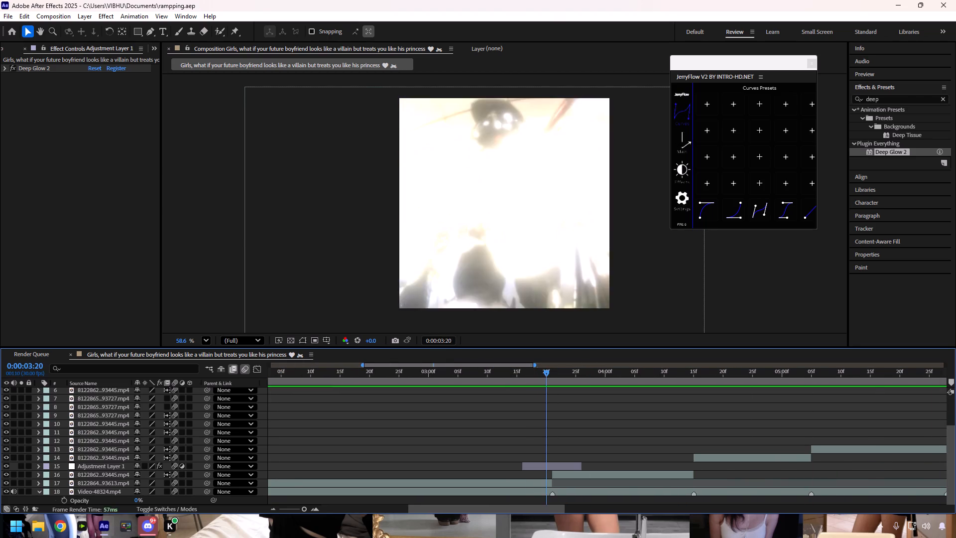
drag(548, 434, 552, 433)
click(558, 473)
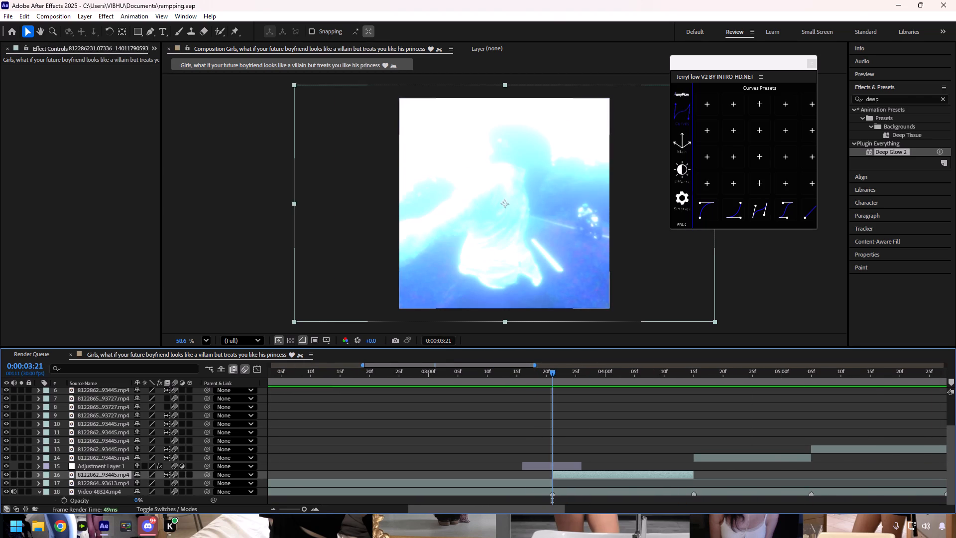
right_click(259, 475)
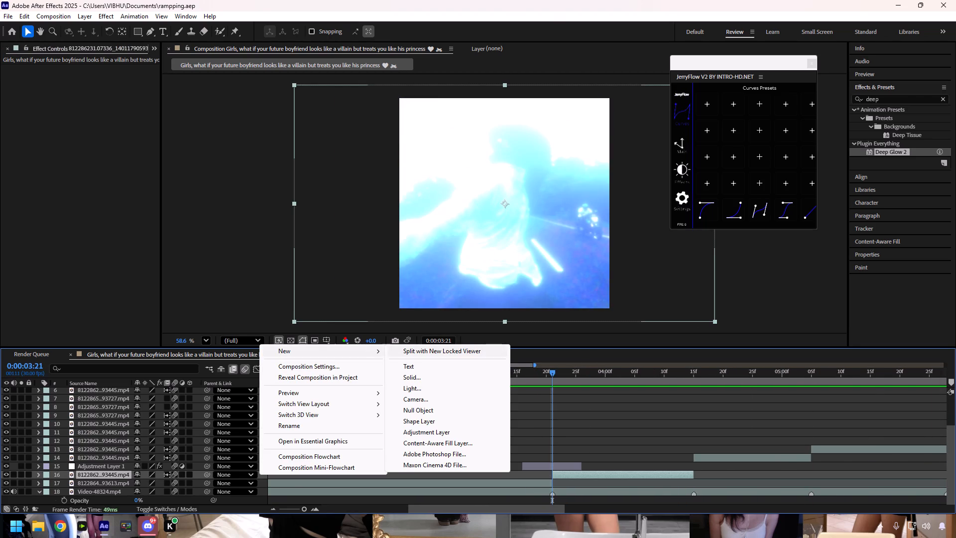
click(422, 413)
click(557, 475)
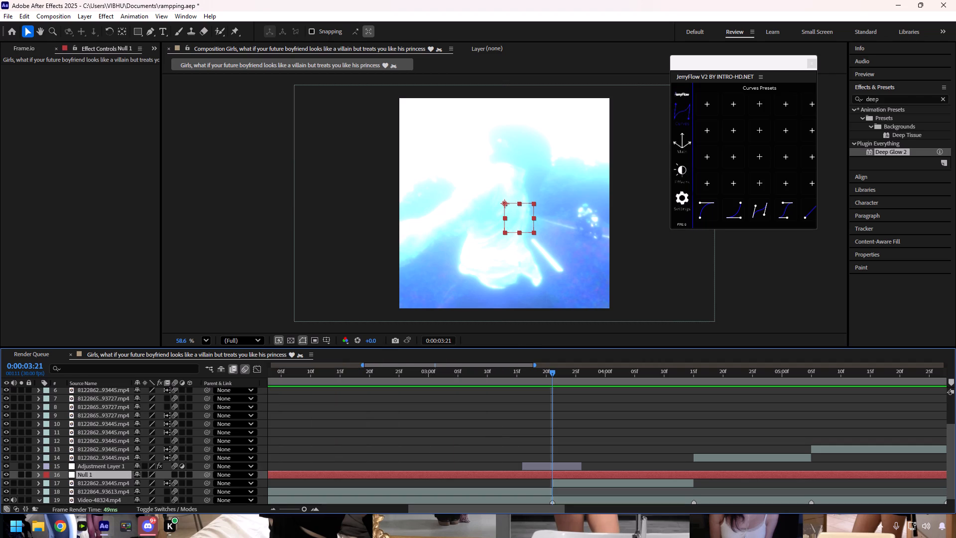
Trim Null 1 to the clip below it, from 0:00:03:21 to 0:00:04:15, deleting the split-off parts and saving the project.
key(ctrl+shift+d)
click(508, 477)
click(508, 480)
key(Delete)
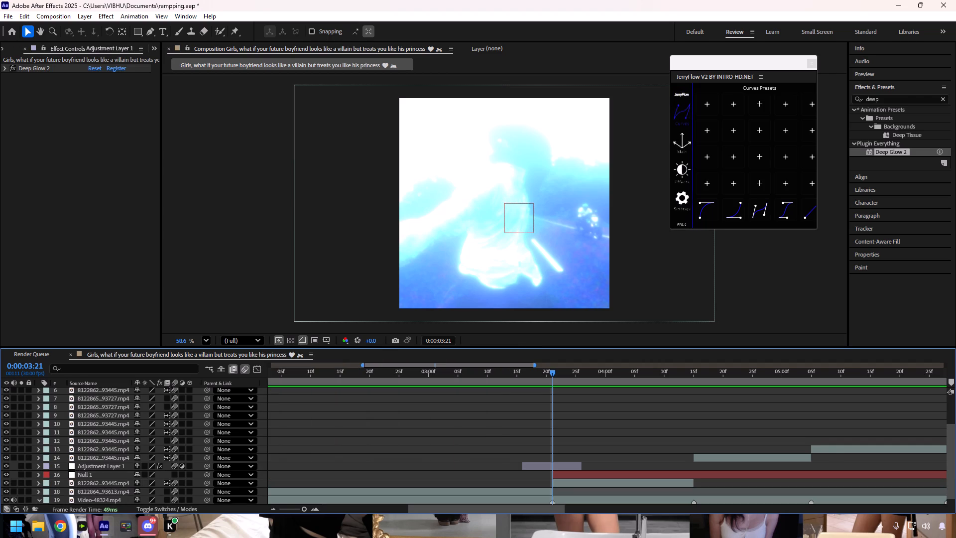
key(ctrl+s)
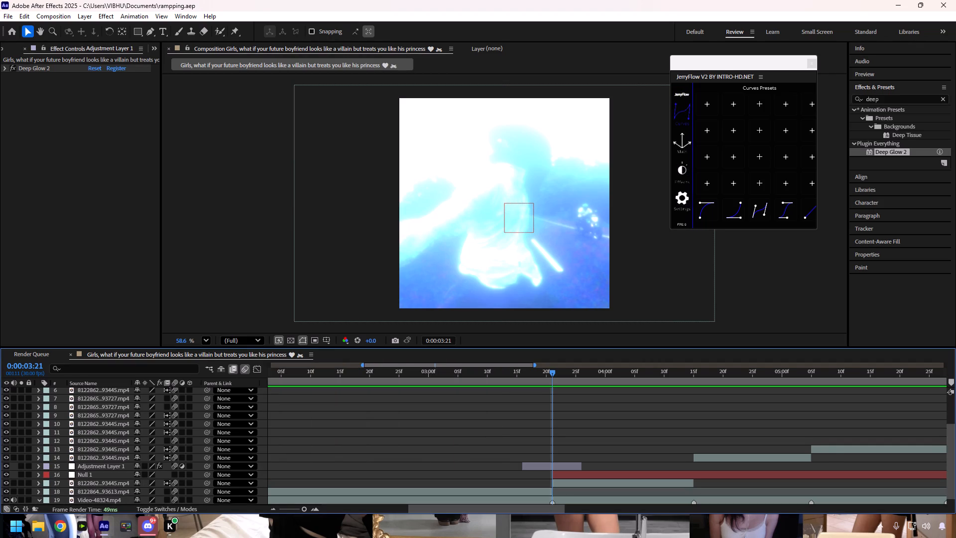
drag(552, 373, 694, 403)
click(693, 472)
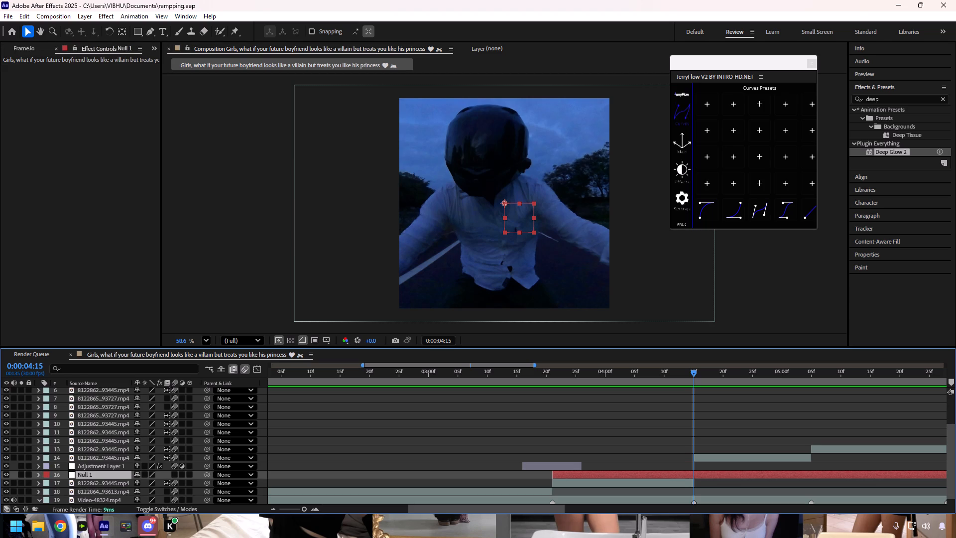
key(ctrl+shift+d)
key(Delete)
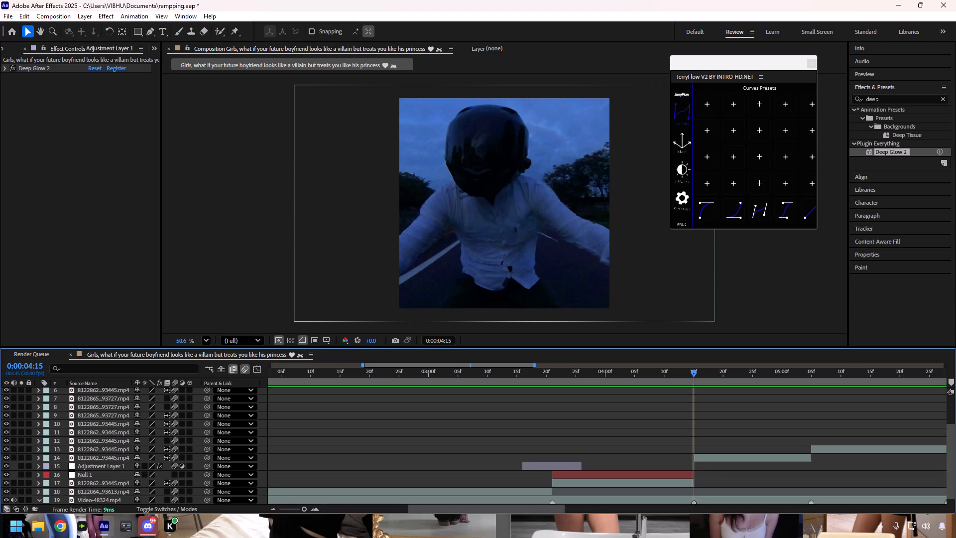
Parent the clip on layer 17 to Null 1.
click(649, 481)
drag(206, 485, 129, 472)
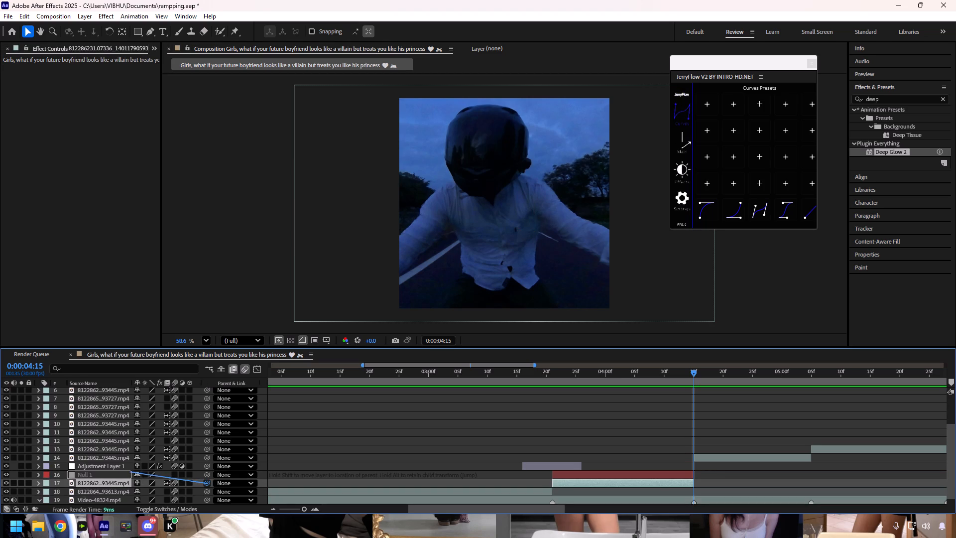
drag(129, 472, 112, 475)
click(174, 476)
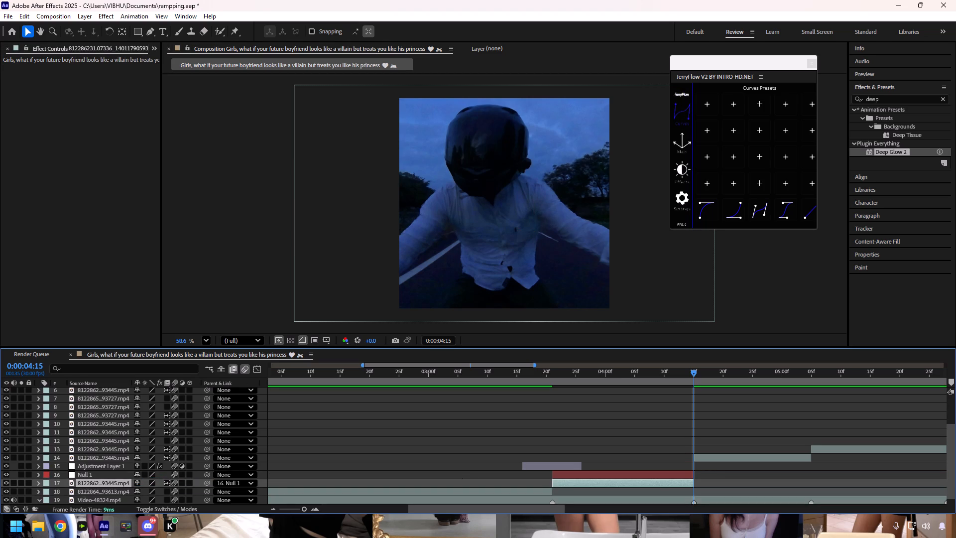
At 0:00:03:21, start keyframing Null 1's Scale with a value of 200%.
drag(690, 372, 550, 417)
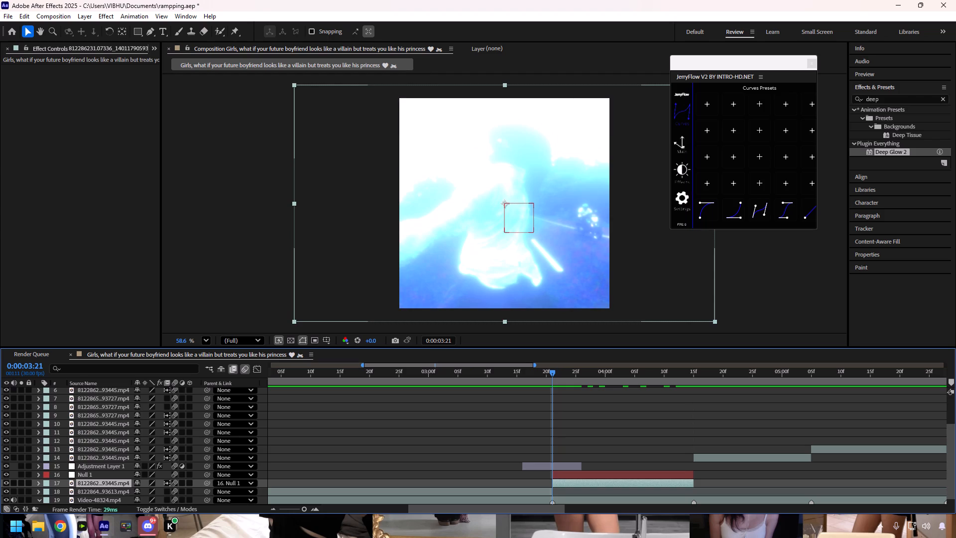
click(564, 474)
key(s)
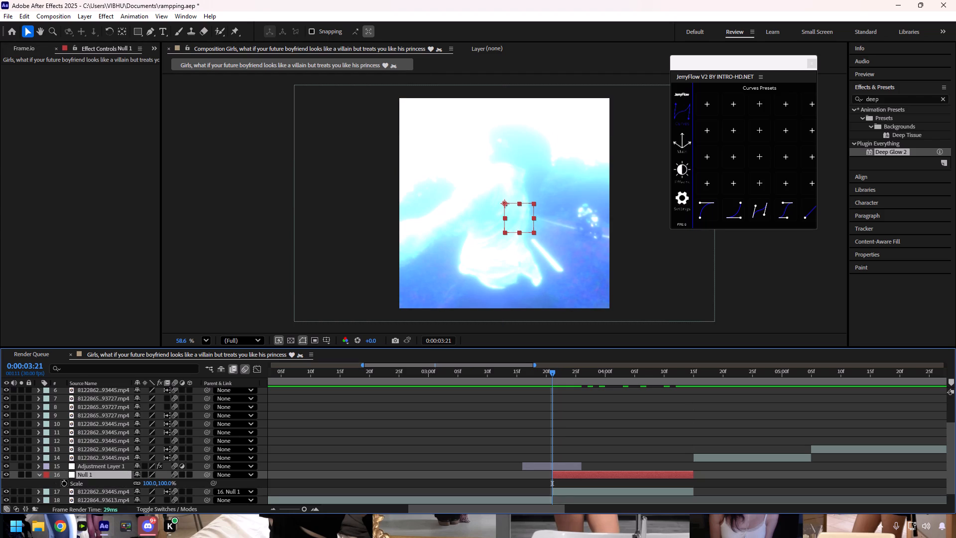
click(64, 483)
click(145, 482)
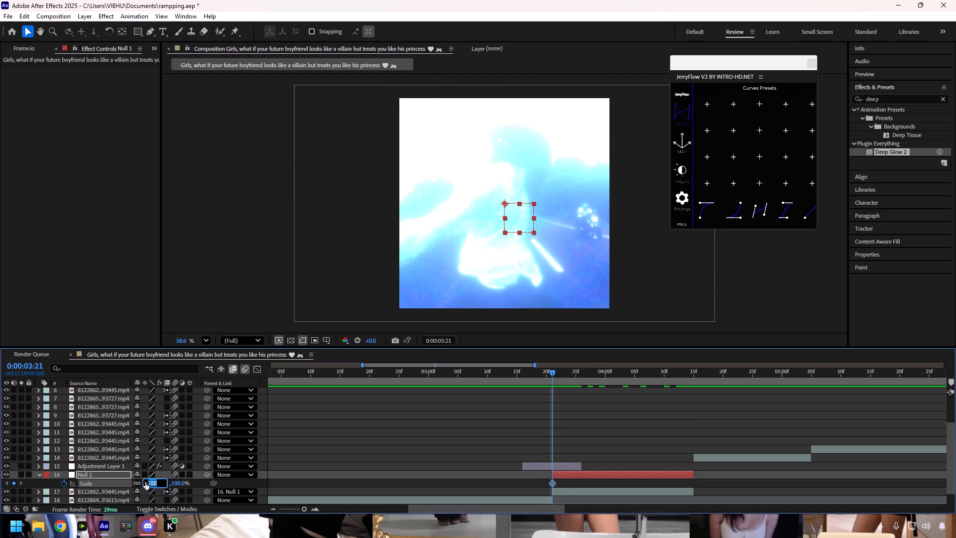
text(200)
key(Return)
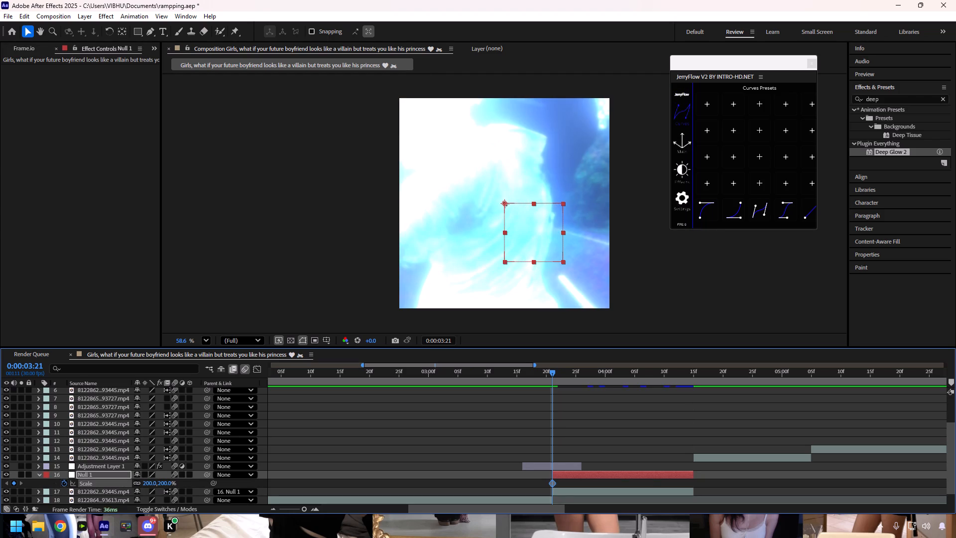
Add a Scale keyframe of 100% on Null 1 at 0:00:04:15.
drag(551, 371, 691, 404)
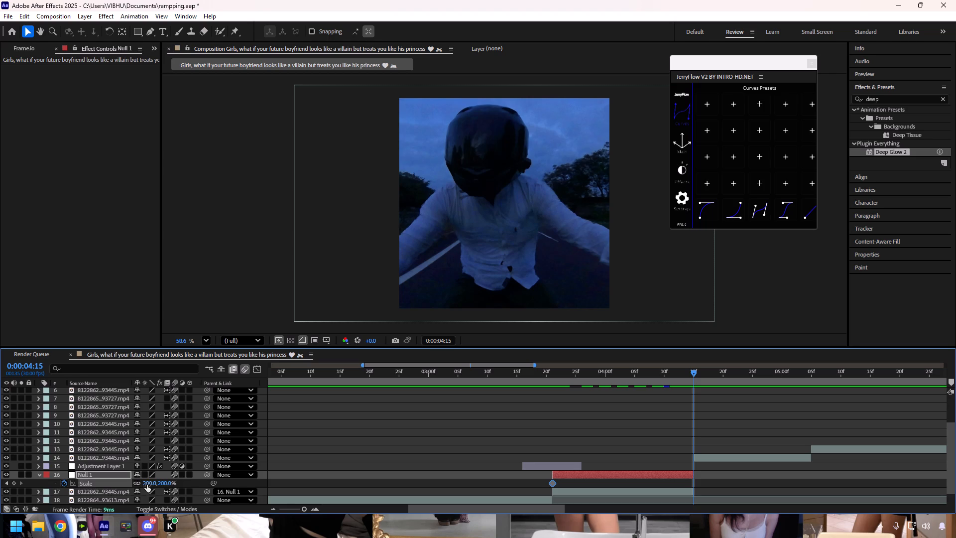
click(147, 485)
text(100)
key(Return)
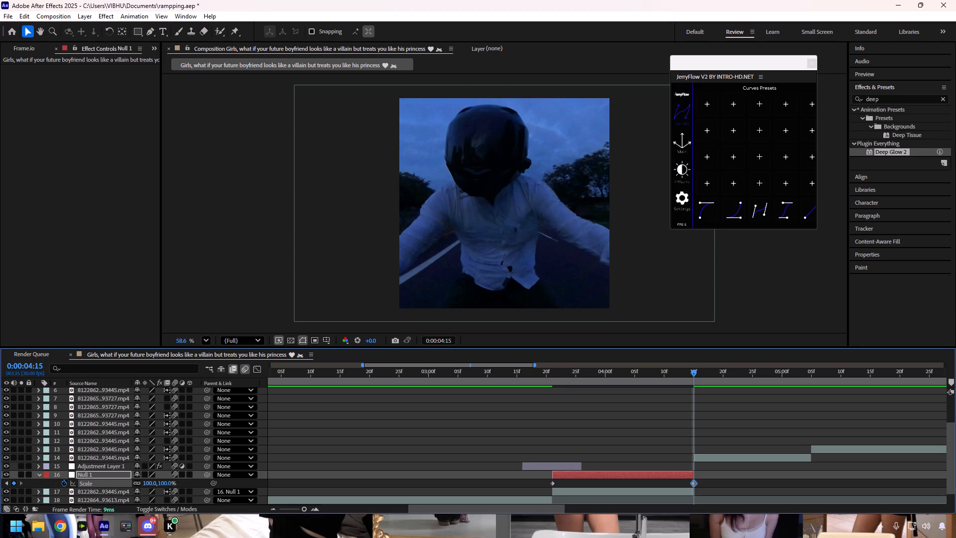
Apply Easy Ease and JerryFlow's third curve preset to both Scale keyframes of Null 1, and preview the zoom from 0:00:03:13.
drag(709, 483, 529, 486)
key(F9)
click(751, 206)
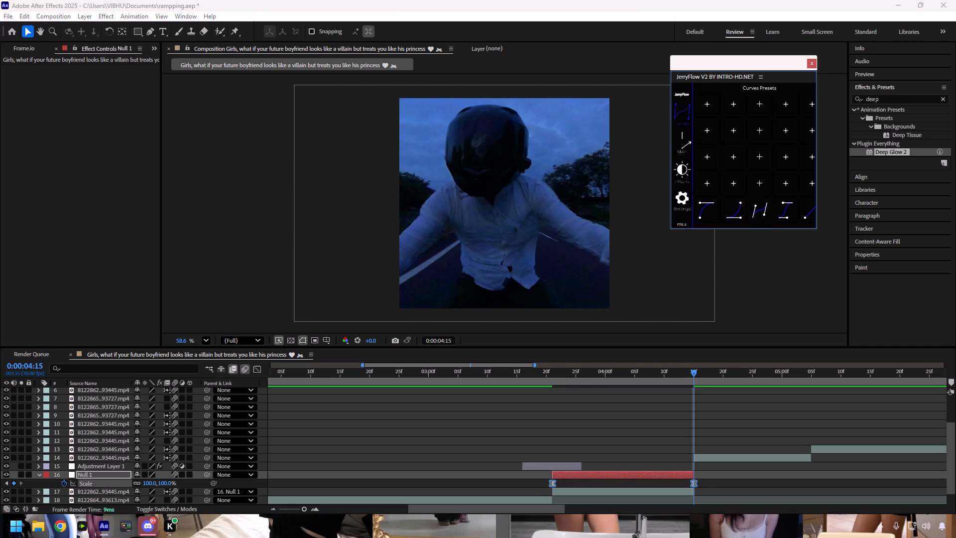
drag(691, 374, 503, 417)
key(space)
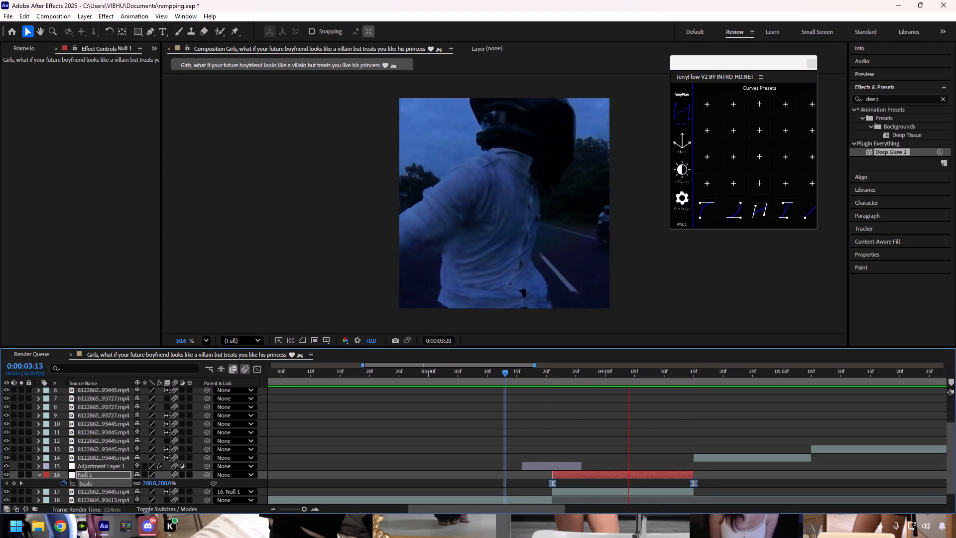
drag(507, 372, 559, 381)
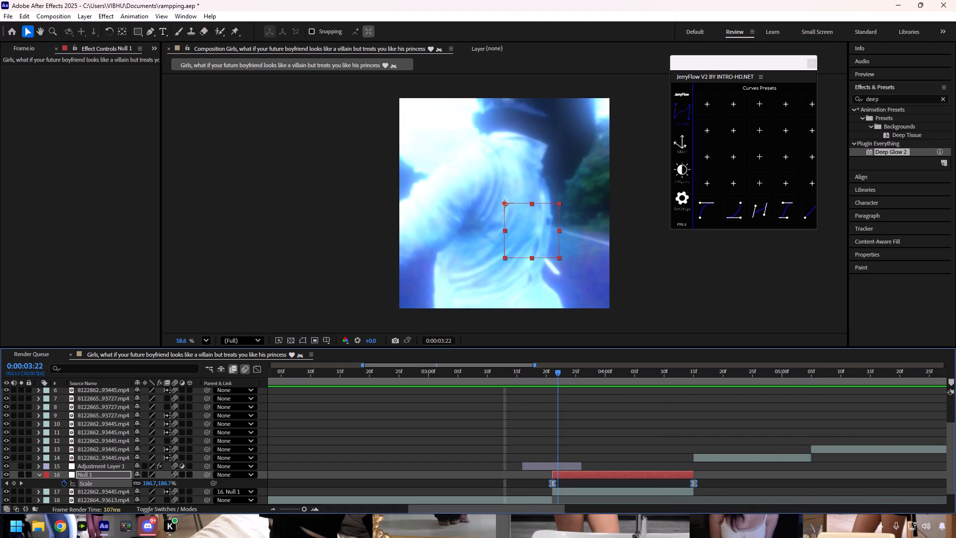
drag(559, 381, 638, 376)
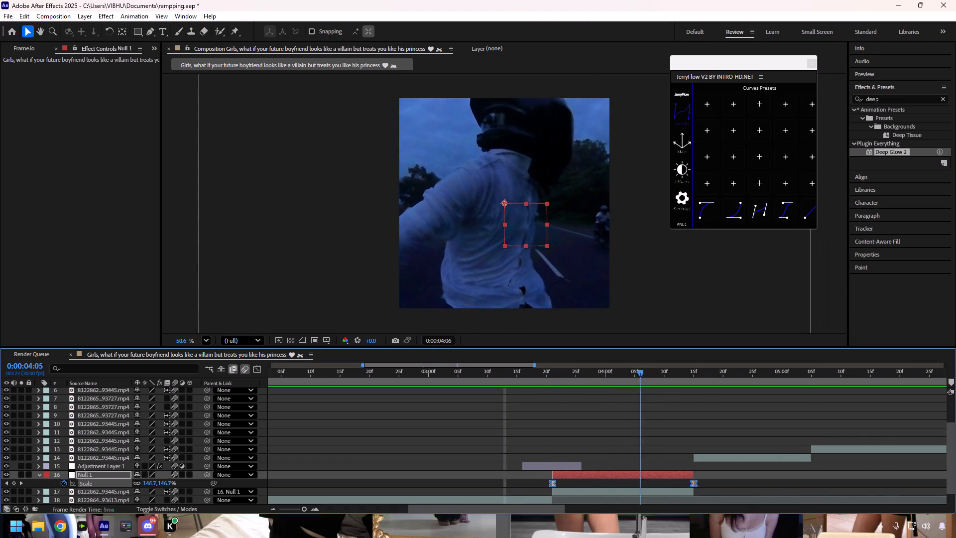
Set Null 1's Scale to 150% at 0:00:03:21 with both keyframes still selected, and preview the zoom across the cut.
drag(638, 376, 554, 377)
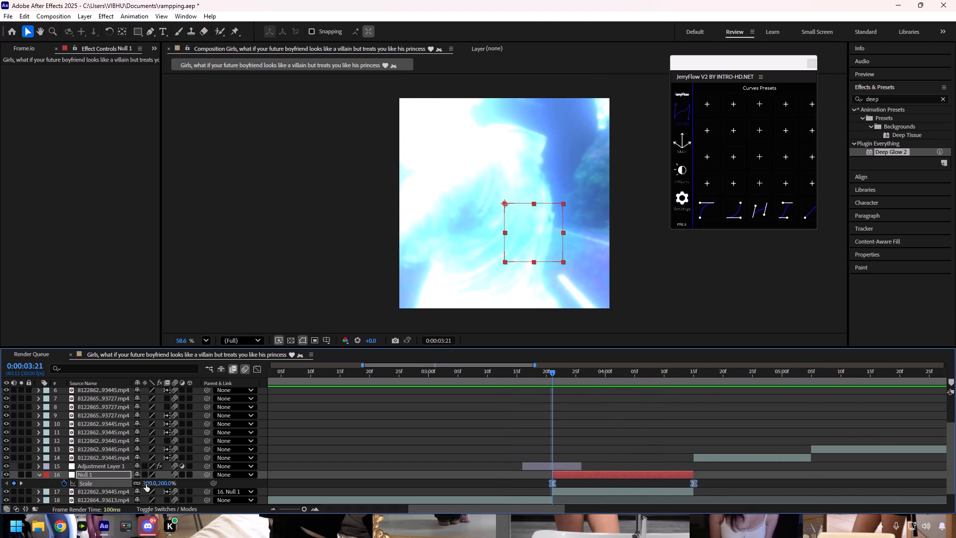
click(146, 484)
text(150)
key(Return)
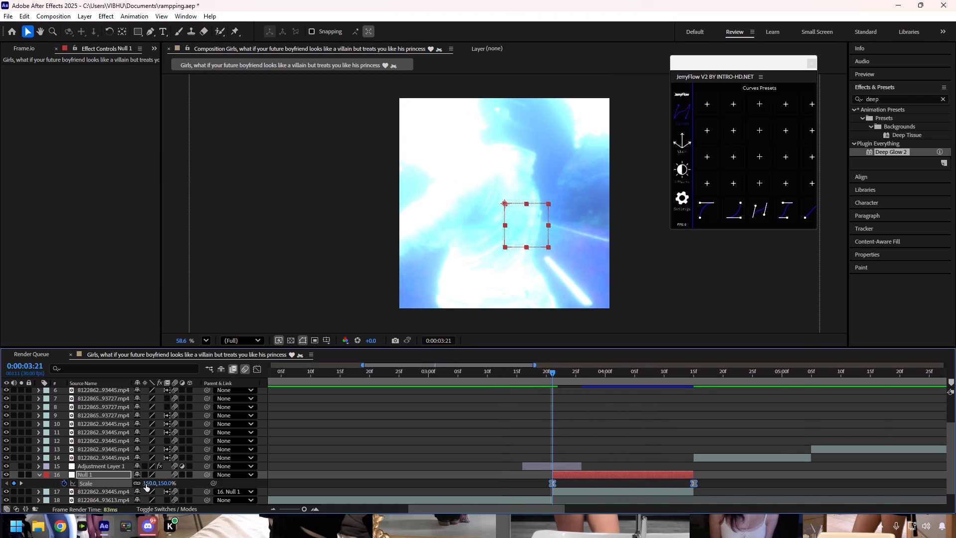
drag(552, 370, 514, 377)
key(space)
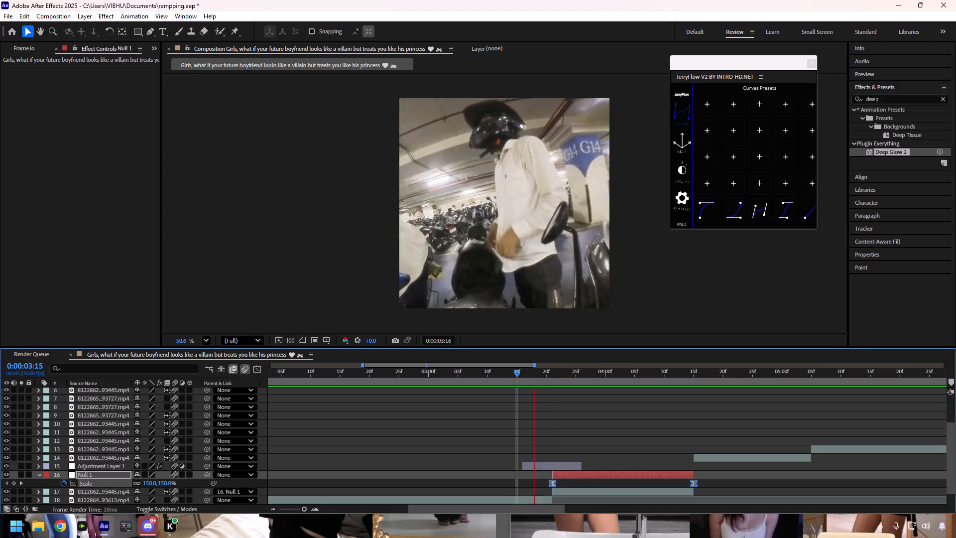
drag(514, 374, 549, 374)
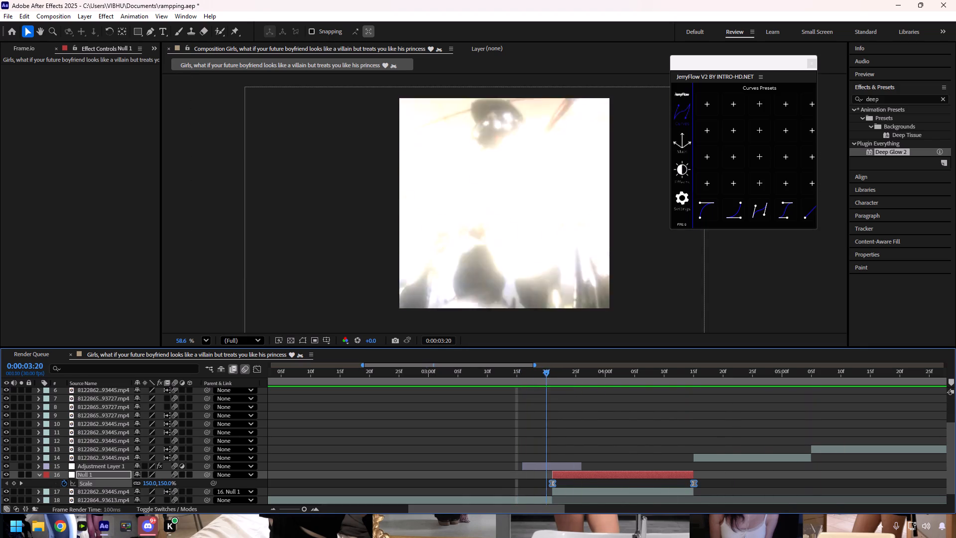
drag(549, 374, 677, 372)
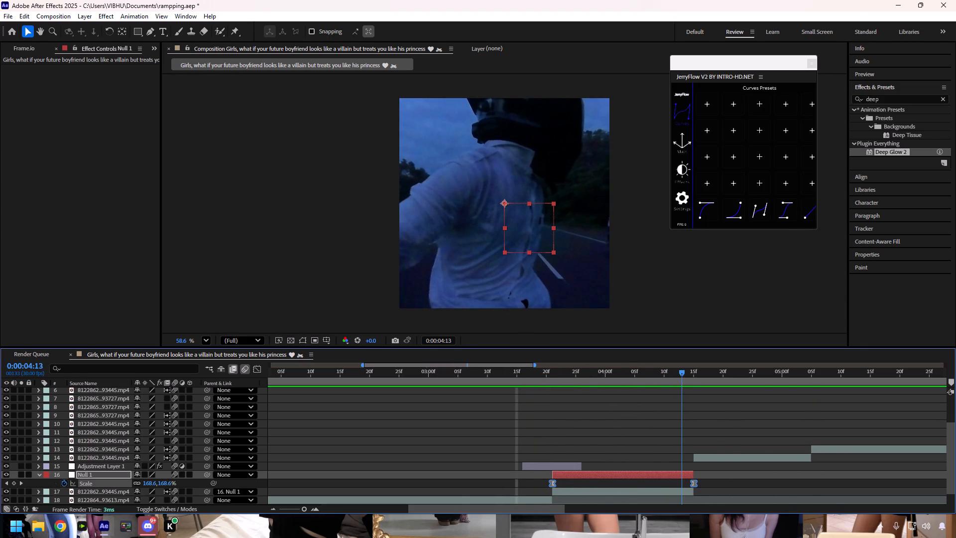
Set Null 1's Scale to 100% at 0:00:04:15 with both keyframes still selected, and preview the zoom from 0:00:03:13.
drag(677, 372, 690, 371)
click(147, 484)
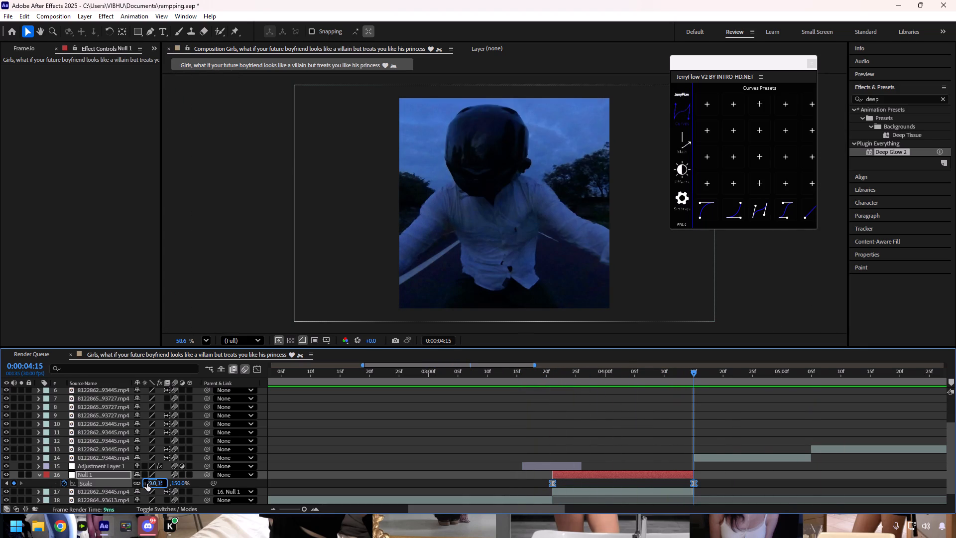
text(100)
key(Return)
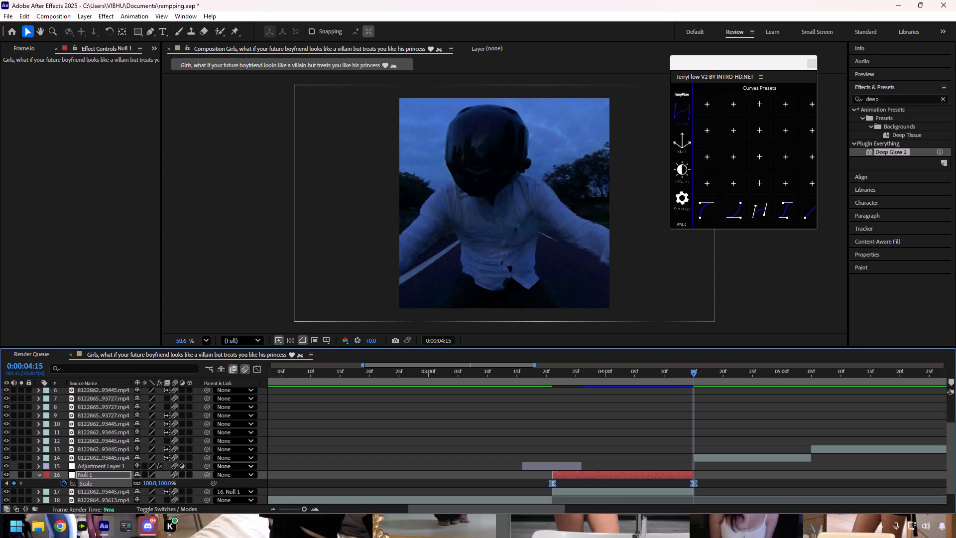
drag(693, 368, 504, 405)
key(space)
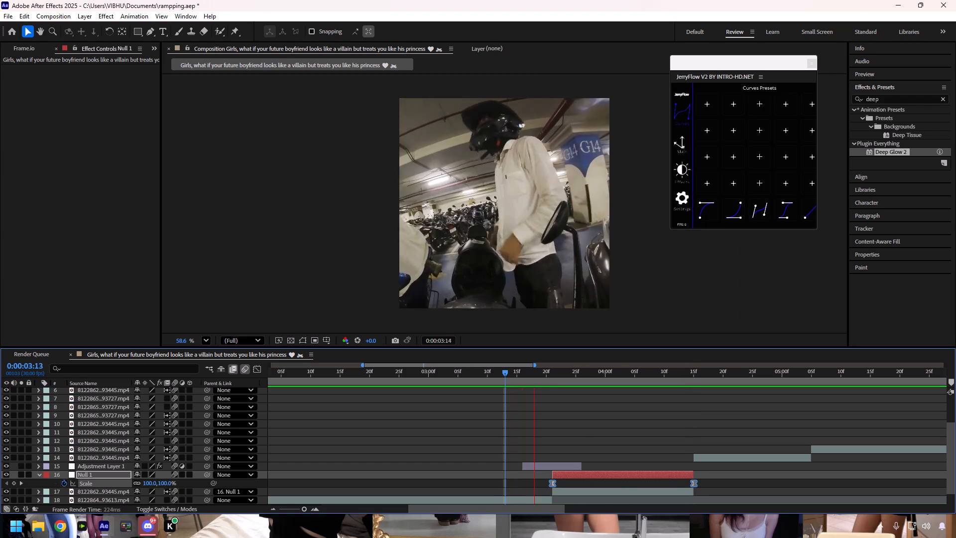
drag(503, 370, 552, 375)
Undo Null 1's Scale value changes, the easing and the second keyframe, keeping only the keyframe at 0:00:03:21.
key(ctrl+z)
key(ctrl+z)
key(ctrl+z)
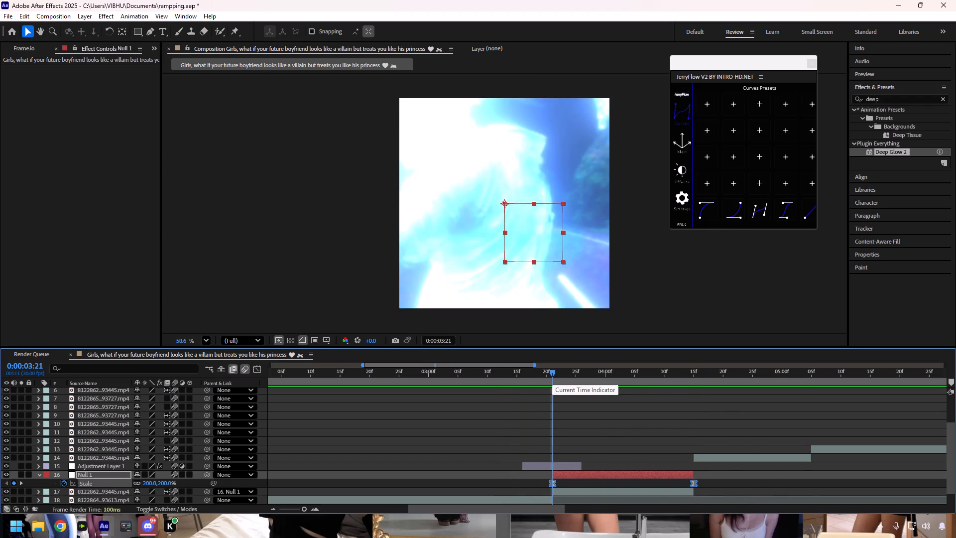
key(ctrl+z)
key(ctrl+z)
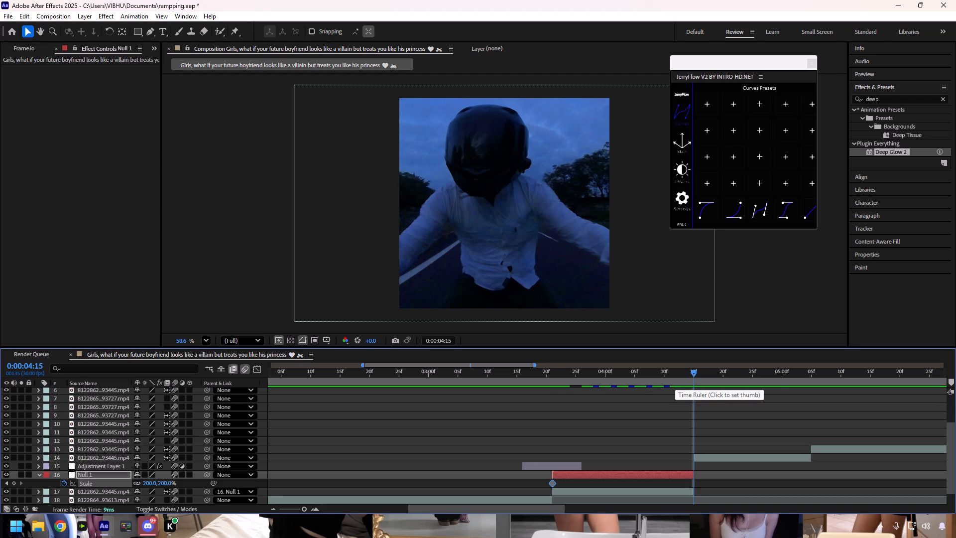
Set Null 1's Scale keyframe at 0:00:03:21 to 150%.
drag(693, 369, 553, 409)
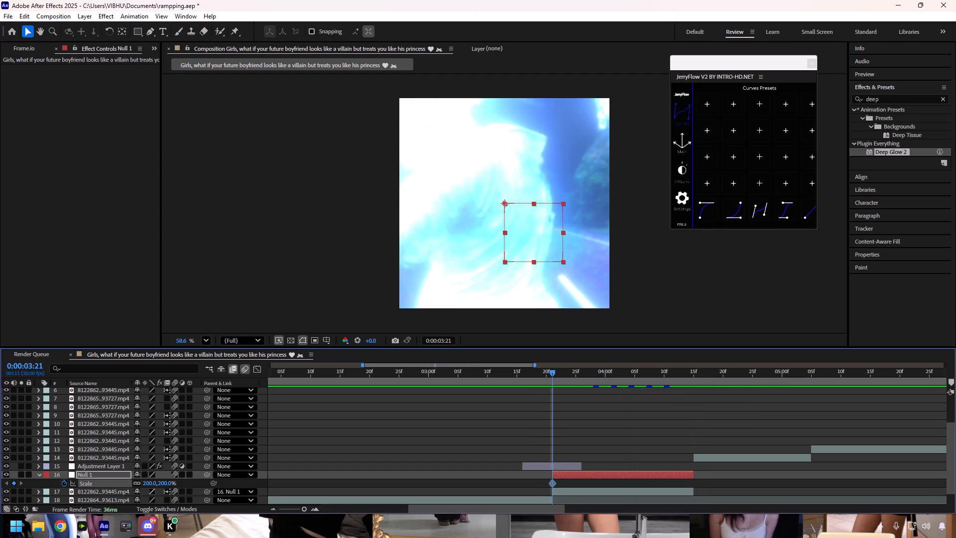
click(147, 483)
text(150)
key(Return)
Add a Scale keyframe of 100% on Null 1 at 0:00:04:15, where the clip ends.
drag(552, 372, 554, 373)
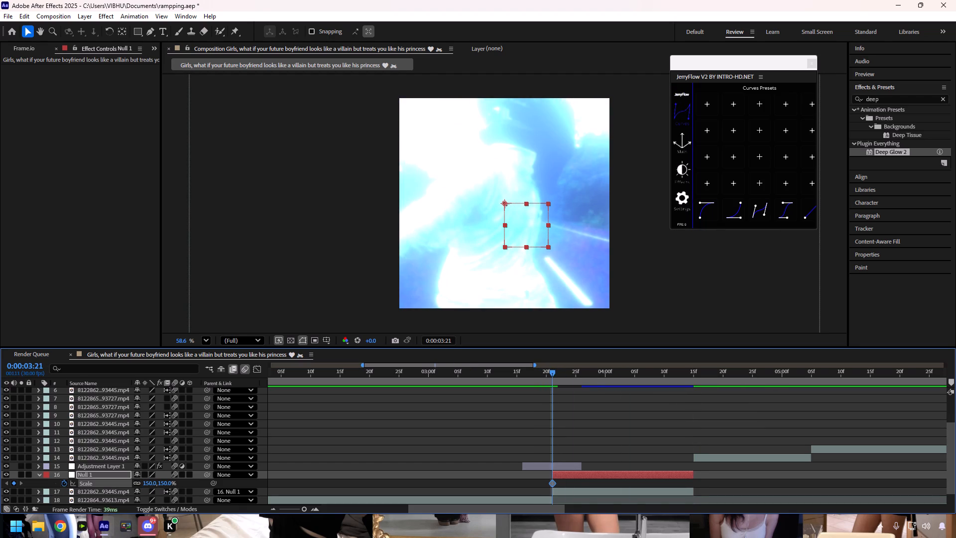
drag(554, 373, 693, 384)
click(145, 484)
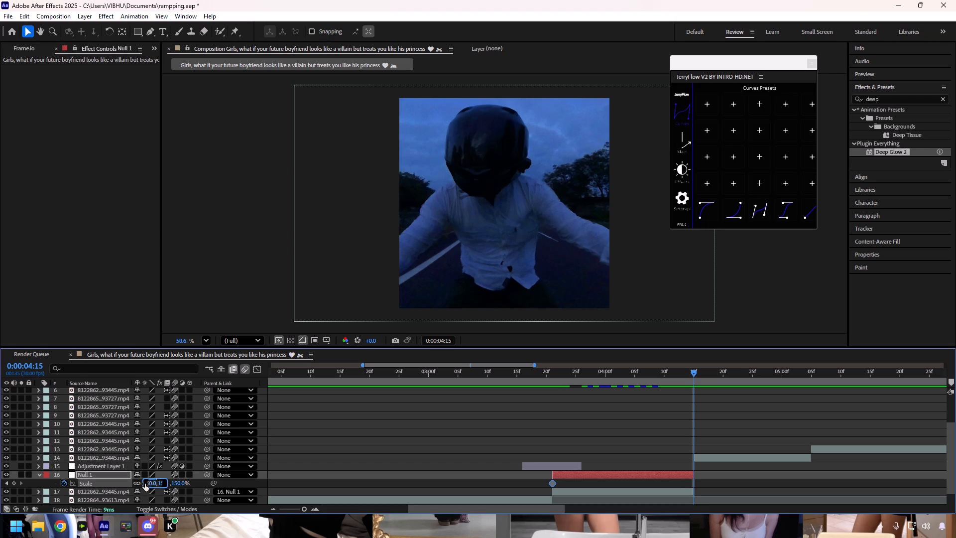
text(100)
key(Return)
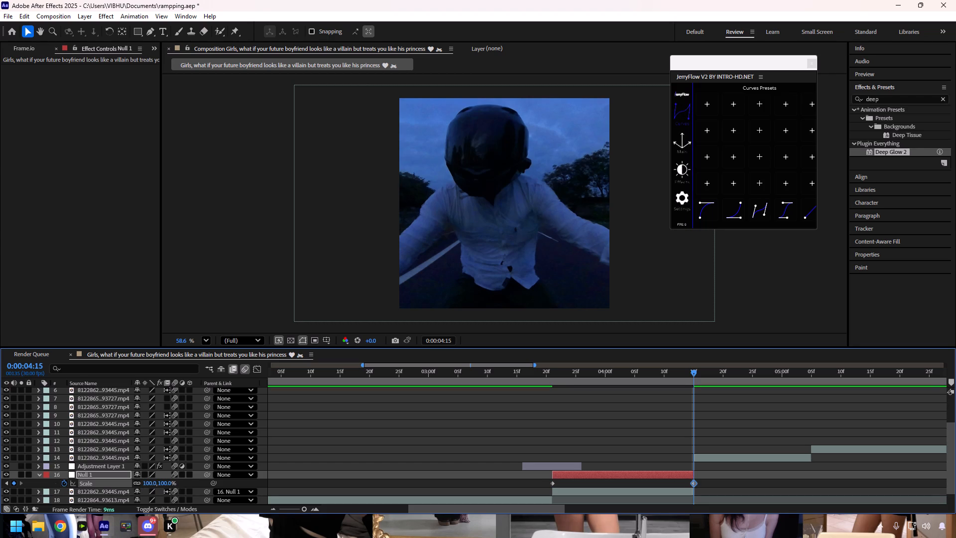
Apply Easy Ease and JerryFlow's third curve preset to both Scale keyframes of Null 1, and preview the zoom from 0:00:03:14.
drag(719, 484, 525, 480)
key(F9)
click(762, 209)
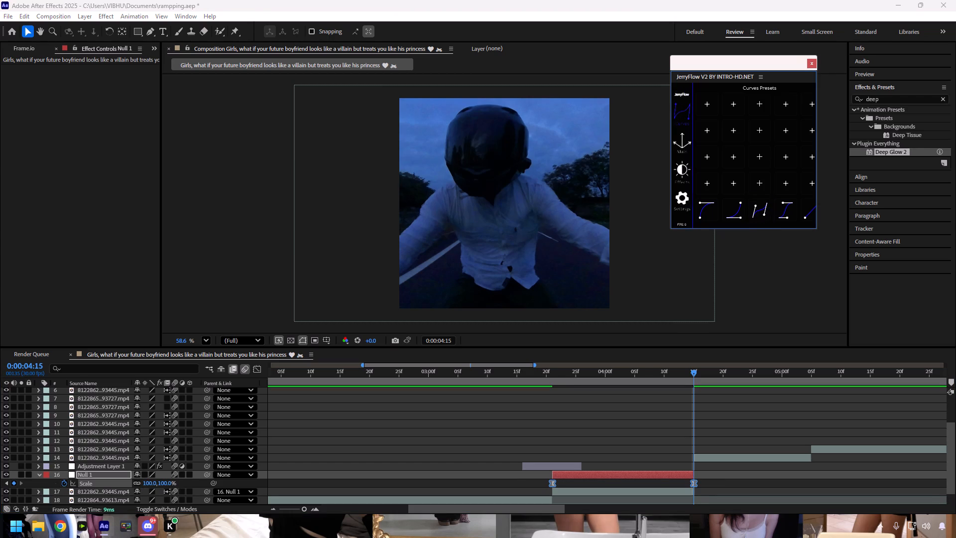
drag(692, 370, 509, 406)
key(space)
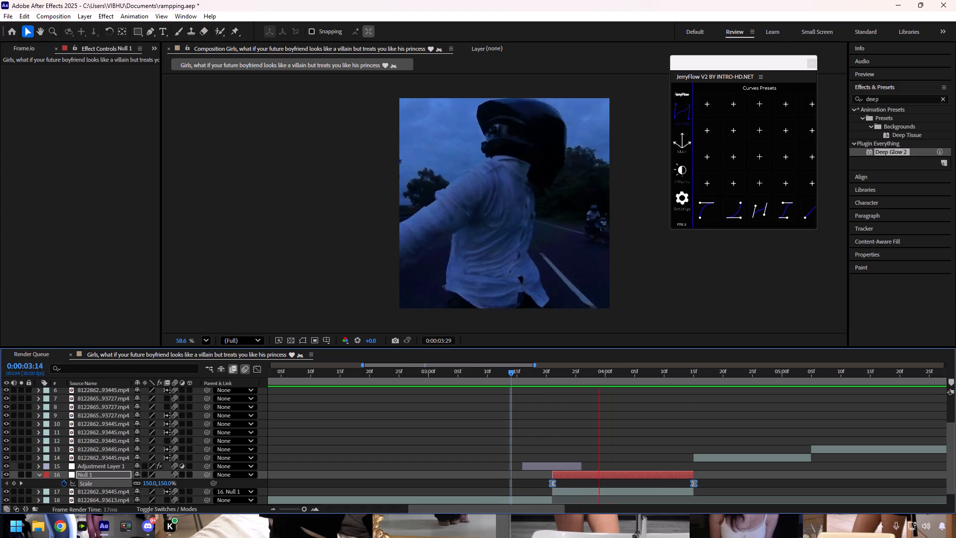
drag(511, 367, 514, 374)
drag(502, 371, 544, 375)
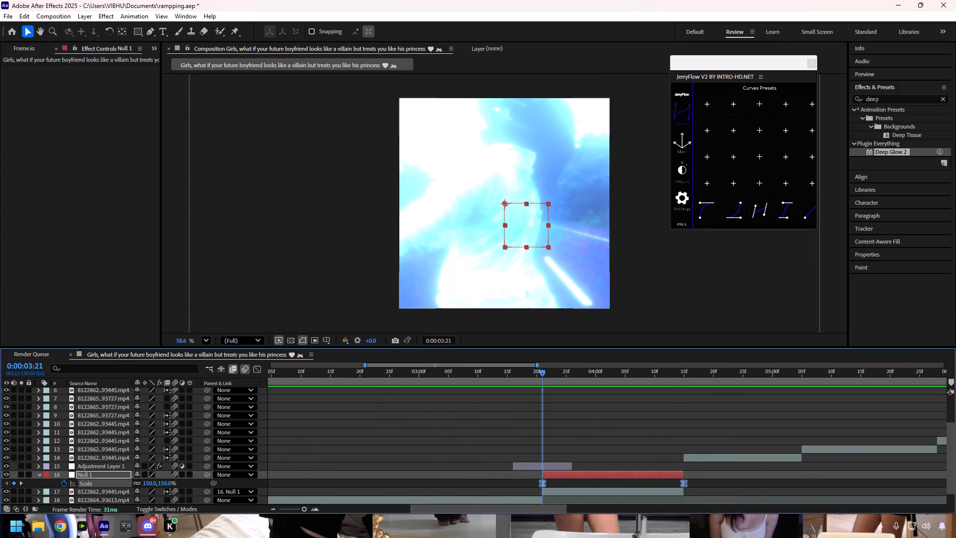
Add a null object above the clip starting at 0:00:04:15 and trim it to that clip's span, 0:00:04:15 to 0:00:05:05.
click(37, 477)
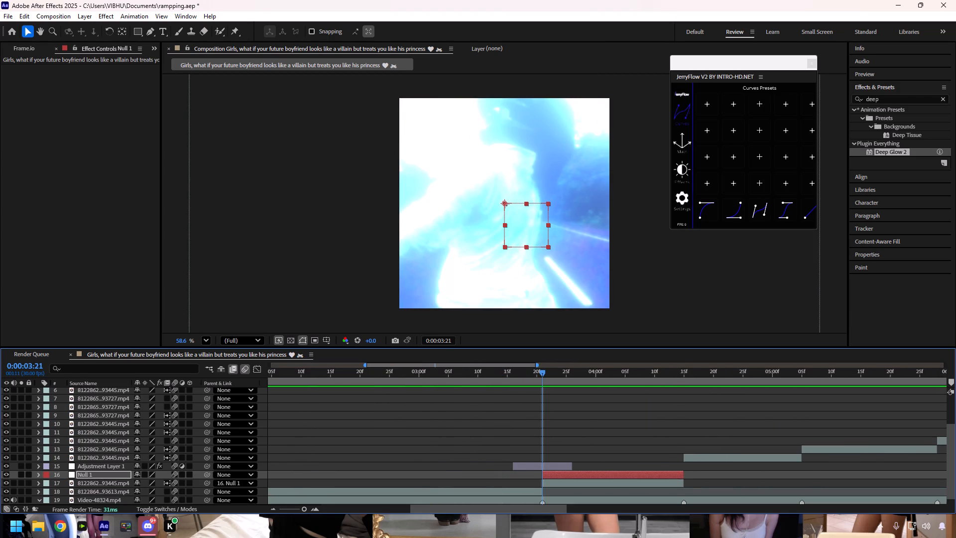
drag(541, 371, 504, 419)
click(522, 458)
right_click(260, 454)
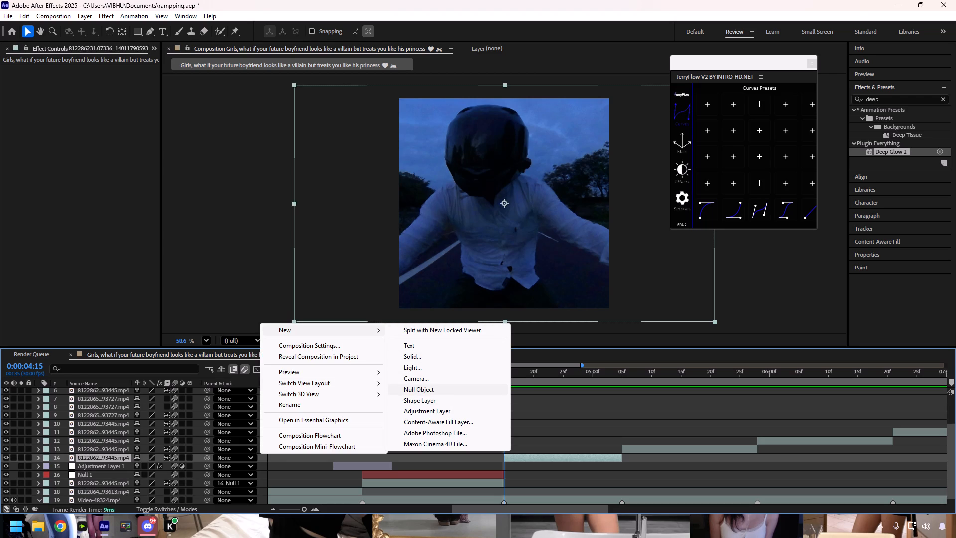
click(420, 392)
key(ctrl+shift+d)
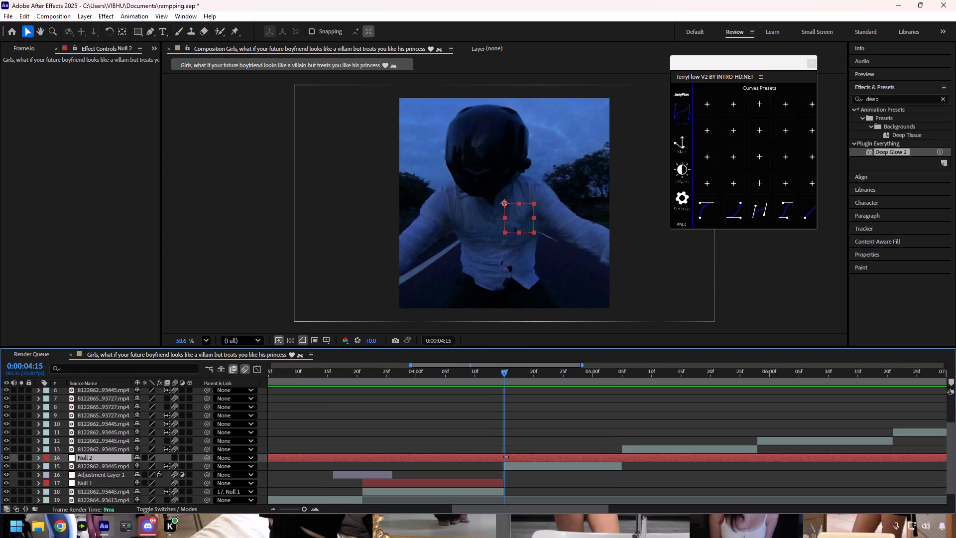
click(485, 462)
click(485, 463)
key(Delete)
drag(505, 373, 505, 373)
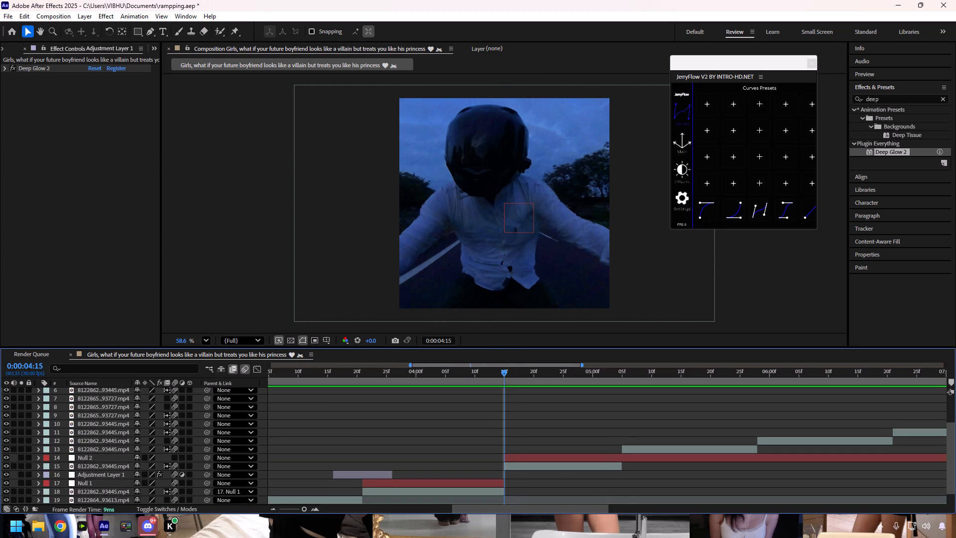
drag(505, 373, 621, 397)
click(626, 455)
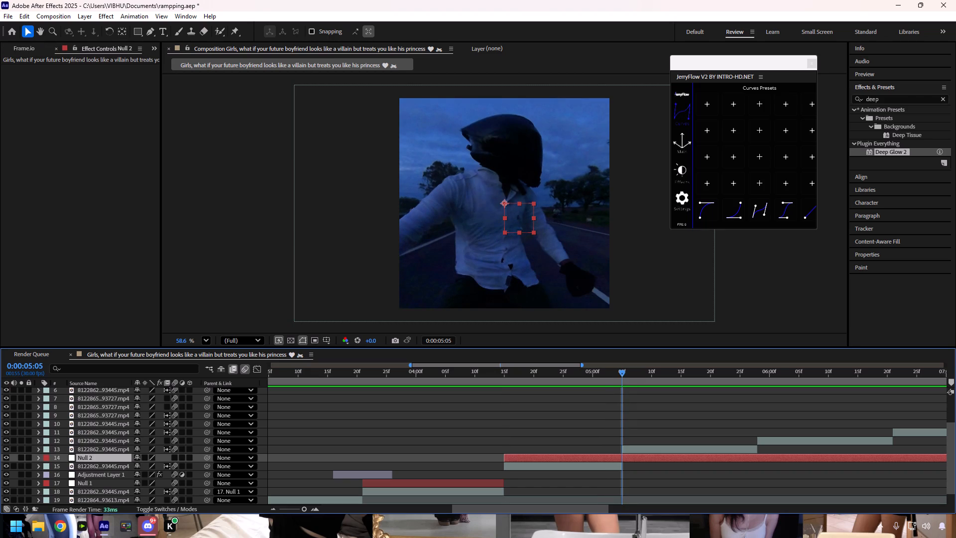
key(ctrl+shift+d)
key(Delete)
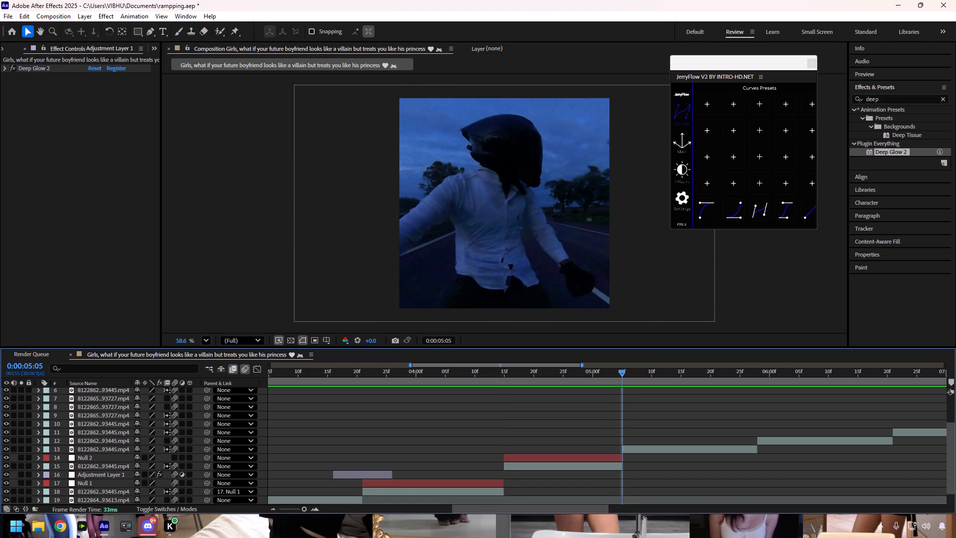
Parent the clip that starts at 0:00:04:15 to Null 2.
drag(619, 372, 500, 389)
click(523, 465)
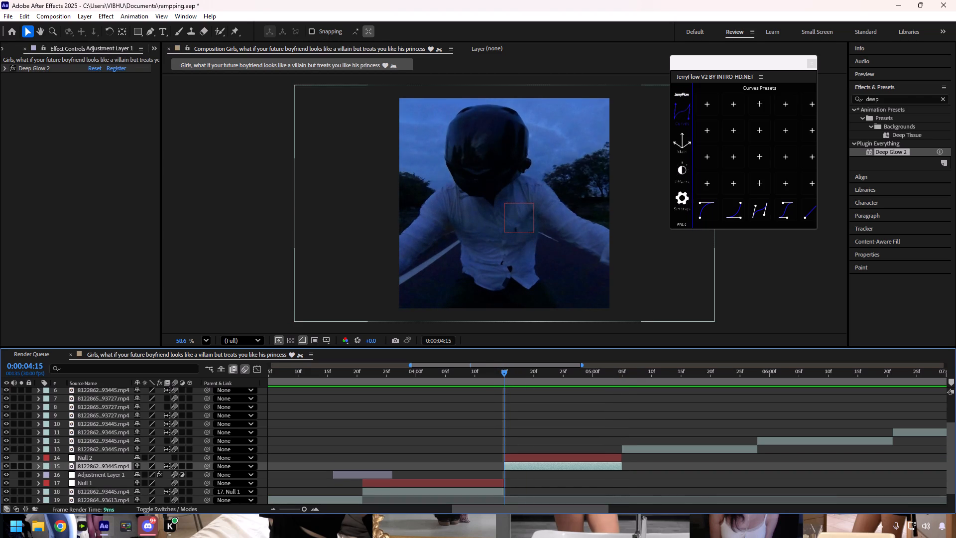
drag(208, 465, 118, 460)
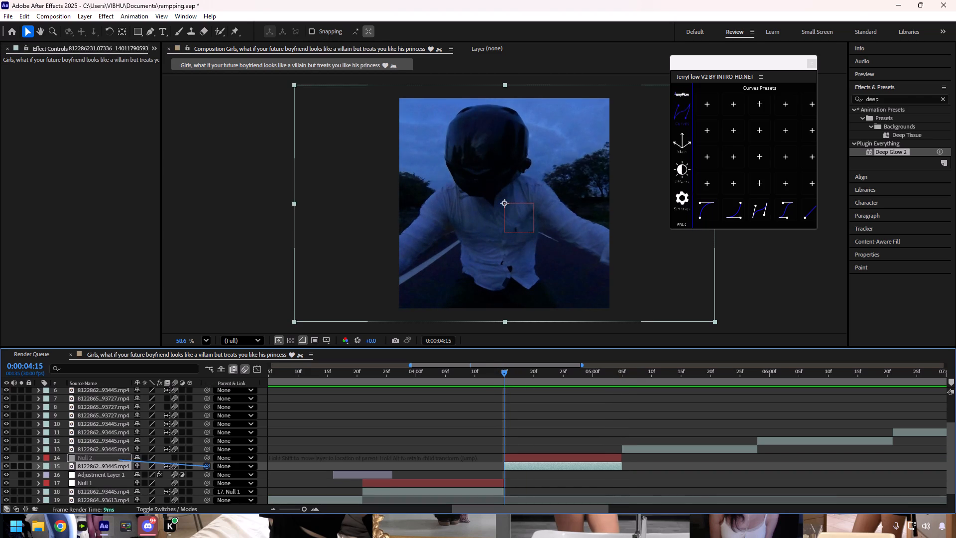
drag(118, 460, 114, 459)
Add a Scale keyframe on Null 2 at 0:00:04:15, trying 60% and 80% before setting it to 70%.
click(523, 456)
key(s)
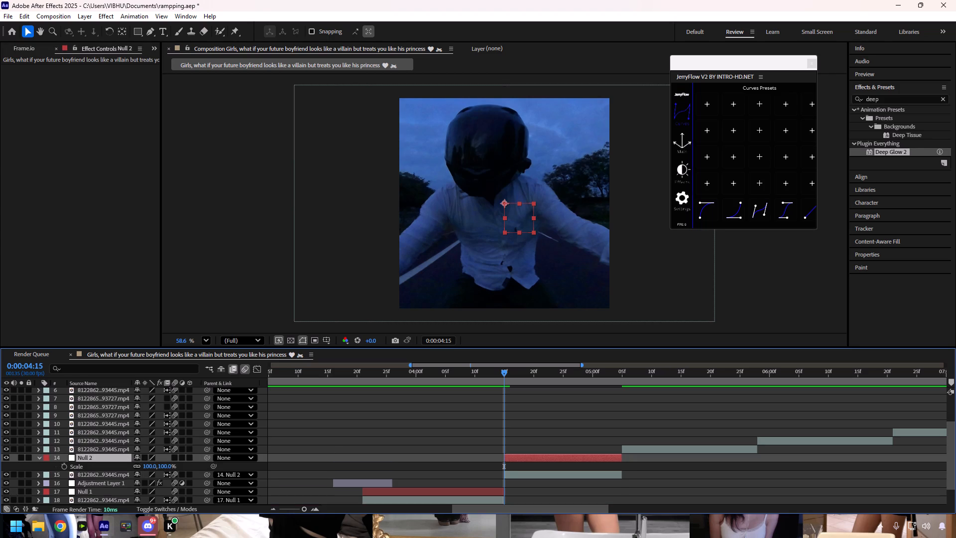
click(64, 466)
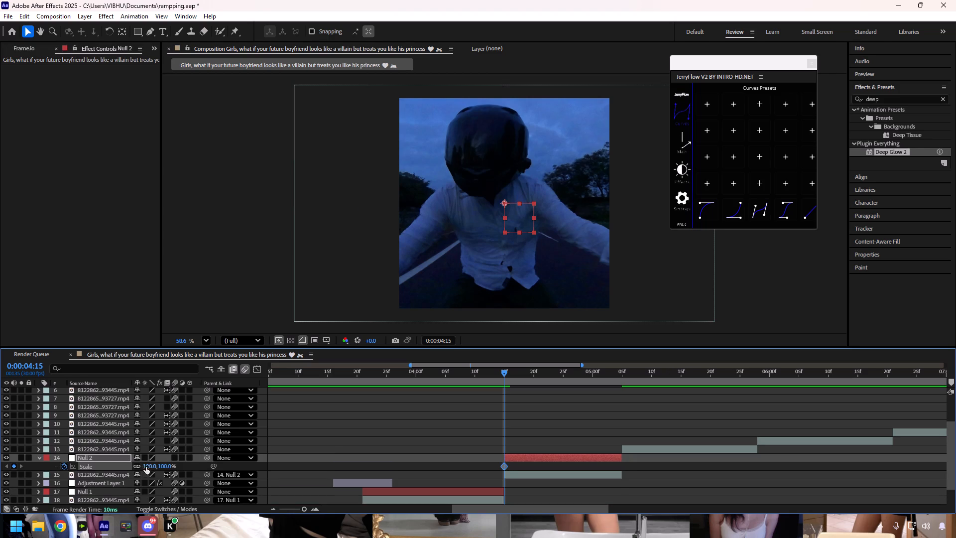
click(147, 466)
text(60)
key(Return)
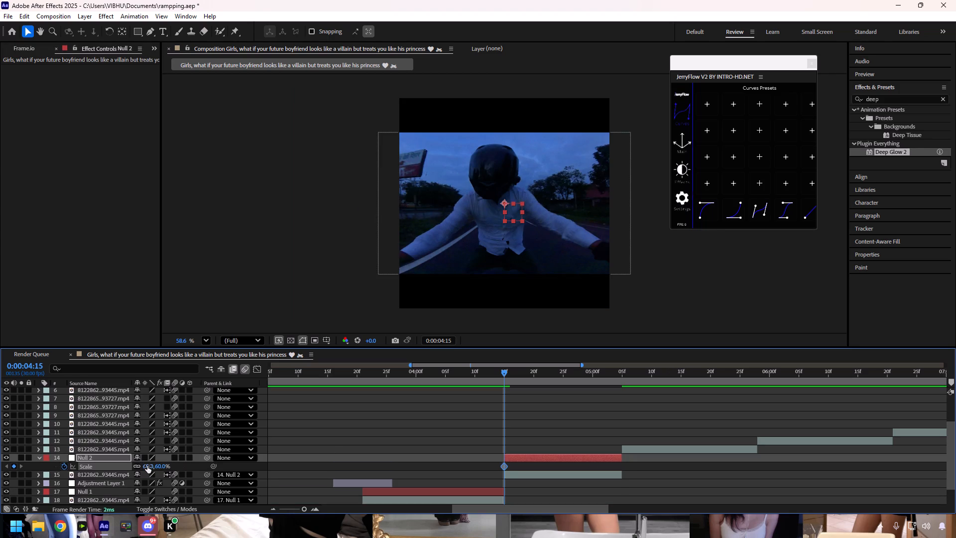
click(146, 467)
text(80)
key(Return)
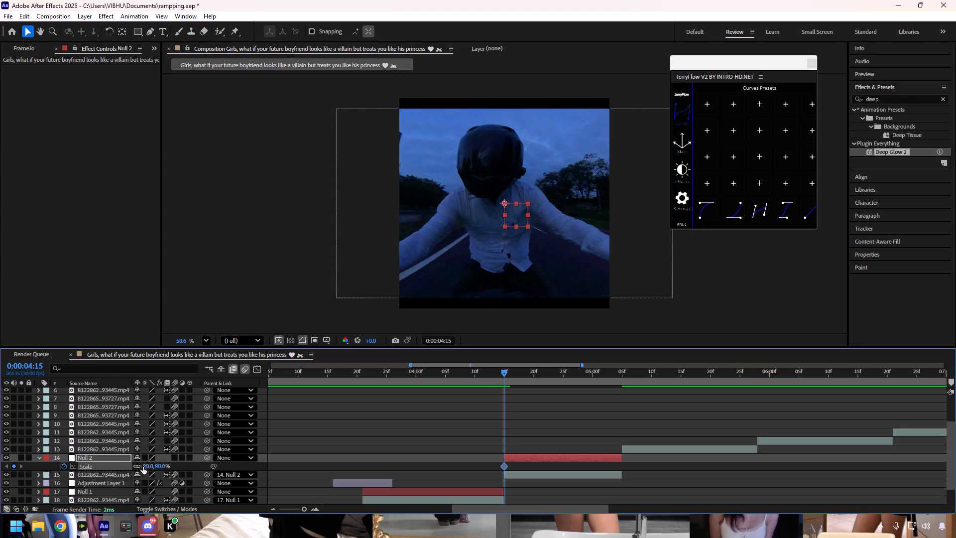
click(502, 372)
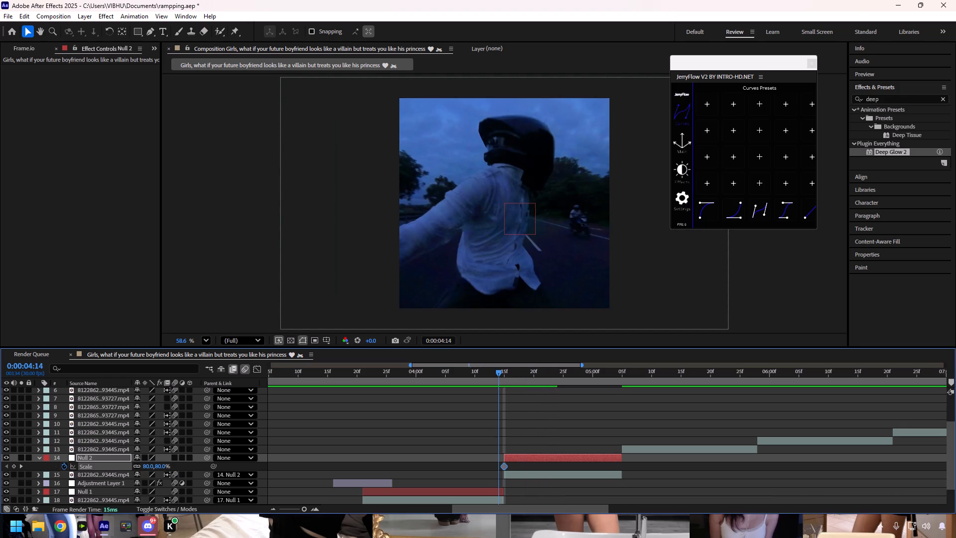
click(145, 466)
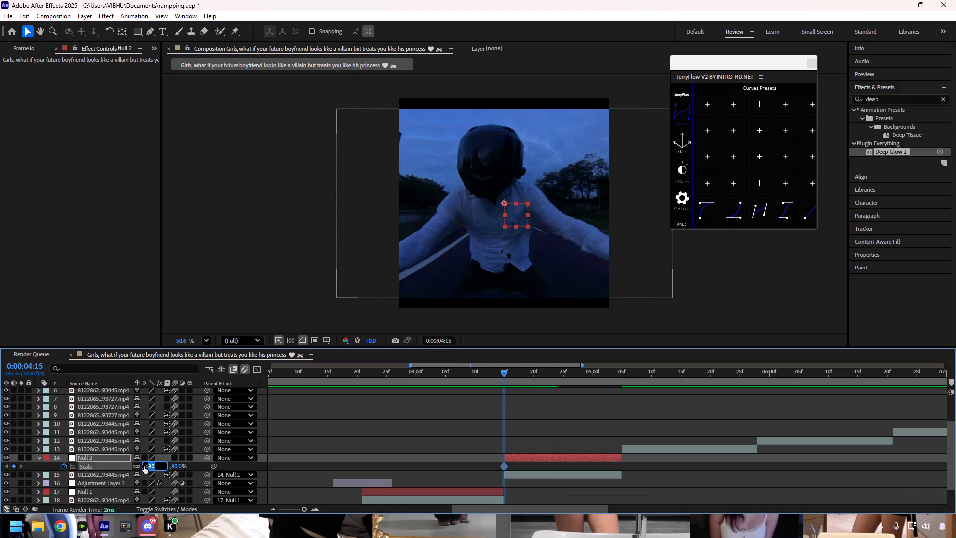
text(70)
key(Return)
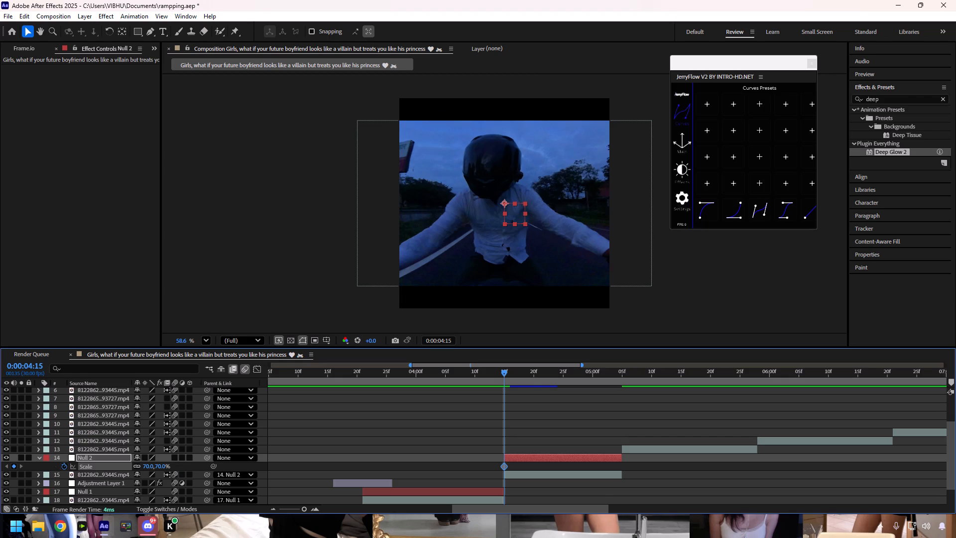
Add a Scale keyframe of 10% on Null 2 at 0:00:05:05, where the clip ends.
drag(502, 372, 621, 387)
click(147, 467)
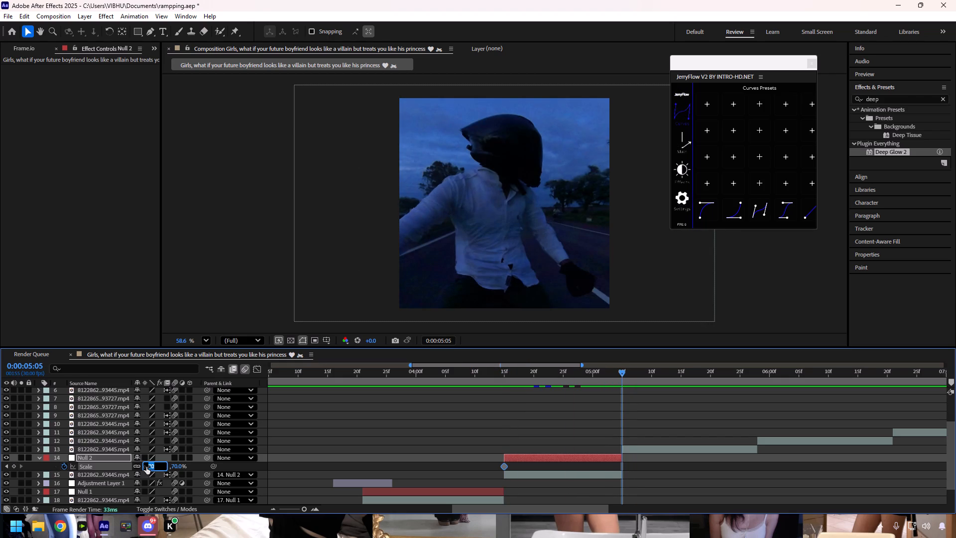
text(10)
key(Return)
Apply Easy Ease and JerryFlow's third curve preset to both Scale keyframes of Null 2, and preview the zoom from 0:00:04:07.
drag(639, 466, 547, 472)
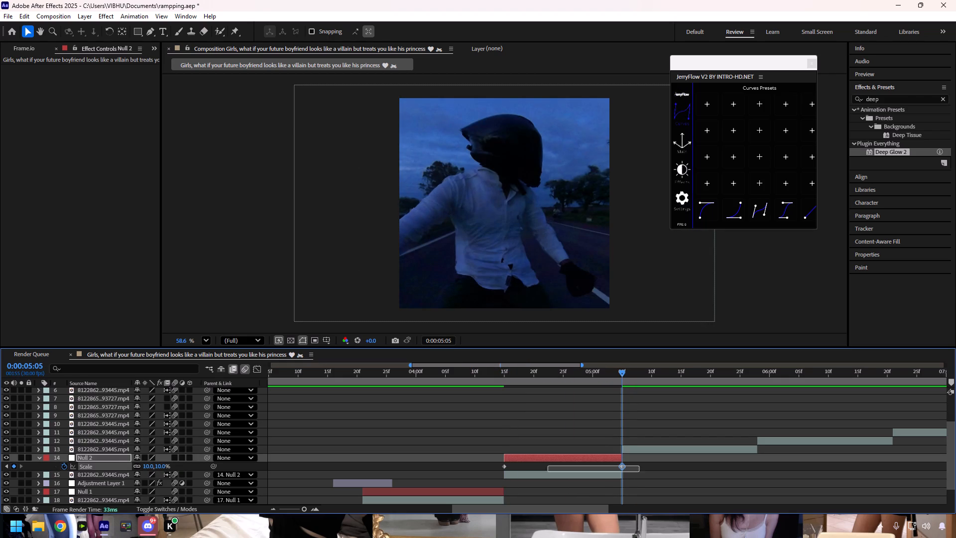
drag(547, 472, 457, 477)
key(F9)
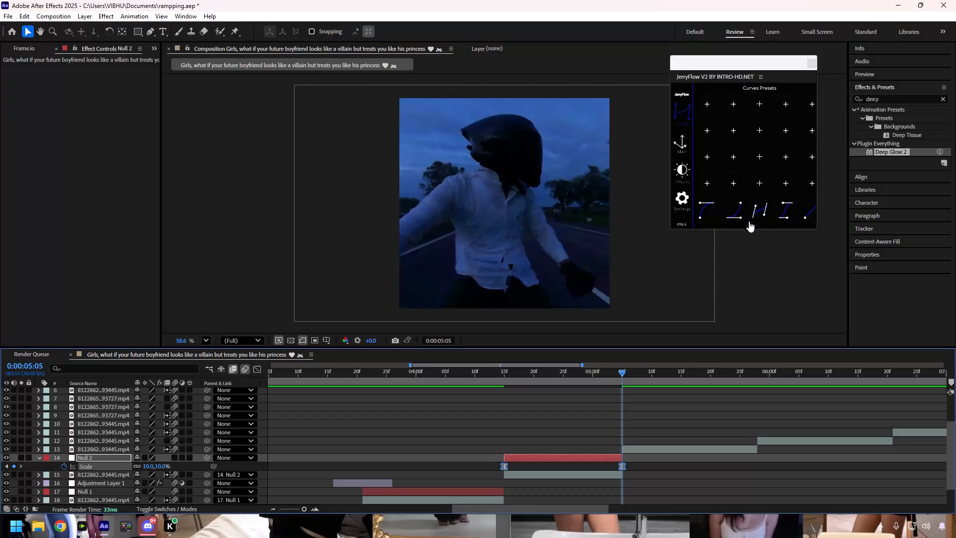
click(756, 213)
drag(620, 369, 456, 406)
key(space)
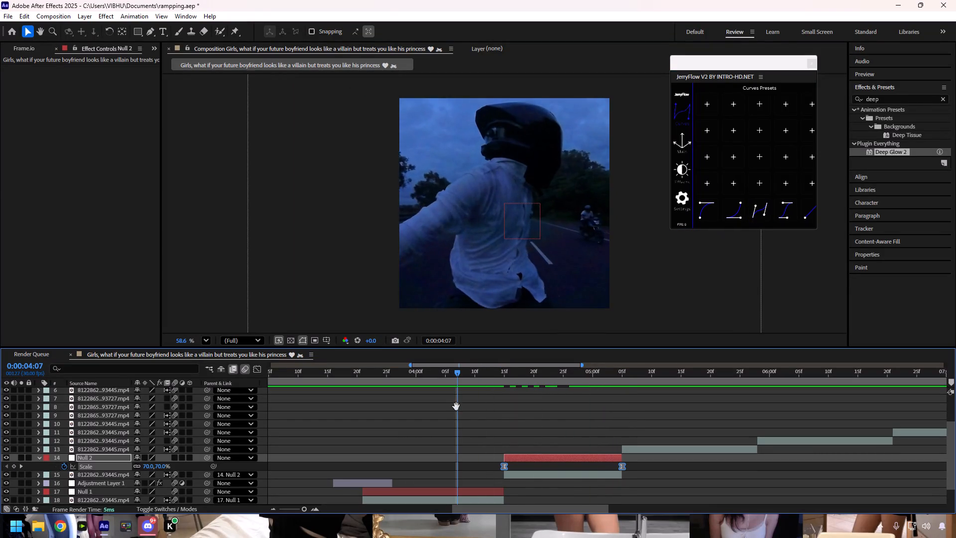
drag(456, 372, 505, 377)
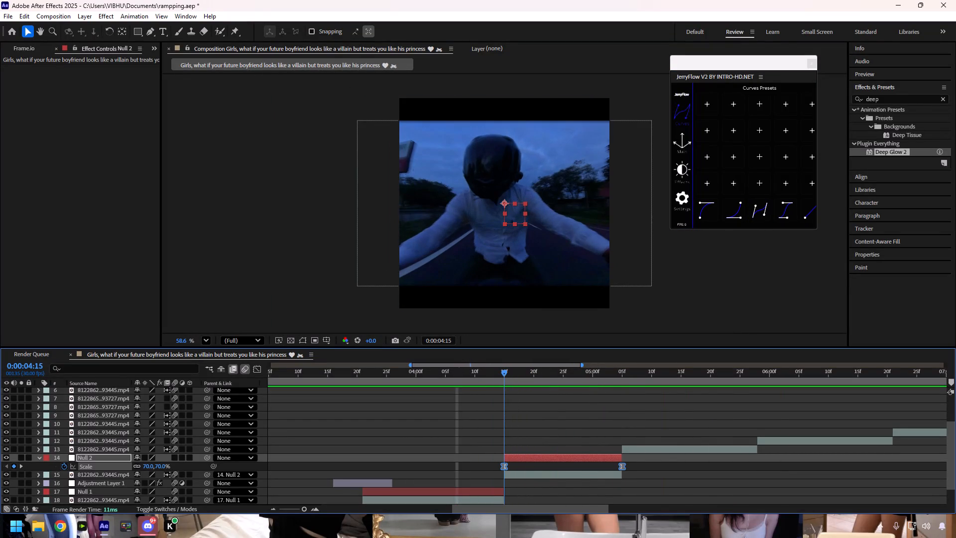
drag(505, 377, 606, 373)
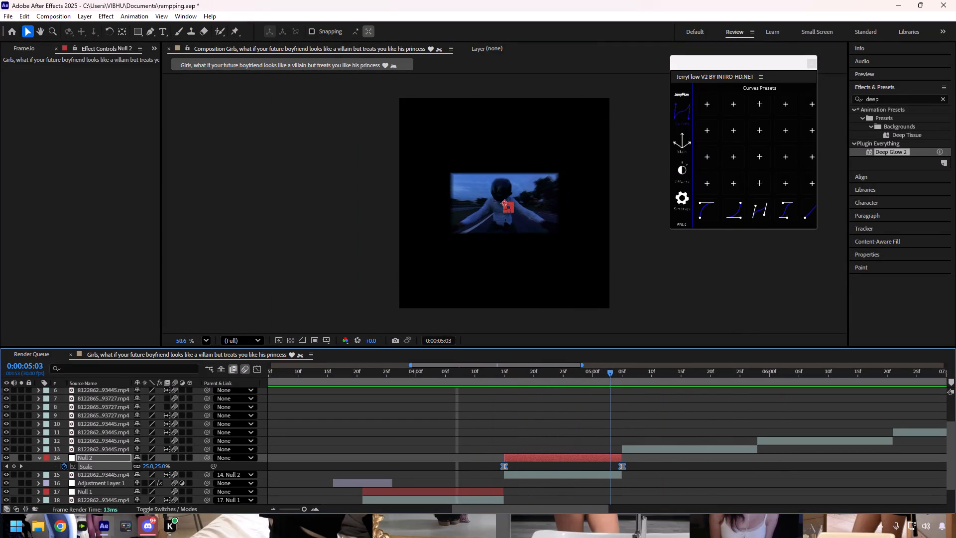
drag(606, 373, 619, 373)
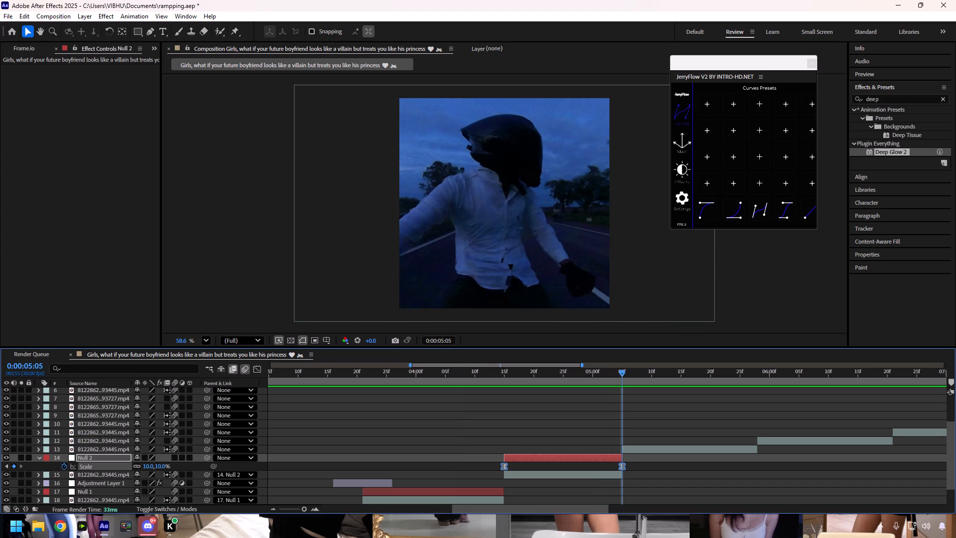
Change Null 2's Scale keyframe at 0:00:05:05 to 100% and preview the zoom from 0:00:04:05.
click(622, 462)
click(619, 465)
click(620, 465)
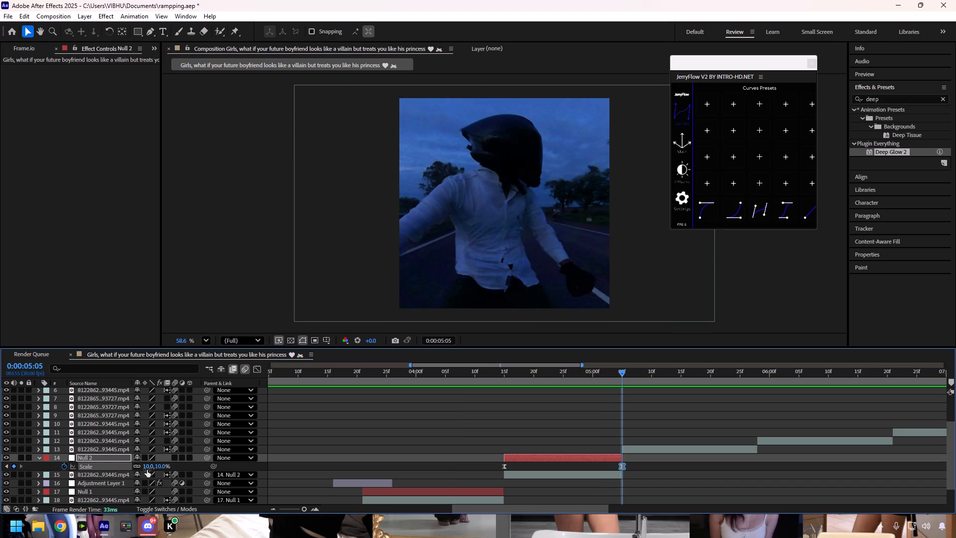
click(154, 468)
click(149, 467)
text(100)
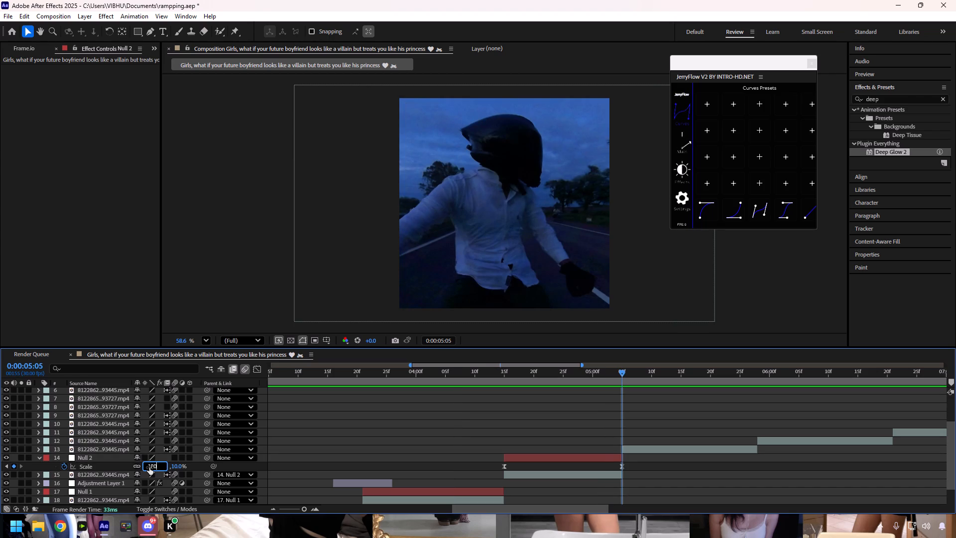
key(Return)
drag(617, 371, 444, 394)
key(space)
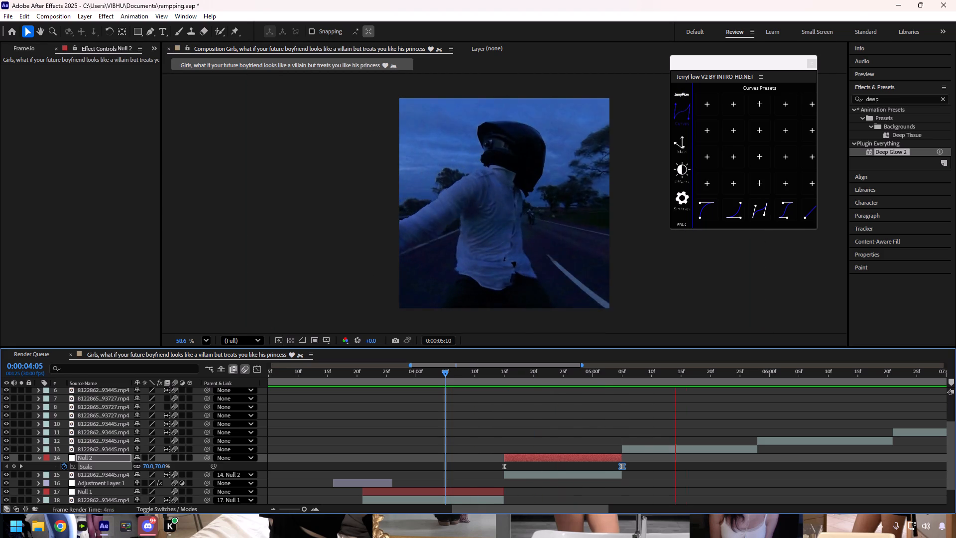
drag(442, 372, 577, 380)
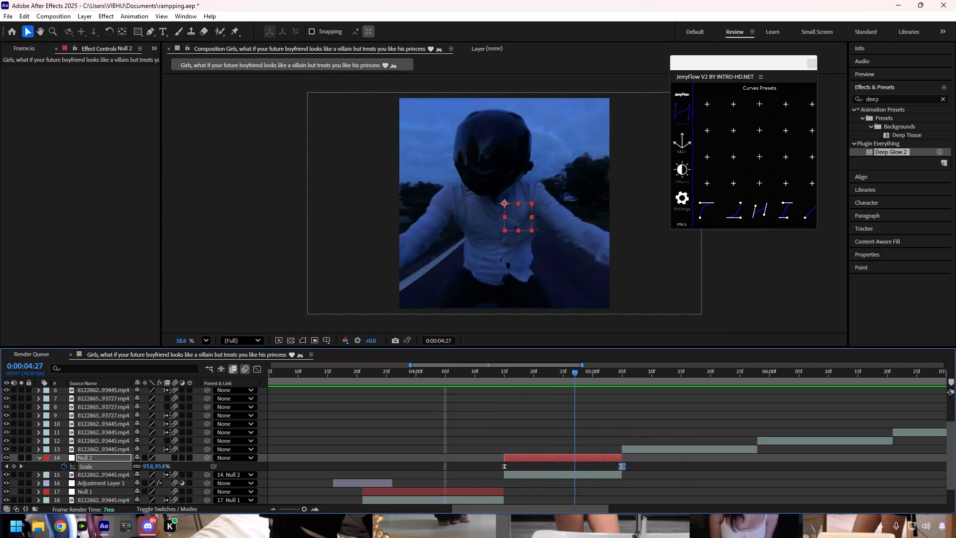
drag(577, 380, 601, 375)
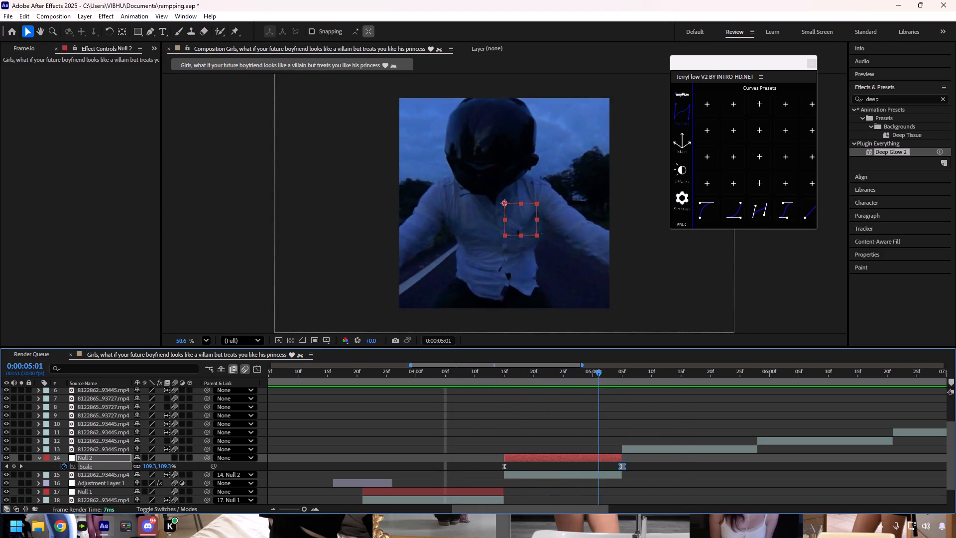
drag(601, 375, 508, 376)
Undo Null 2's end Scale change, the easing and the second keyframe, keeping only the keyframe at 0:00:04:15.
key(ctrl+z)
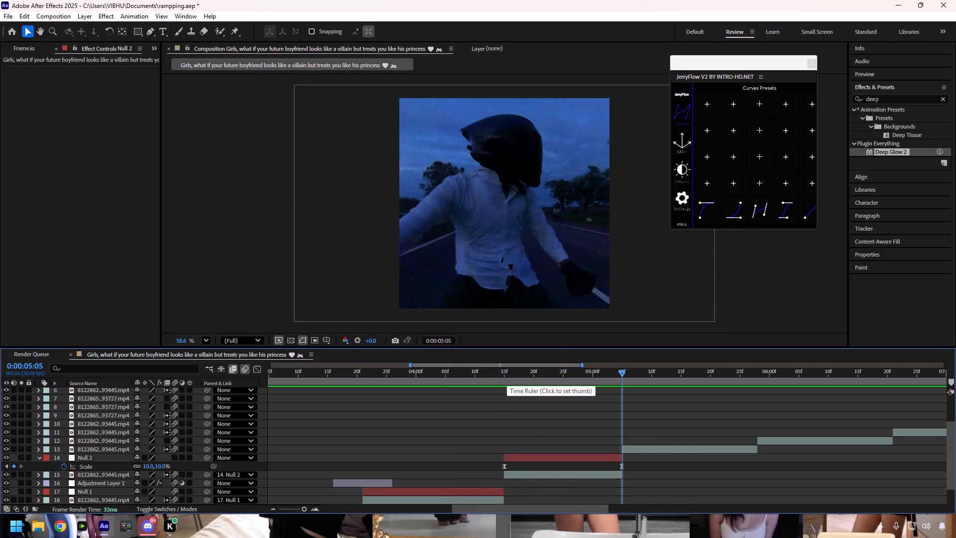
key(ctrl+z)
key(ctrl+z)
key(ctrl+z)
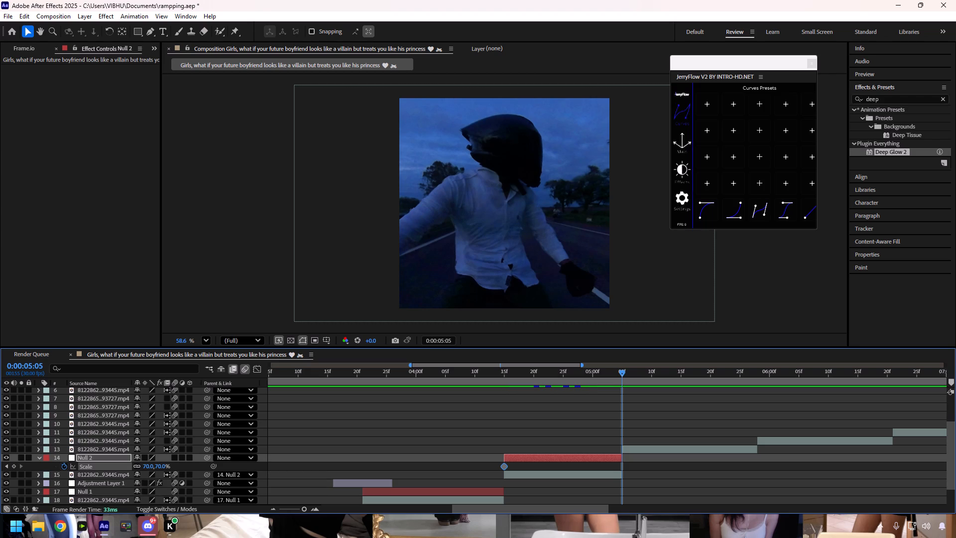
Add a Scale keyframe of 100% on Null 2 at 0:00:05:05.
click(145, 468)
text(100)
key(Return)
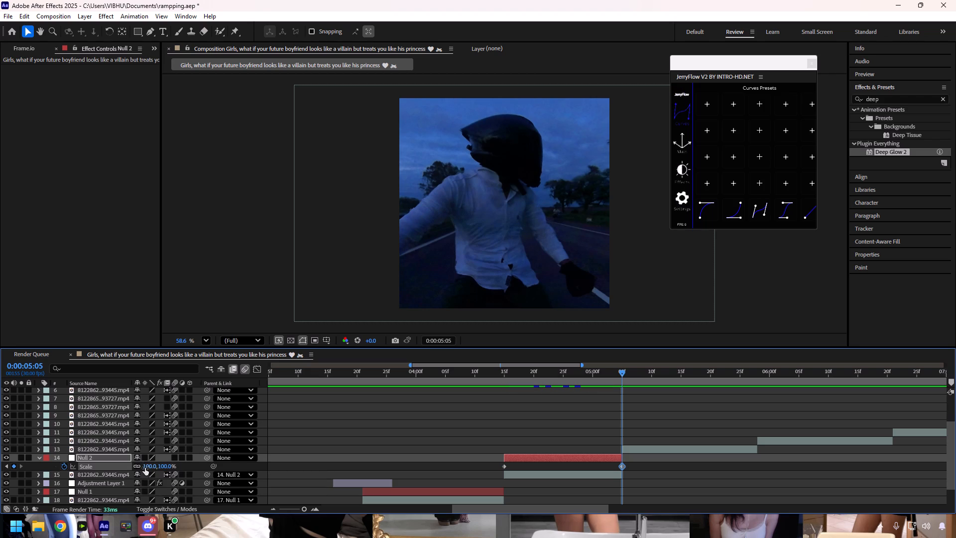
Apply Easy Ease and JerryFlow's third curve preset to both of Null 2's Scale keyframes, and preview from 0:00:03:13.
drag(651, 467, 473, 477)
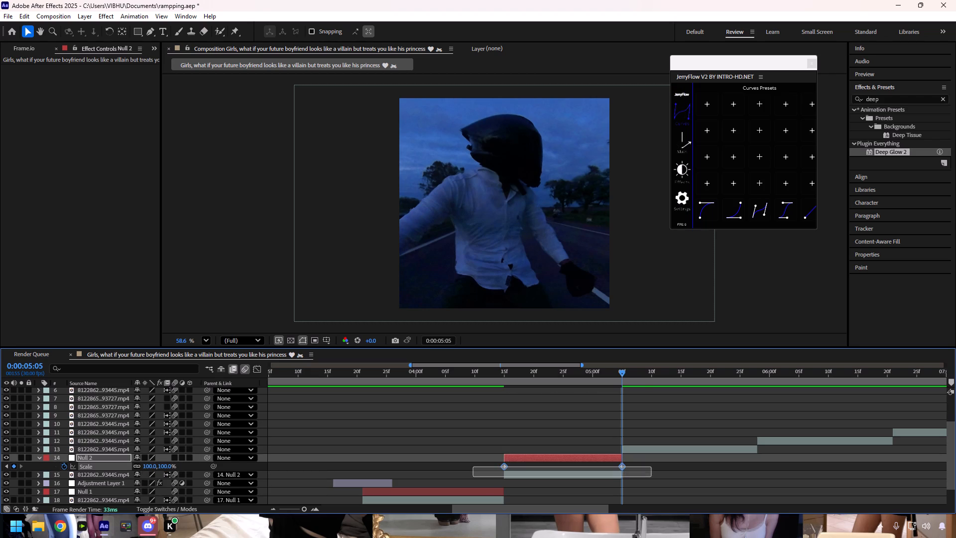
drag(473, 477, 465, 477)
key(F9)
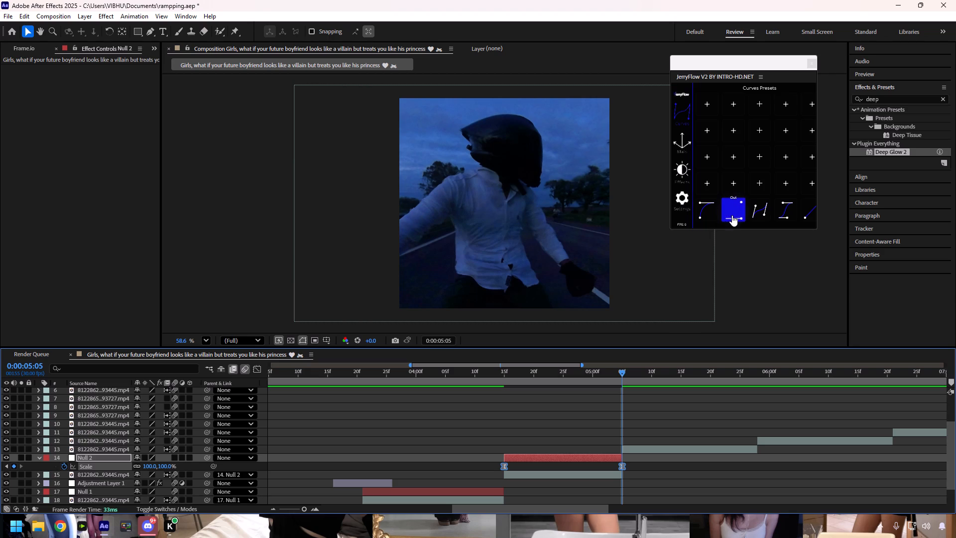
click(756, 214)
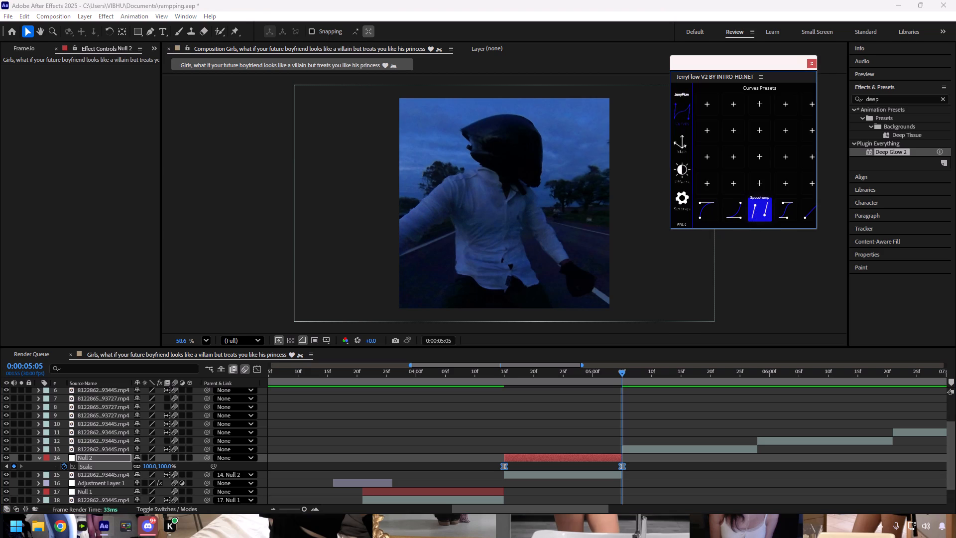
click(176, 459)
drag(623, 374, 350, 415)
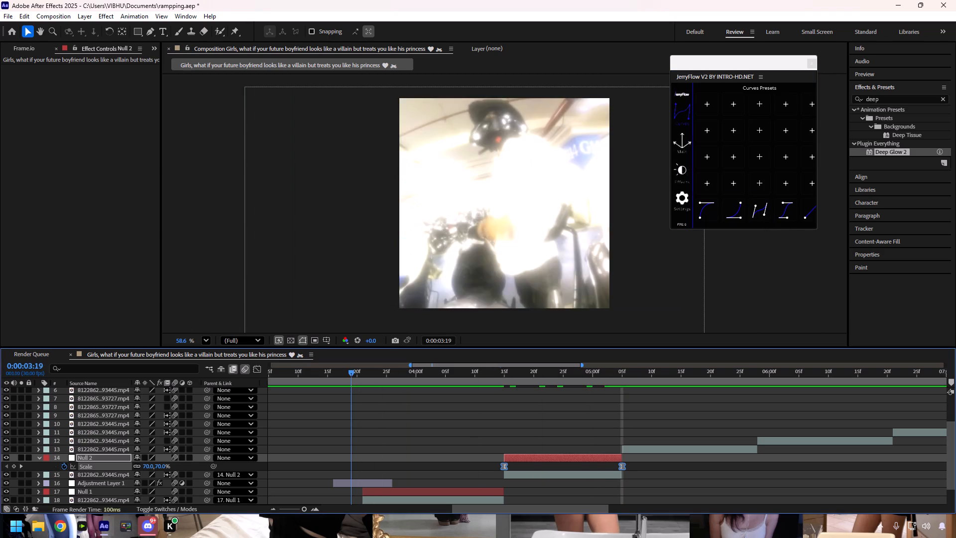
drag(350, 415, 317, 418)
key(space)
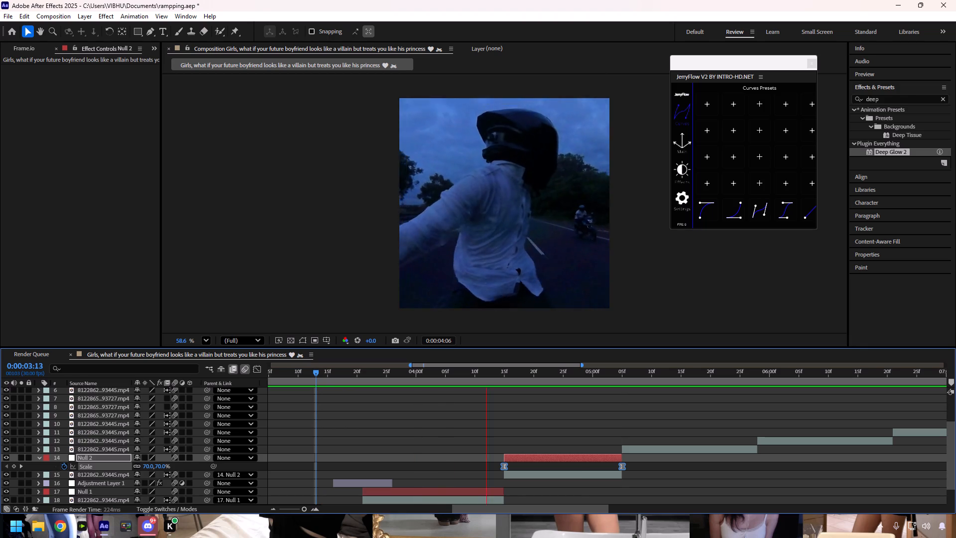
Find the Motion Tile effect and apply it to the clip parented to Null 2, which starts at 0:00:04:15.
drag(316, 374, 505, 400)
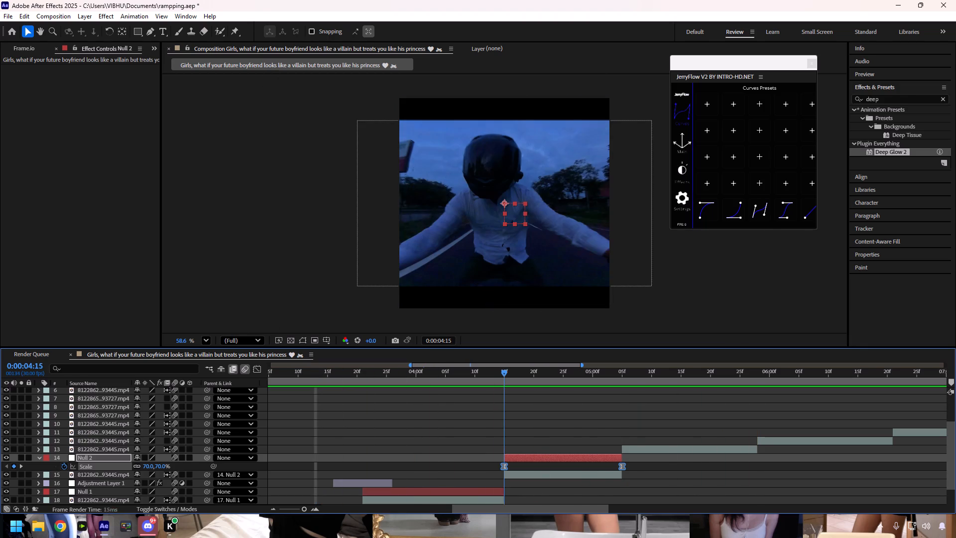
drag(505, 400, 506, 400)
click(539, 472)
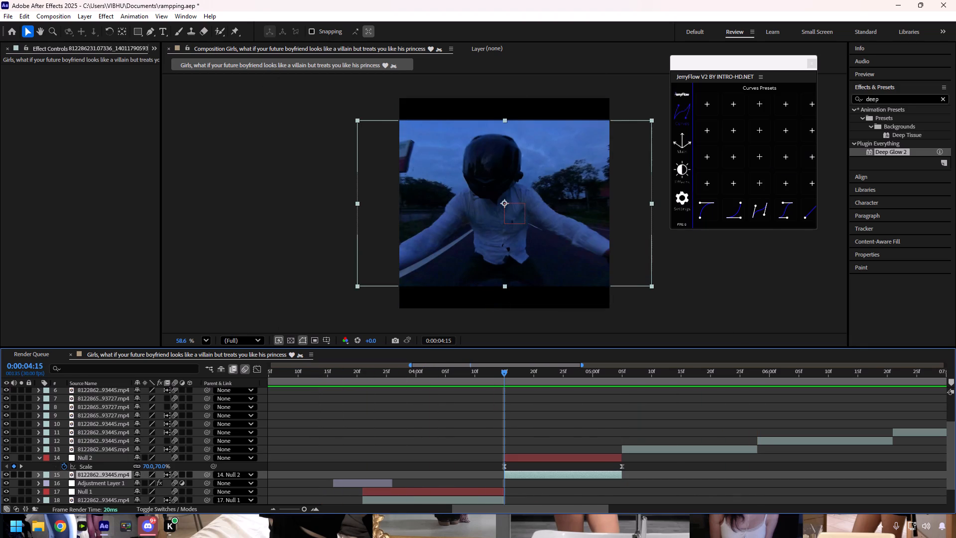
click(941, 101)
click(928, 101)
text(motion)
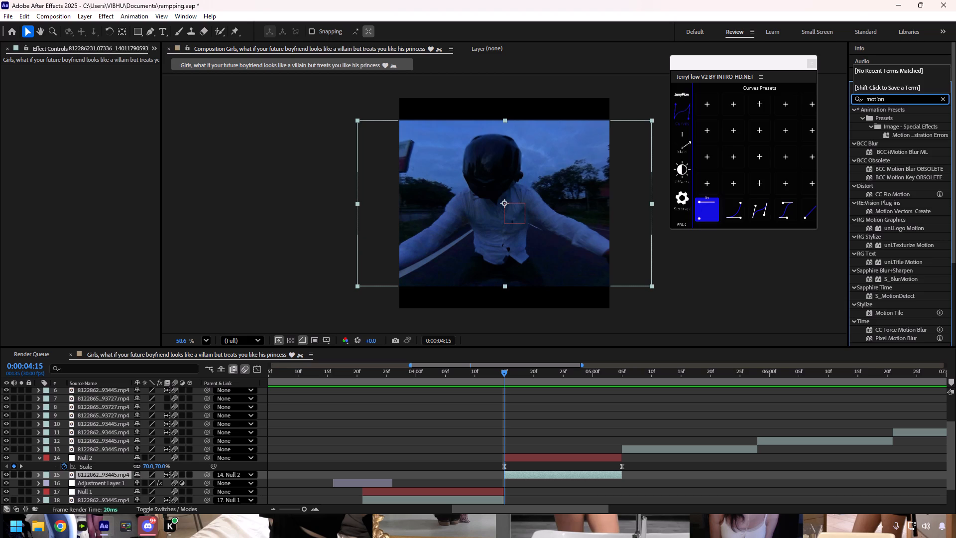
key(space)
text(li)
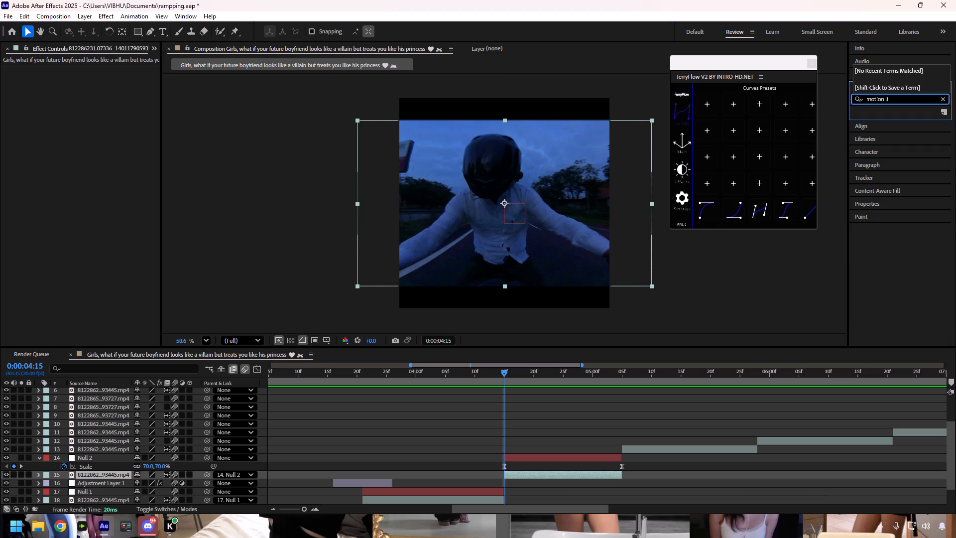
key(BackSpace)
key(BackSpace)
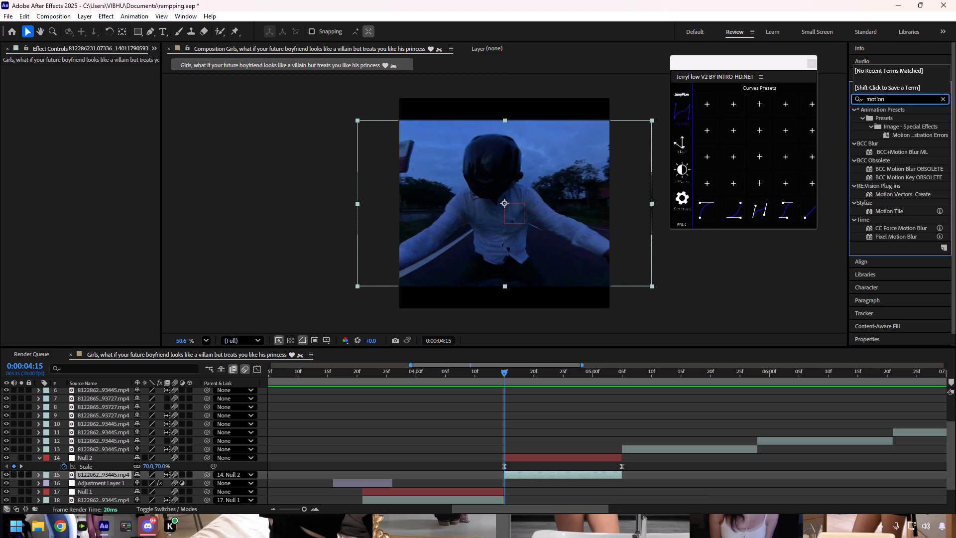
text(til)
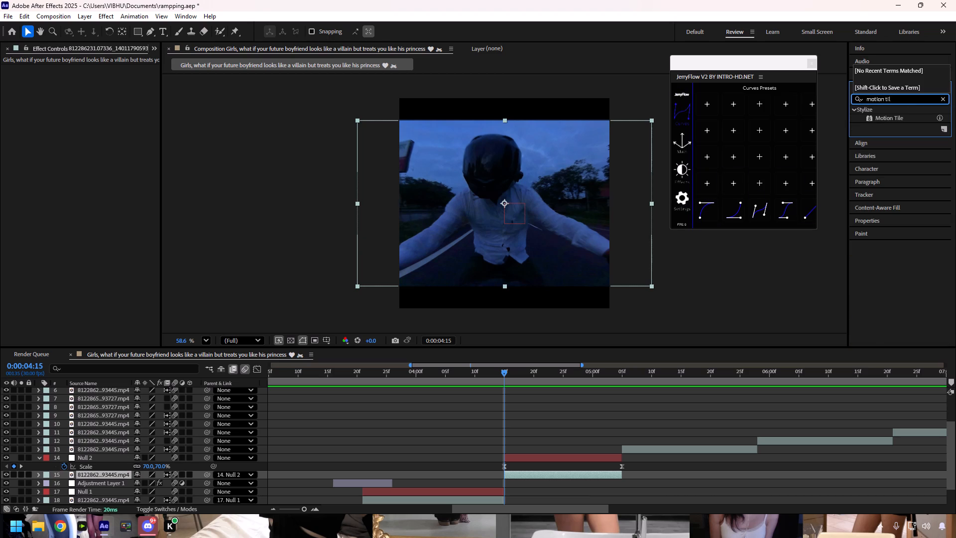
drag(888, 114, 613, 450)
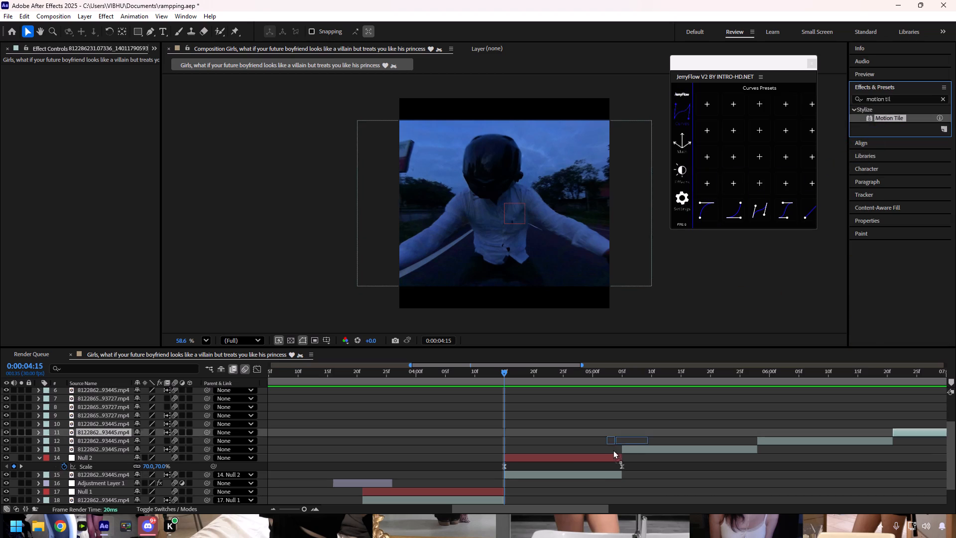
drag(613, 450, 583, 471)
Set Motion Tile's Output Width and Output Height to 360 and enable Mirror Edges.
click(90, 104)
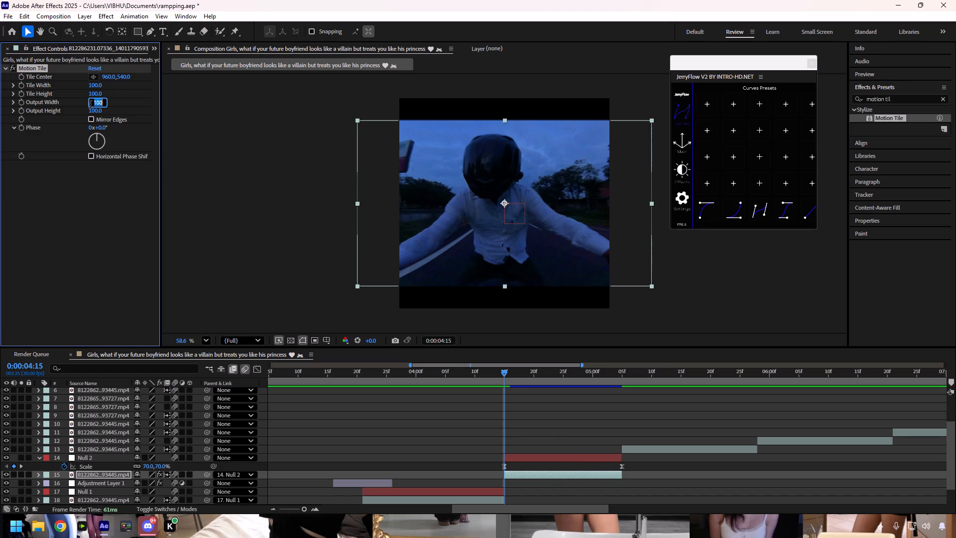
text(360)
key(Return)
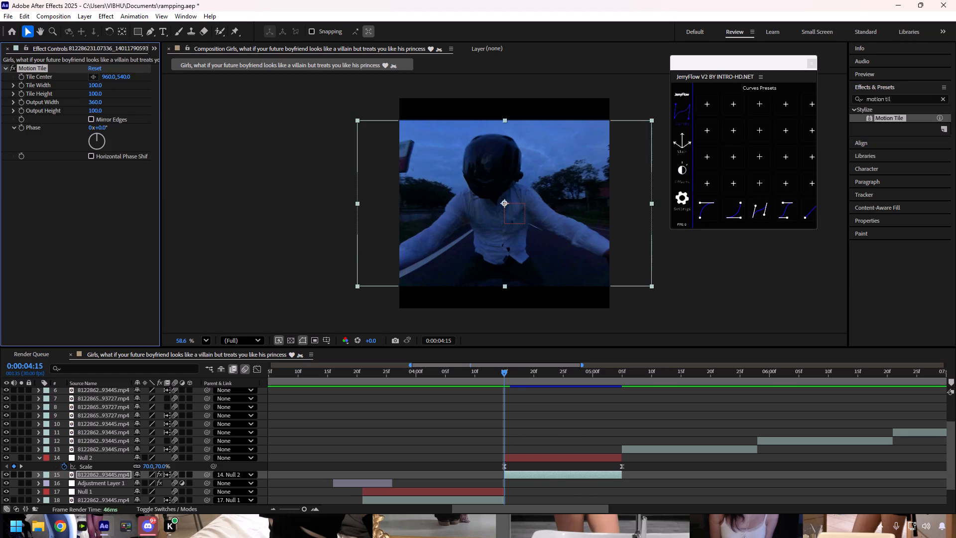
click(92, 112)
text(360)
key(Return)
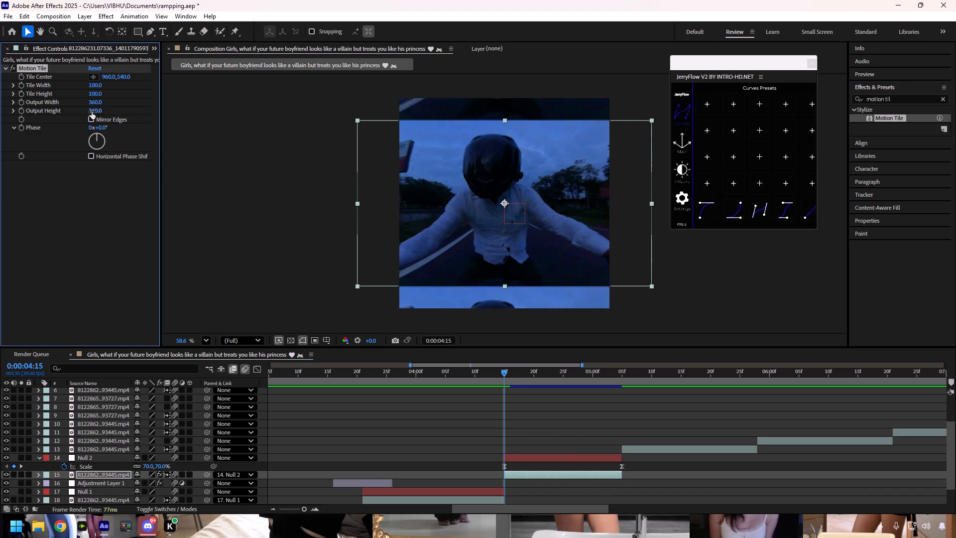
click(91, 119)
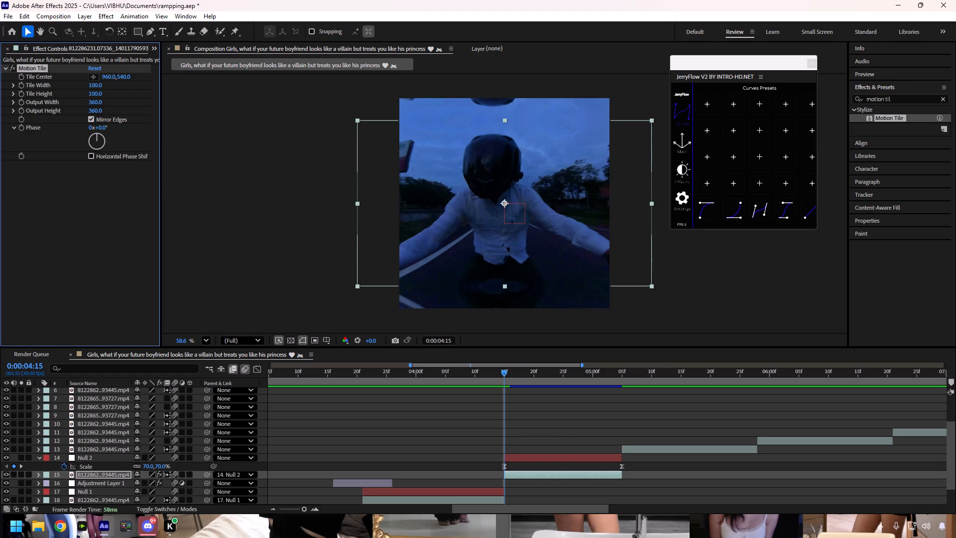
Copy the configured Motion Tile effect from the clip parented to Null 2.
click(38, 69)
key(ctrl+c)
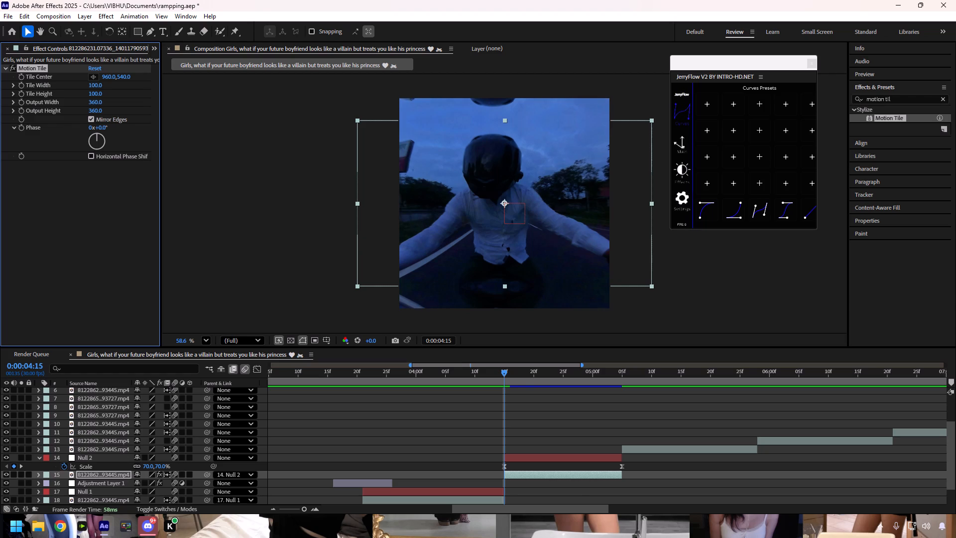
Add a null object above the clip after Null 2 and trim it to span 0:00:05:05 to 0:00:05:28.
drag(503, 371, 620, 394)
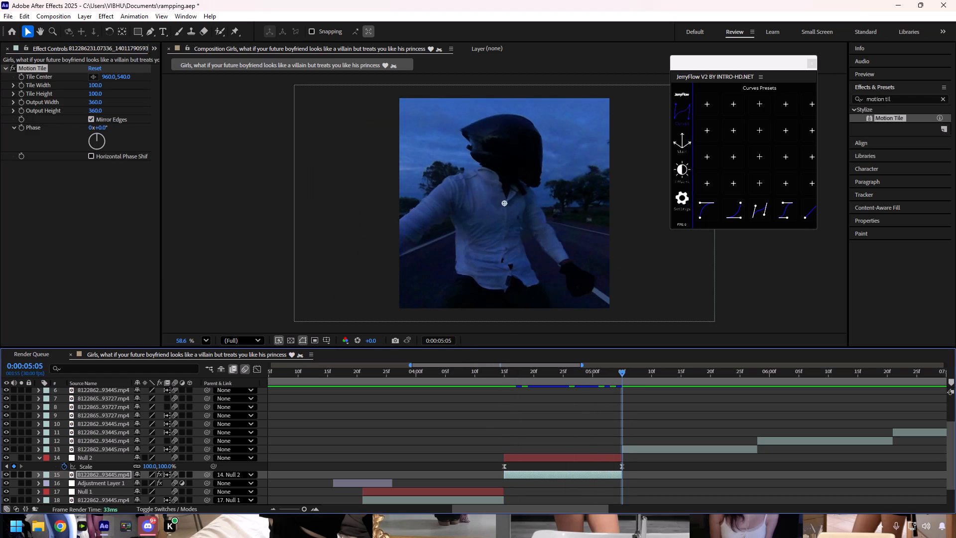
click(39, 457)
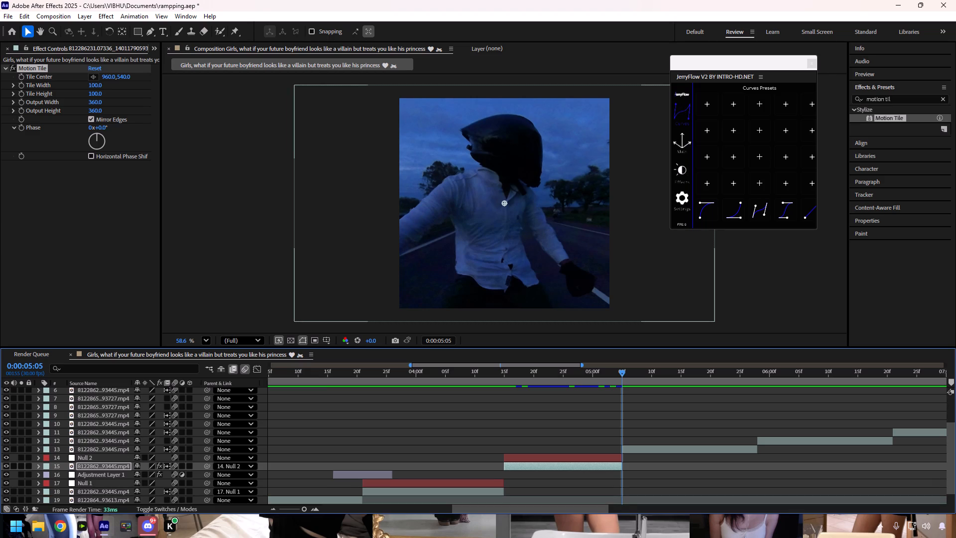
click(634, 450)
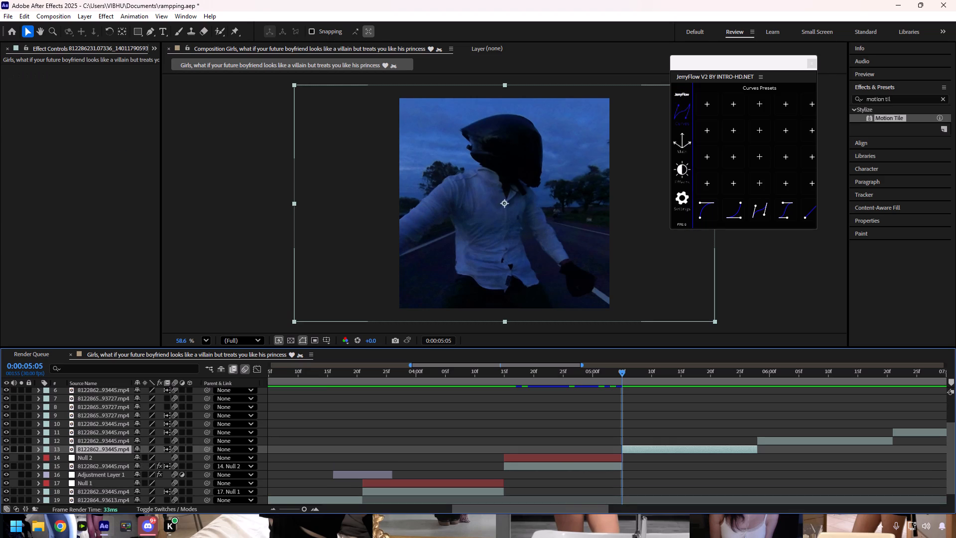
right_click(259, 449)
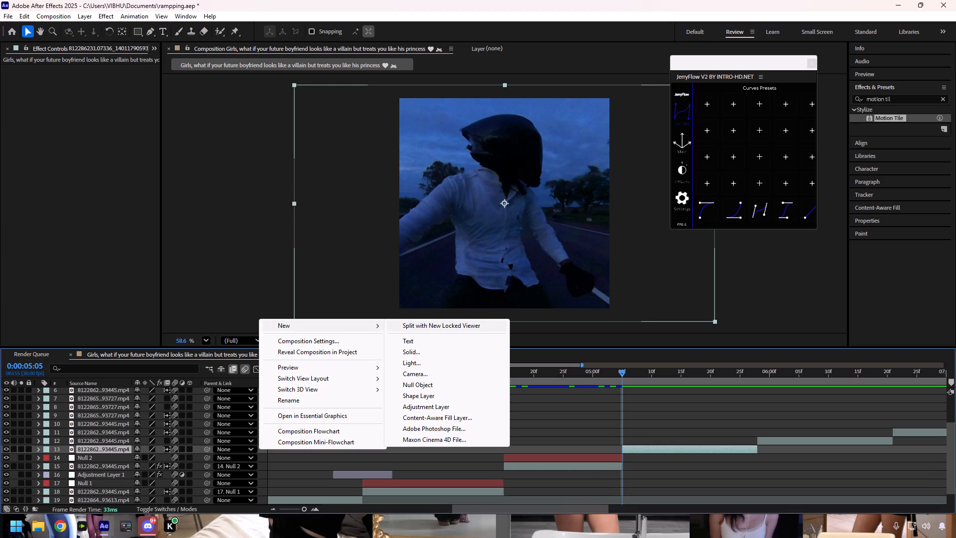
click(419, 385)
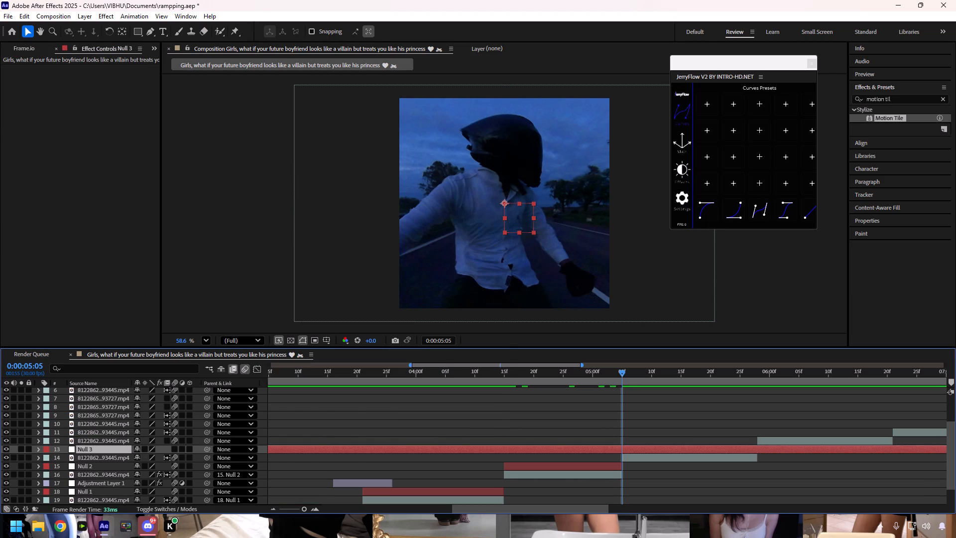
key(ctrl+shift+d)
click(598, 460)
key(Delete)
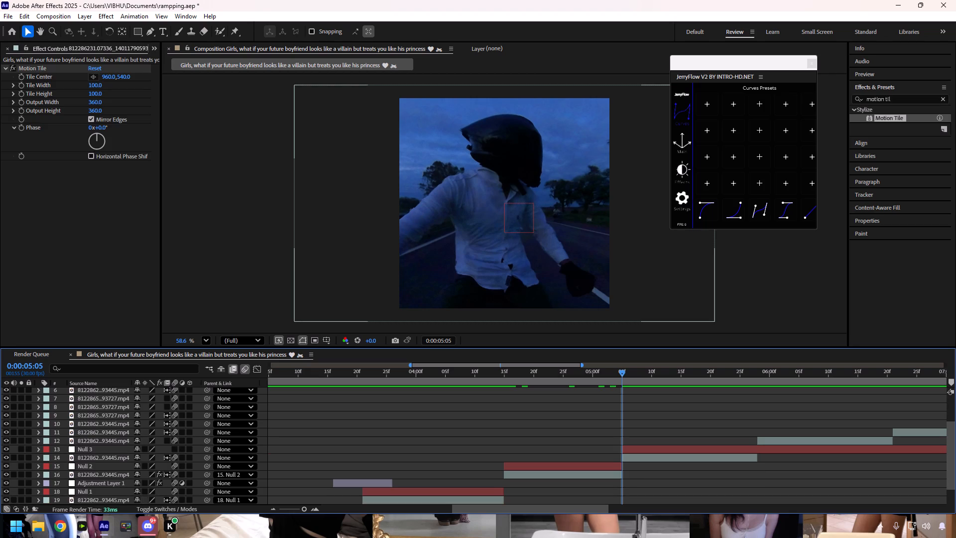
drag(621, 370, 757, 397)
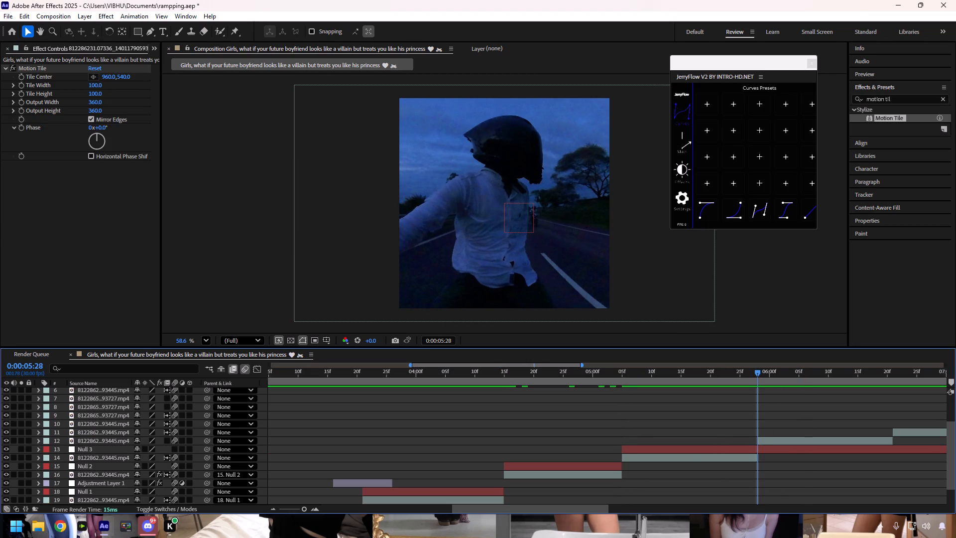
click(770, 449)
key(ctrl+shift+d)
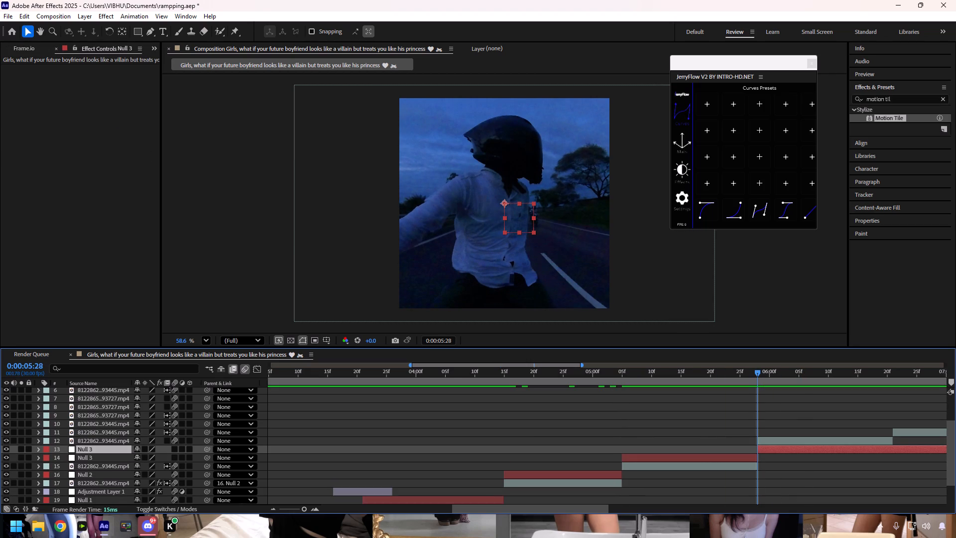
key(Delete)
Parent the clip directly beneath Null 3 to Null 3.
click(740, 460)
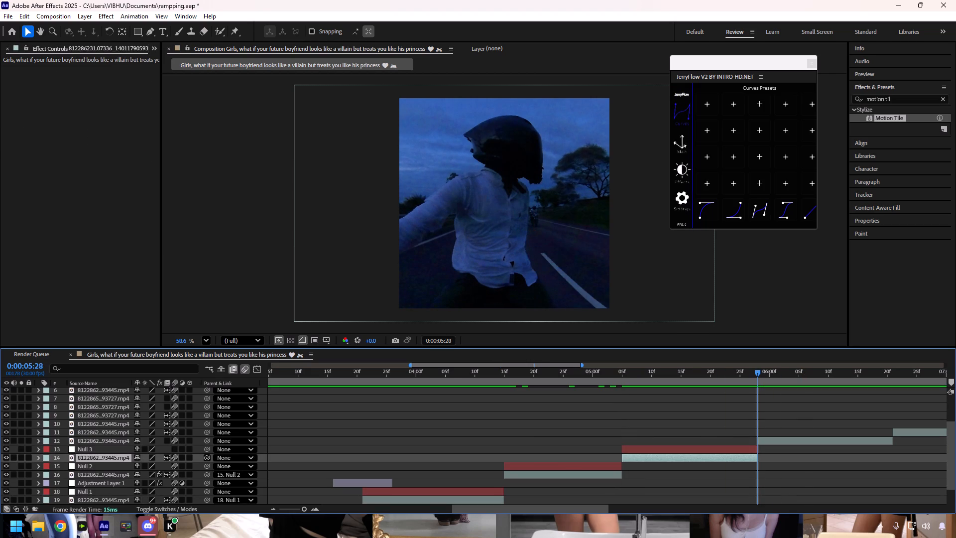
drag(206, 460, 108, 451)
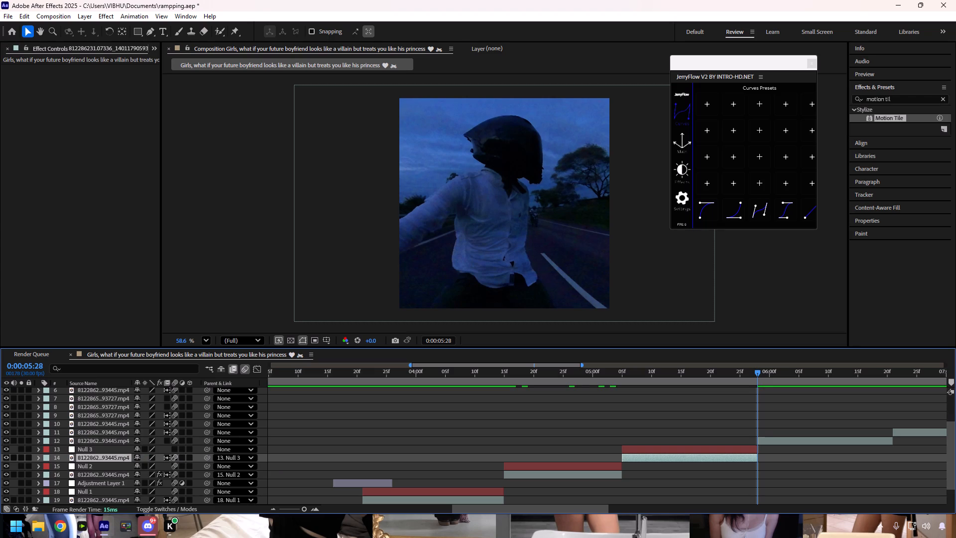
click(175, 452)
Add a Scale keyframe of 150% on Null 3 at 0:00:05:05.
drag(754, 375, 619, 403)
click(634, 451)
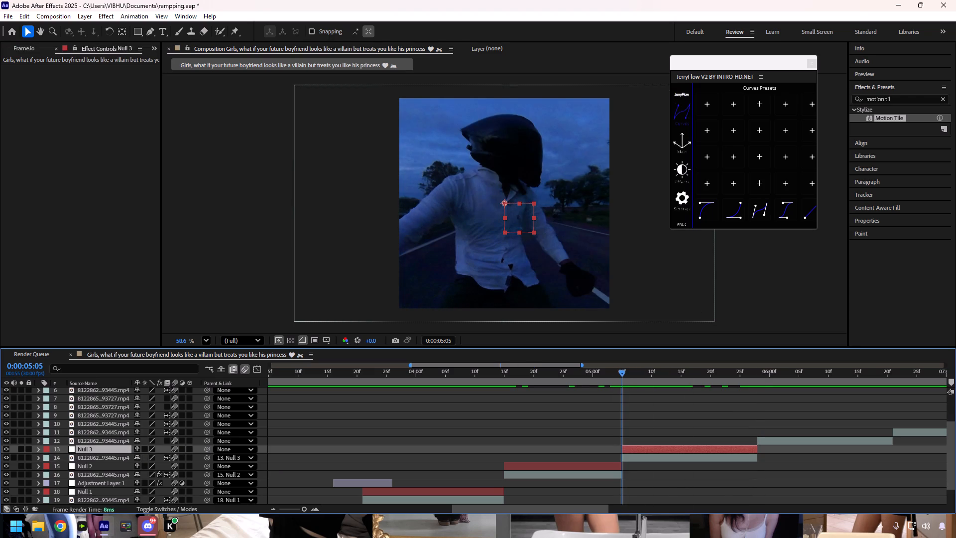
key(s)
click(64, 461)
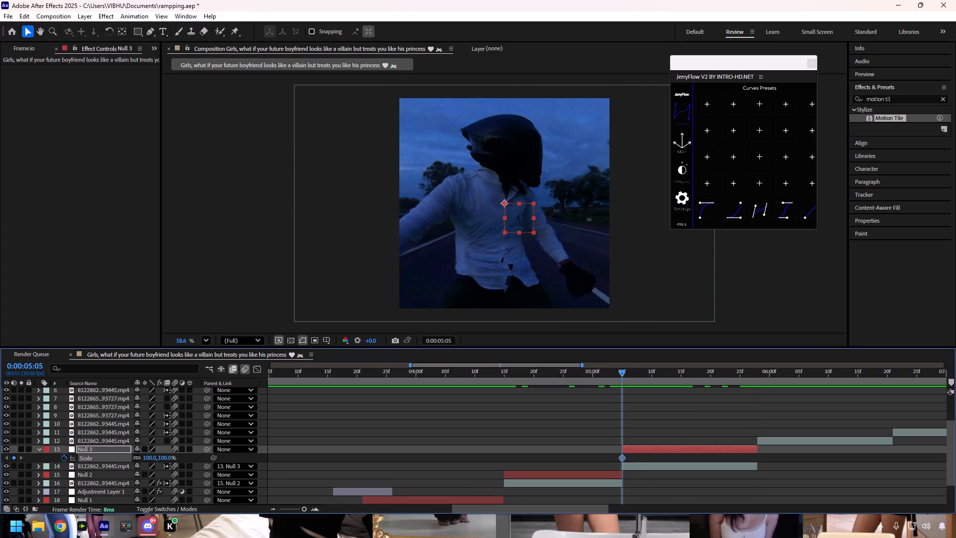
click(149, 457)
text(150)
key(Return)
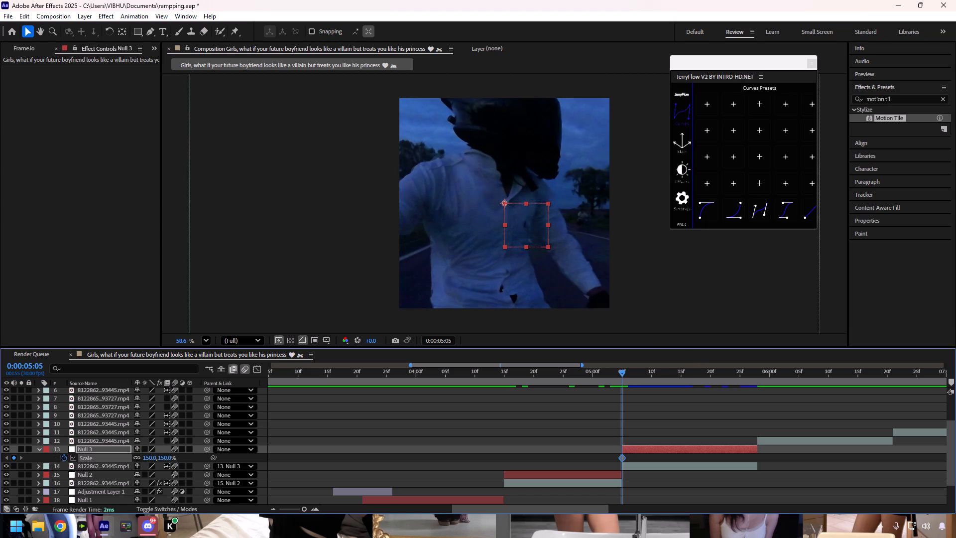
Add a Scale keyframe of 100% on Null 3 at 0:00:05:28.
drag(624, 374, 757, 386)
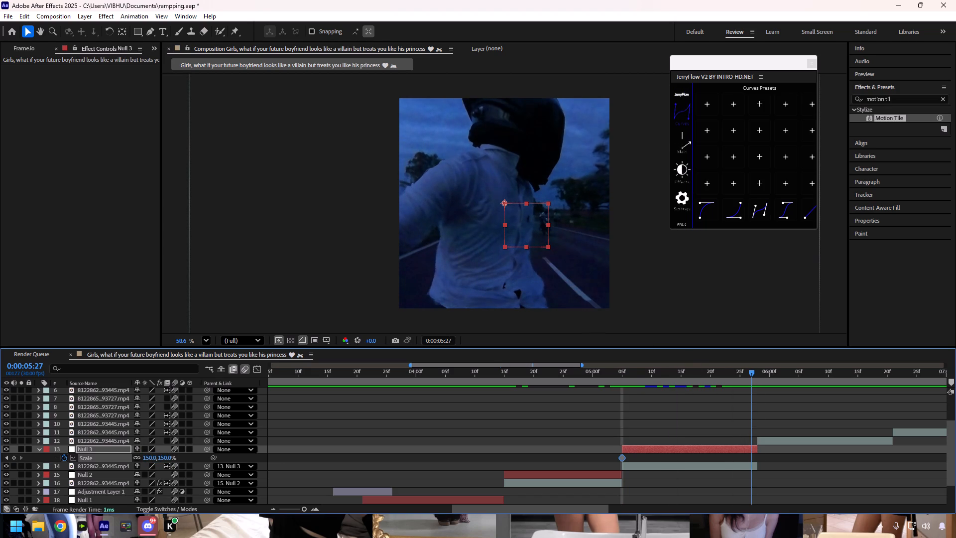
drag(757, 386, 758, 386)
click(149, 457)
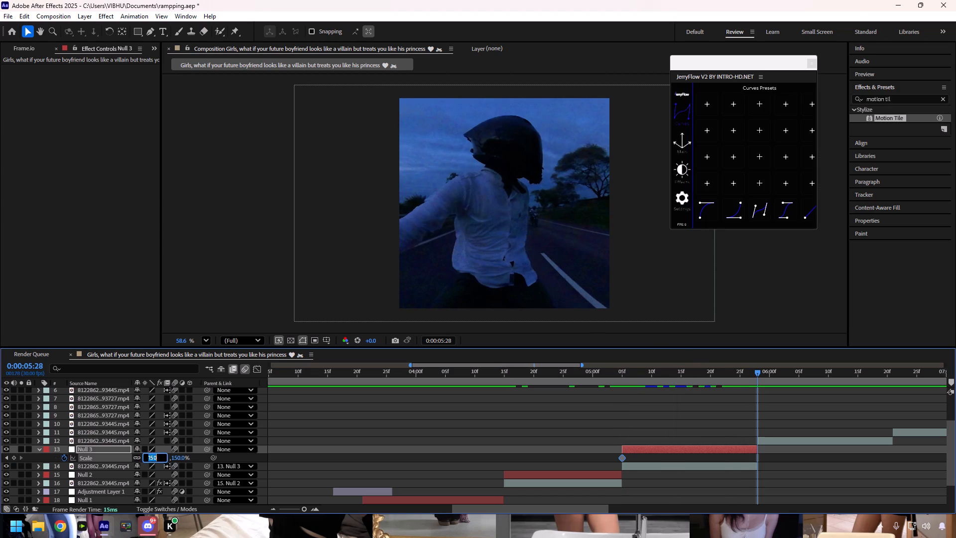
text(100)
key(Return)
drag(779, 457, 778, 457)
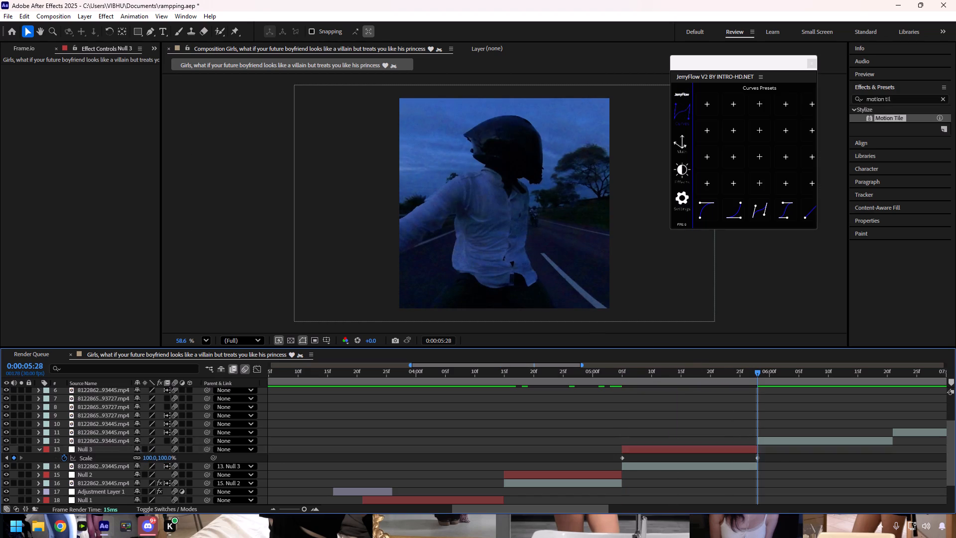
Apply Easy Ease and the steep N-shaped JerryFlow curve preset to both Scale keyframes of Null 3, and preview the zoom.
drag(778, 457, 581, 452)
key(F9)
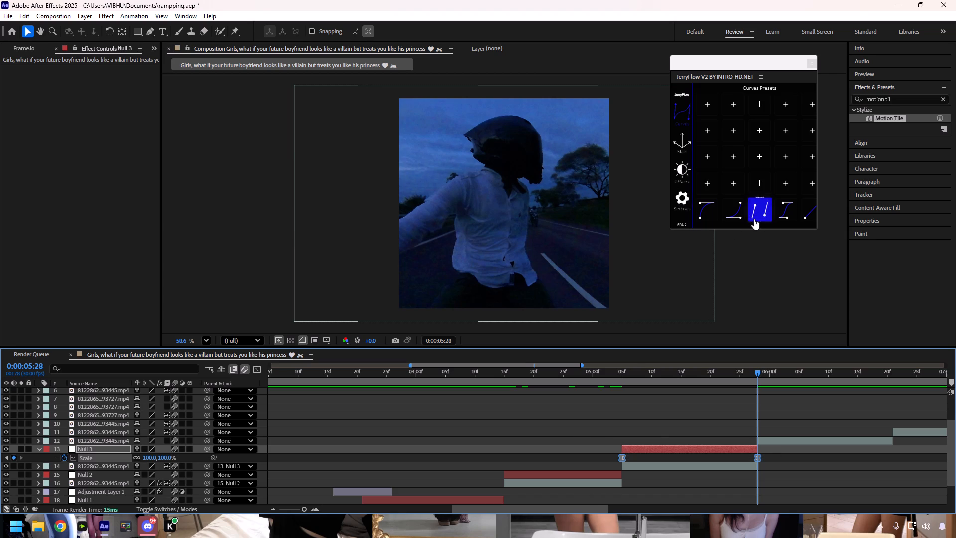
click(754, 218)
drag(758, 373, 651, 378)
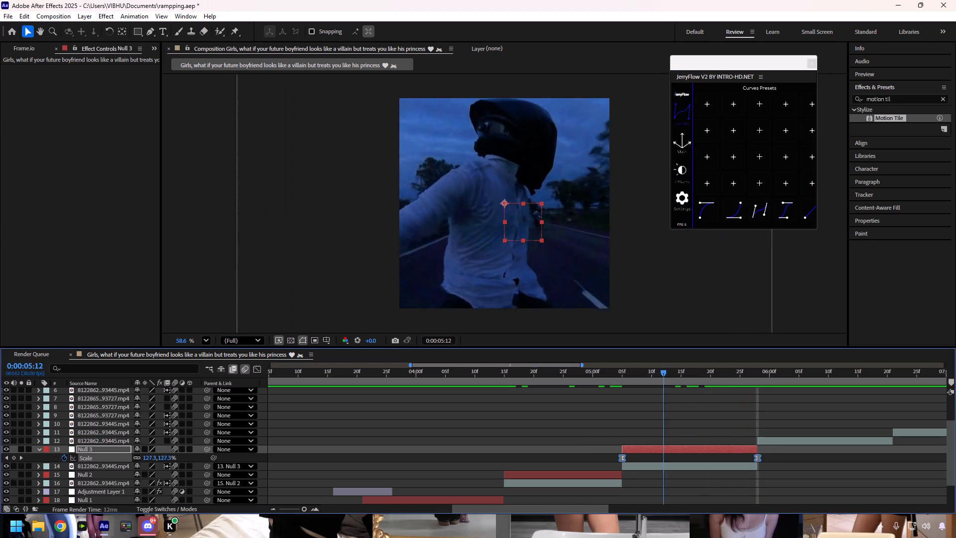
drag(651, 378, 599, 376)
key(space)
drag(599, 373, 676, 383)
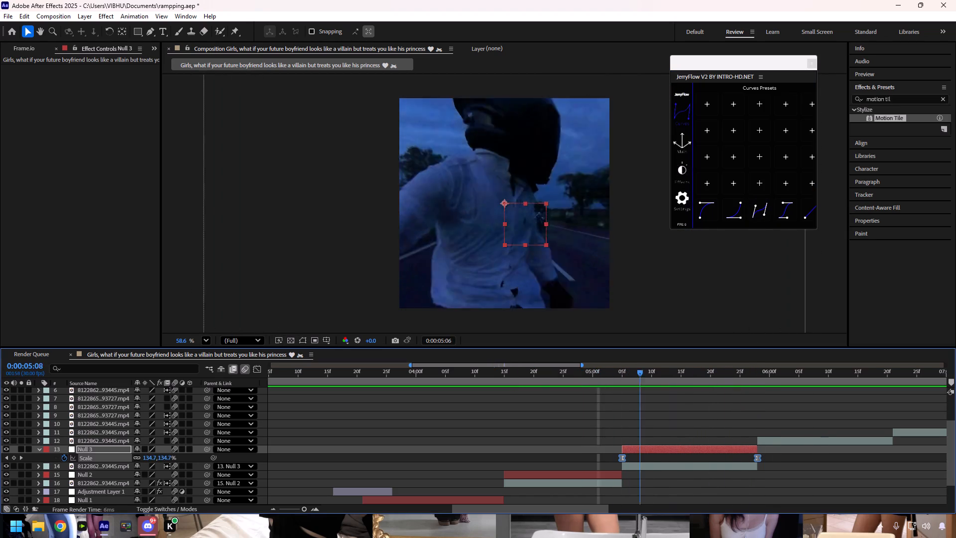
Add a null object above the clip after Null 3 and trim it to span 0:00:05:28 to 0:00:06:21.
drag(676, 383, 438, 410)
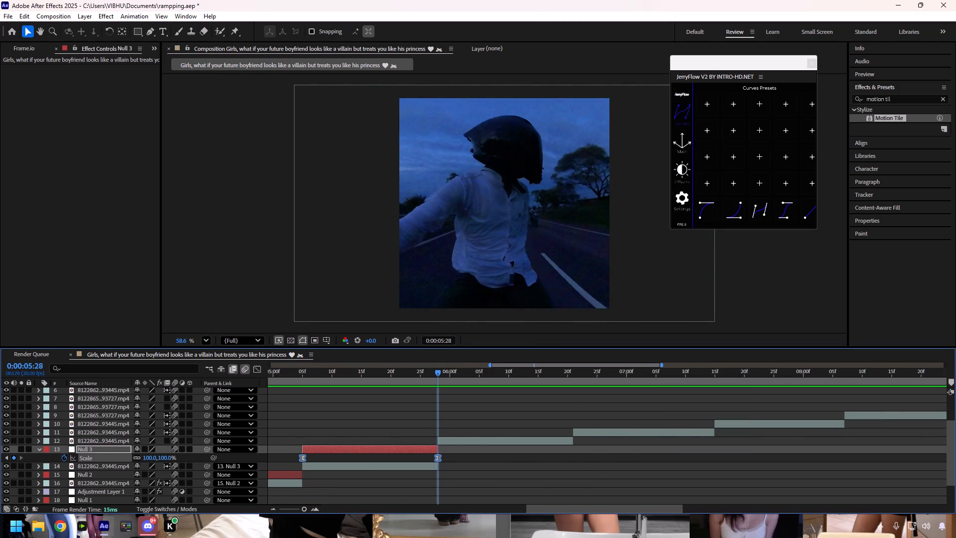
click(38, 449)
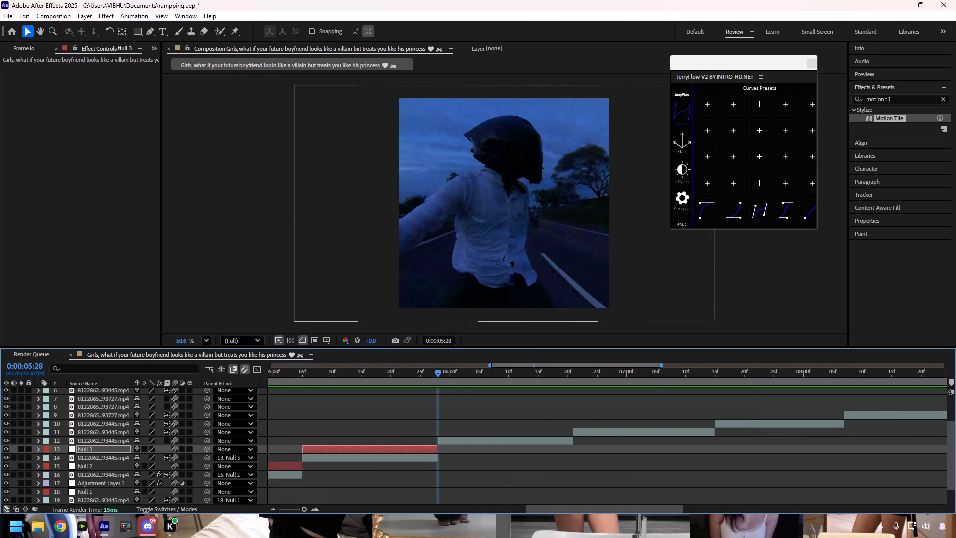
click(448, 441)
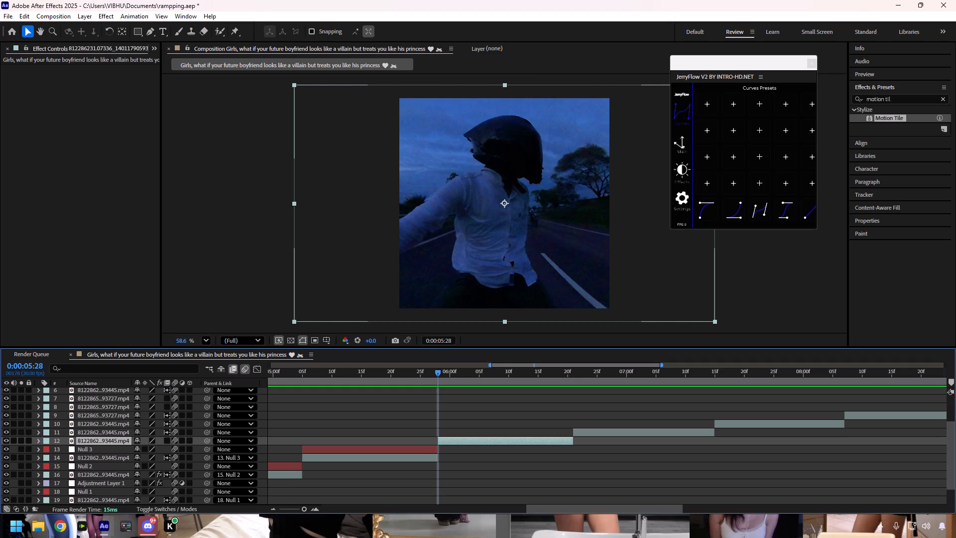
right_click(260, 440)
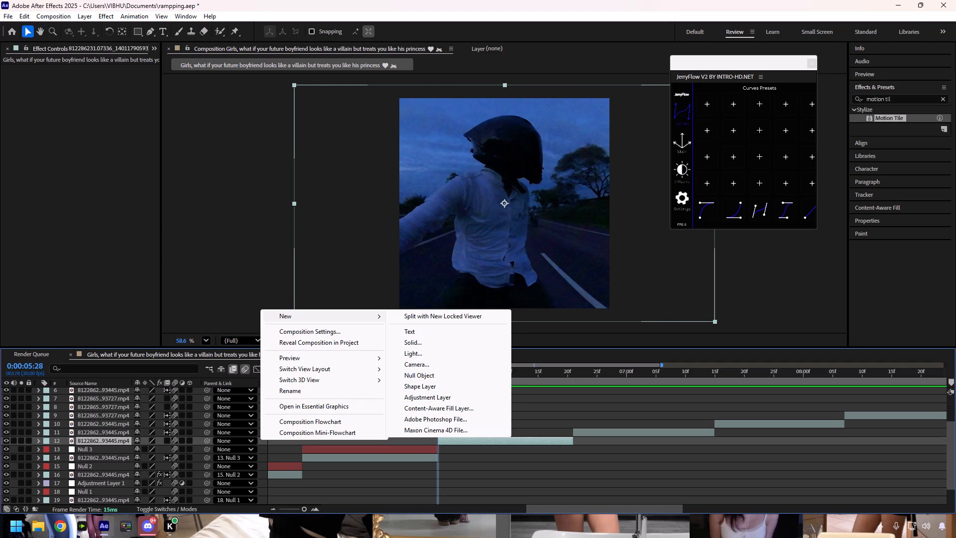
click(429, 374)
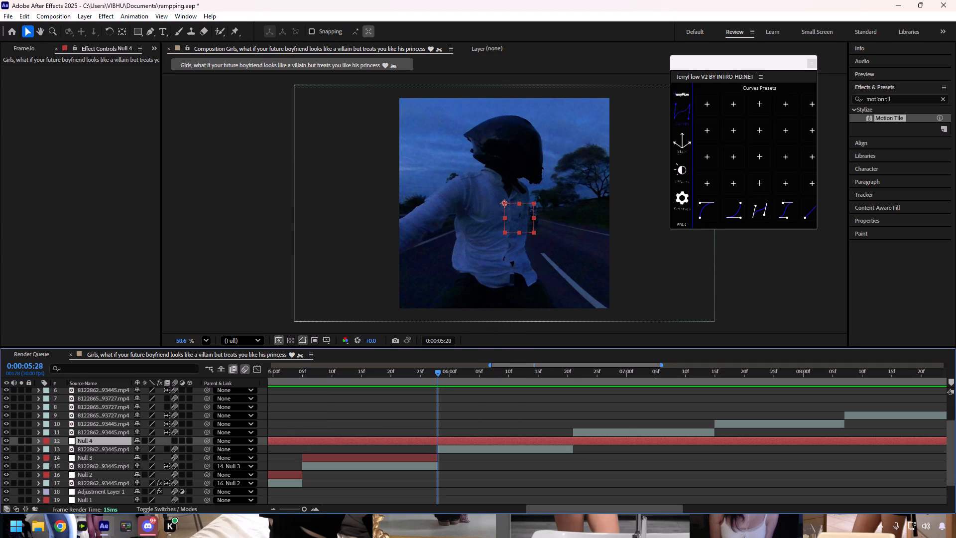
key(ctrl+shift+d)
click(418, 451)
key(Delete)
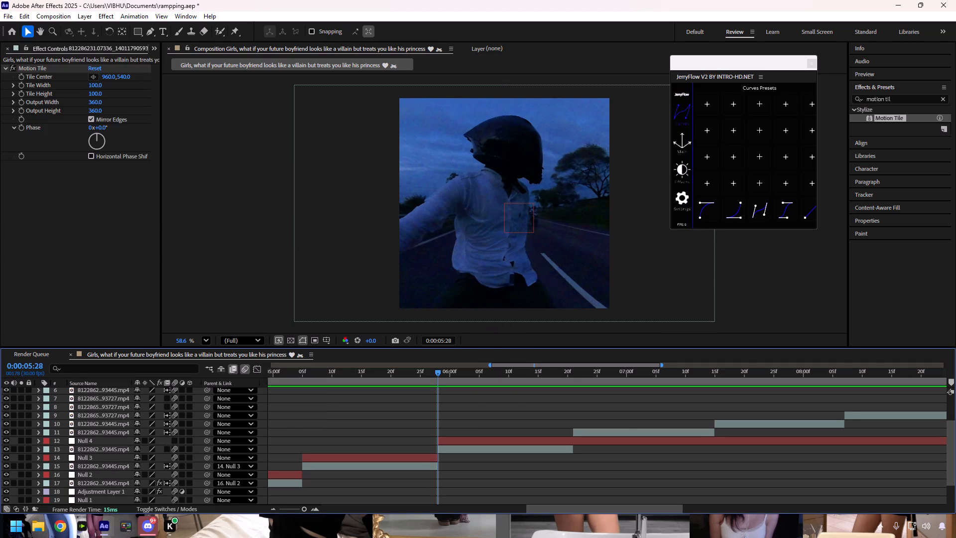
drag(438, 375, 572, 400)
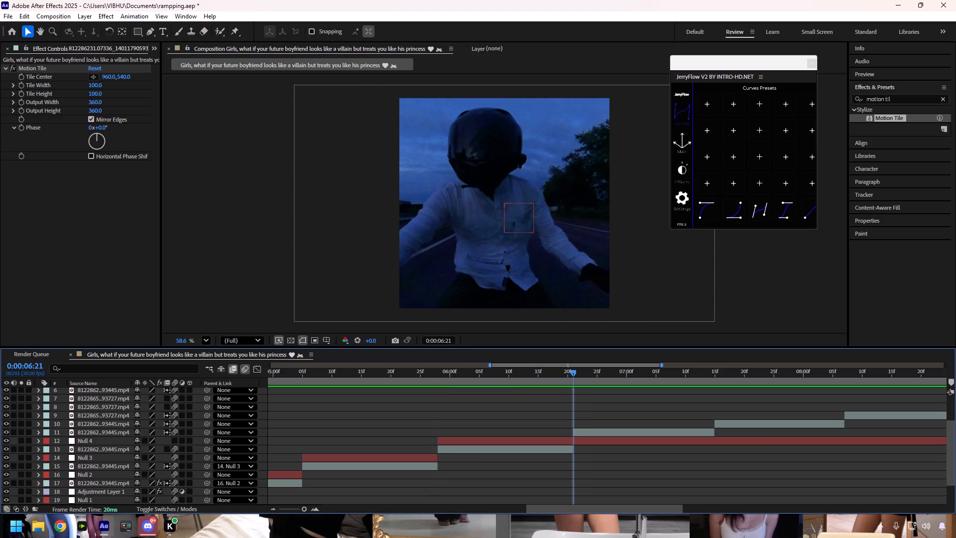
click(576, 439)
key(ctrl+shift+d)
key(Delete)
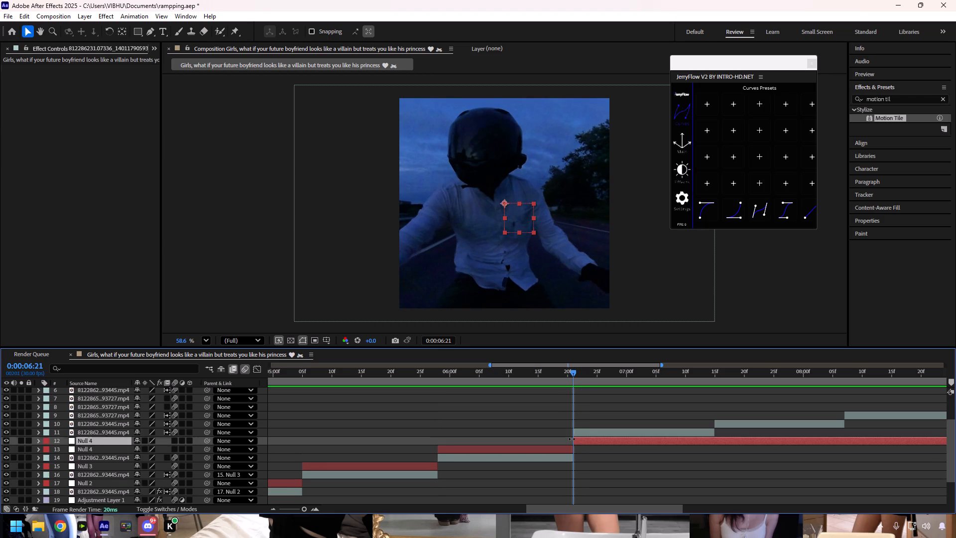
Parent the clip directly beneath Null 4 to Null 4, and switch on motion blur for the null.
drag(572, 375, 439, 403)
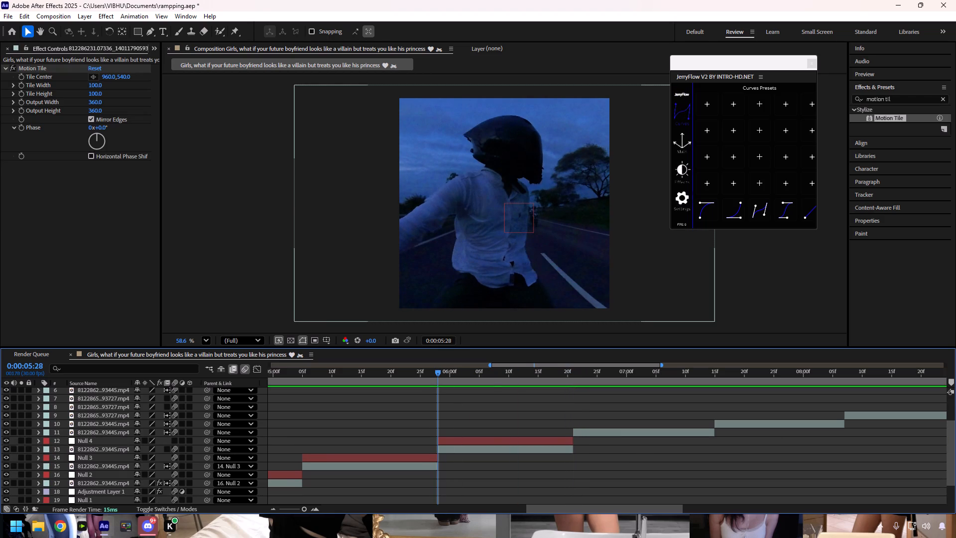
click(446, 446)
drag(204, 451, 118, 443)
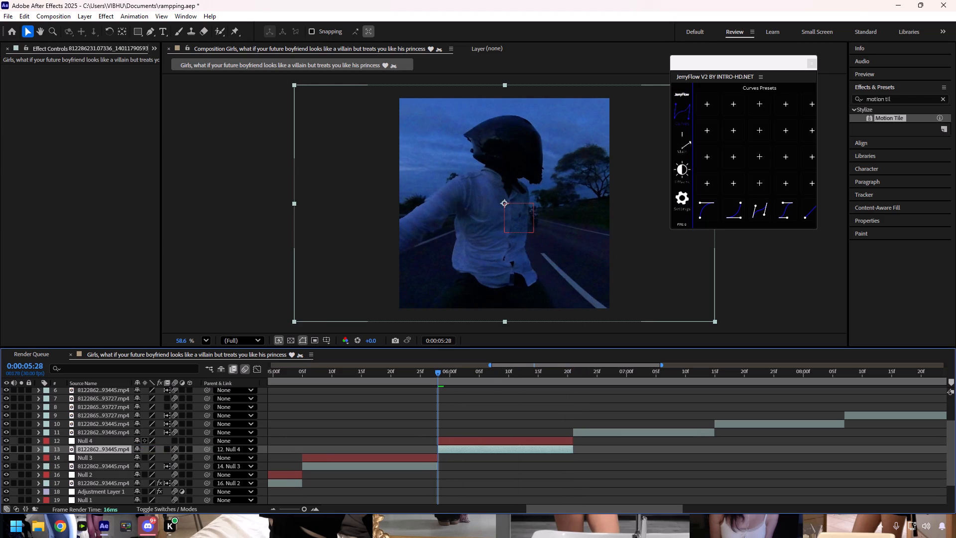
click(176, 441)
Add a Scale keyframe of 70% on Null 4 at 0:00:05:28.
click(448, 441)
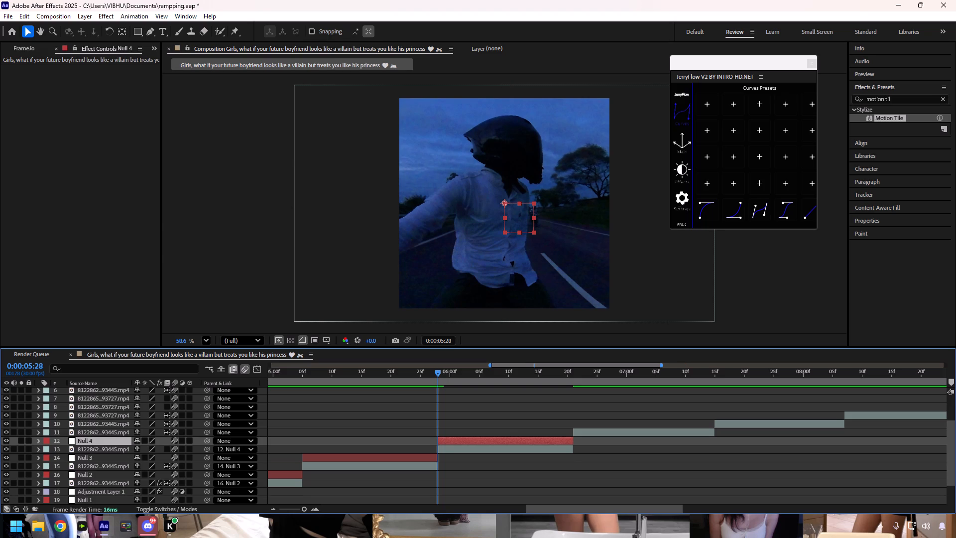
key(s)
click(63, 449)
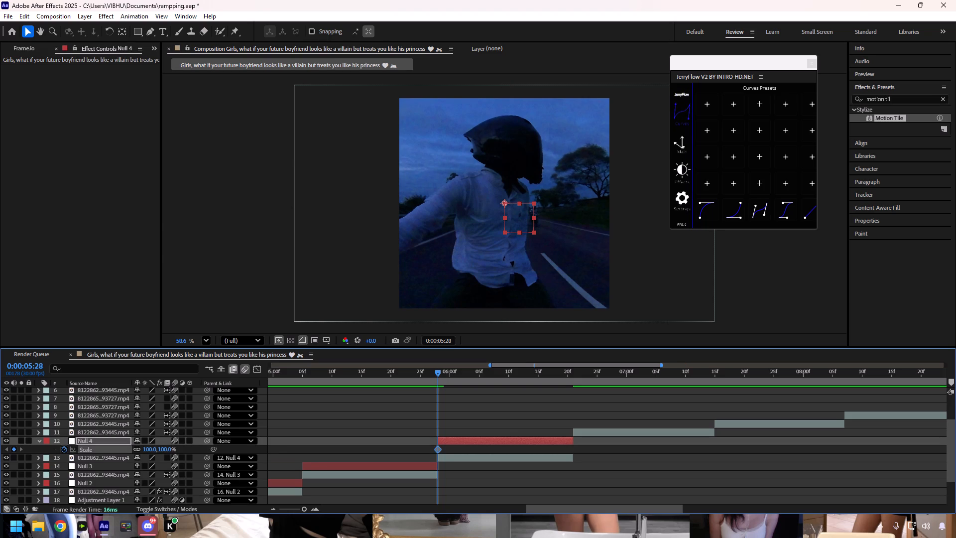
click(146, 451)
text(70)
key(Return)
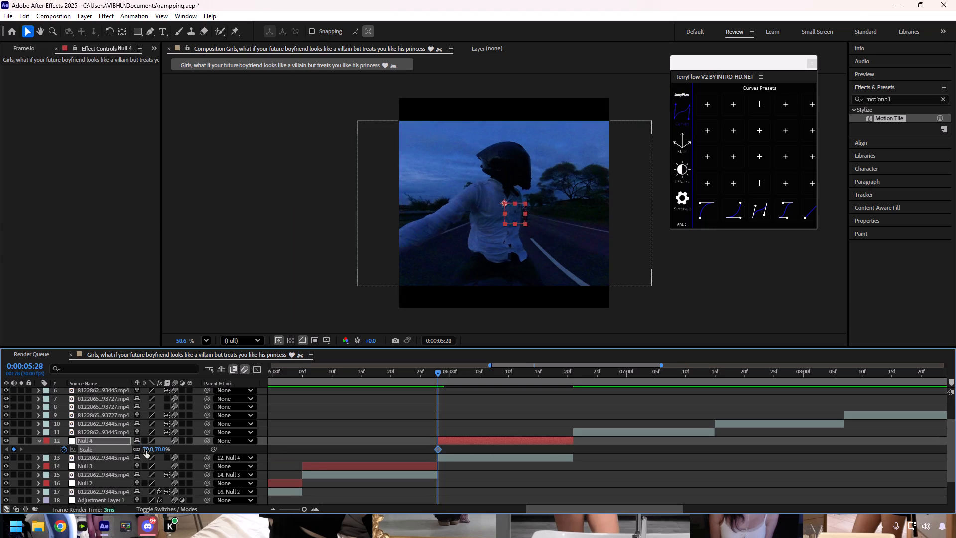
Add a Scale keyframe of 100% on Null 4 at 0:00:06:21.
drag(439, 372, 564, 388)
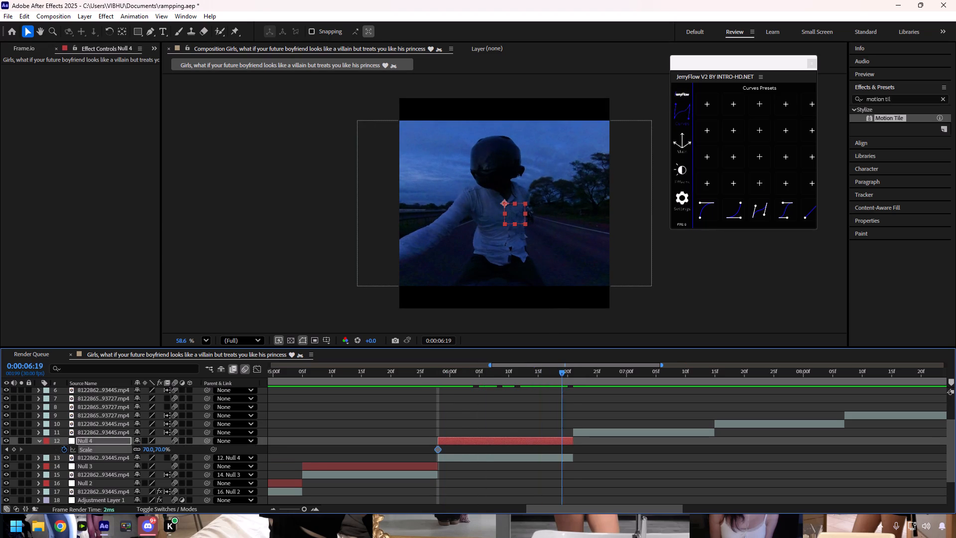
drag(564, 388, 574, 388)
click(150, 448)
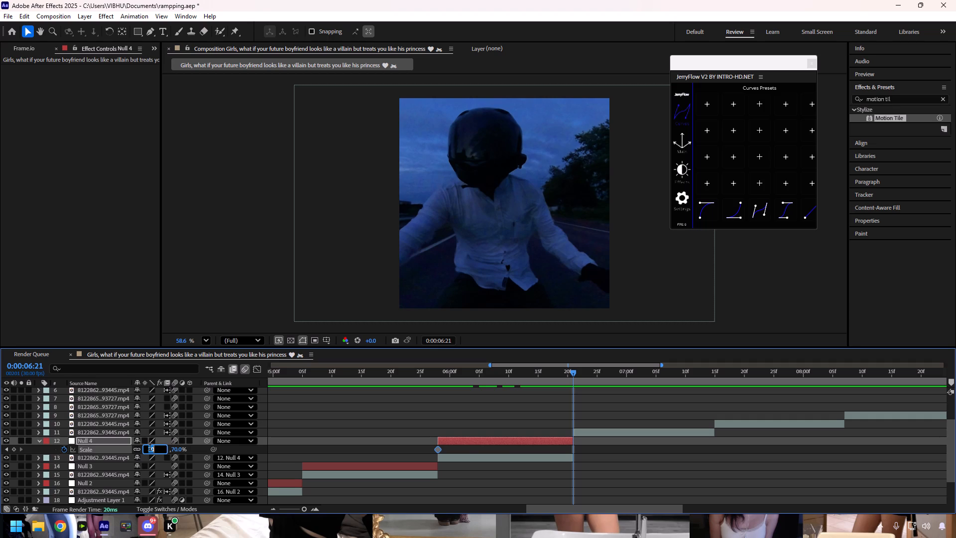
text(100)
key(Return)
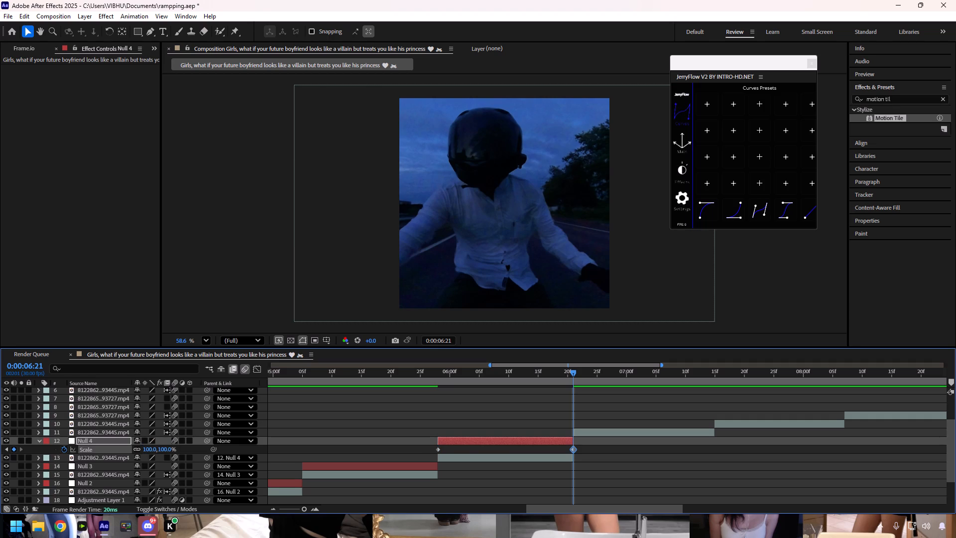
Apply Easy Ease and the steep N-shaped JerryFlow curve preset to both Scale keyframes of Null 4, and preview the zoom.
drag(587, 449, 387, 450)
key(F9)
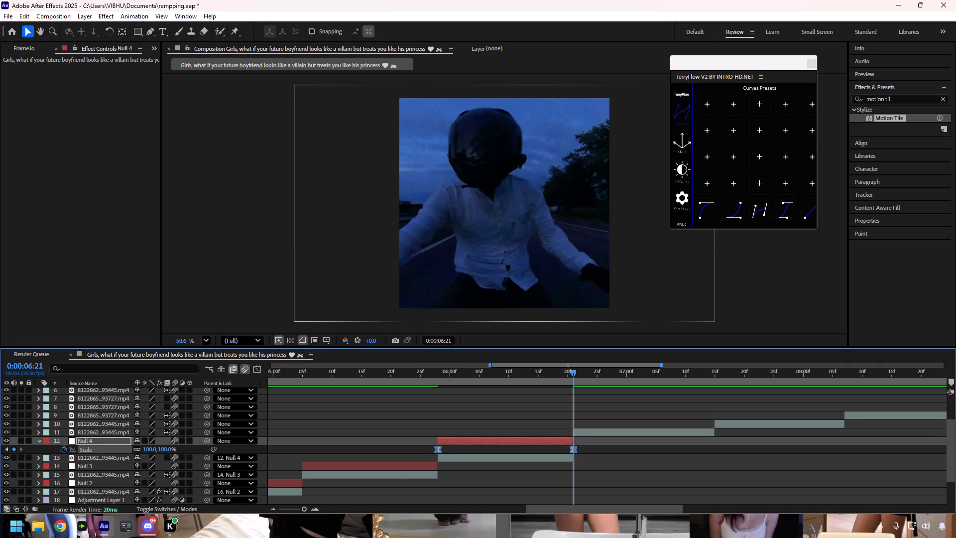
click(753, 214)
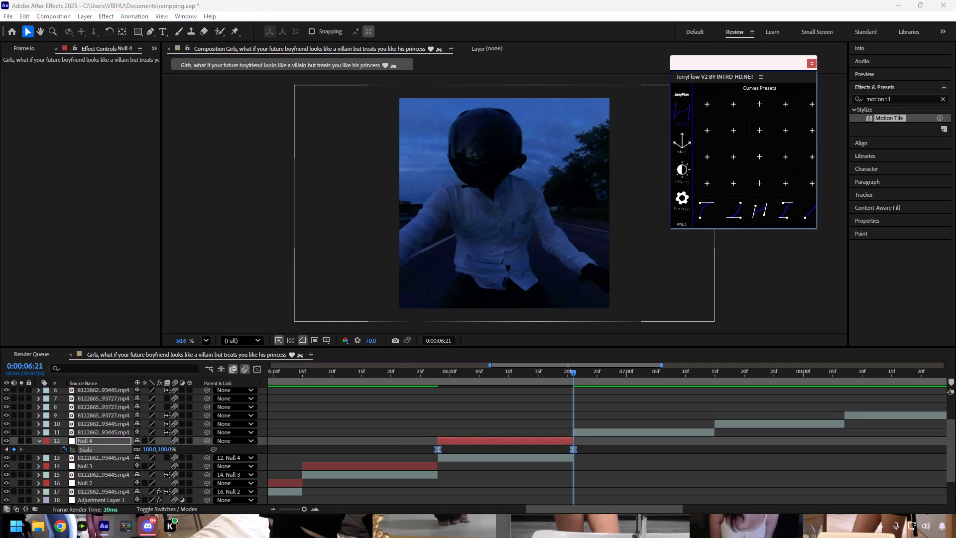
drag(573, 374, 415, 391)
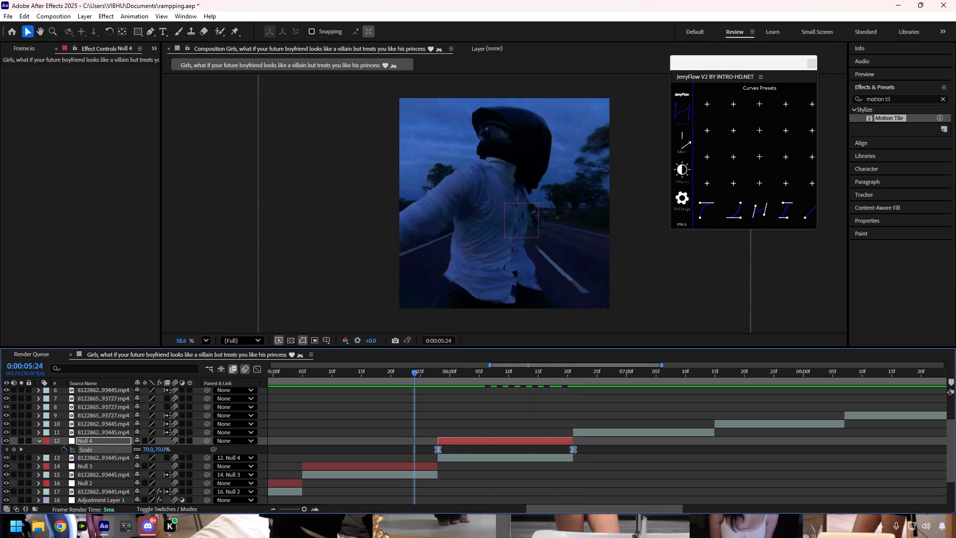
key(space)
Paste the copied Motion Tile effect with mirrored edges onto the clip parented to Null 4, and preview the filled borders.
drag(415, 376, 447, 381)
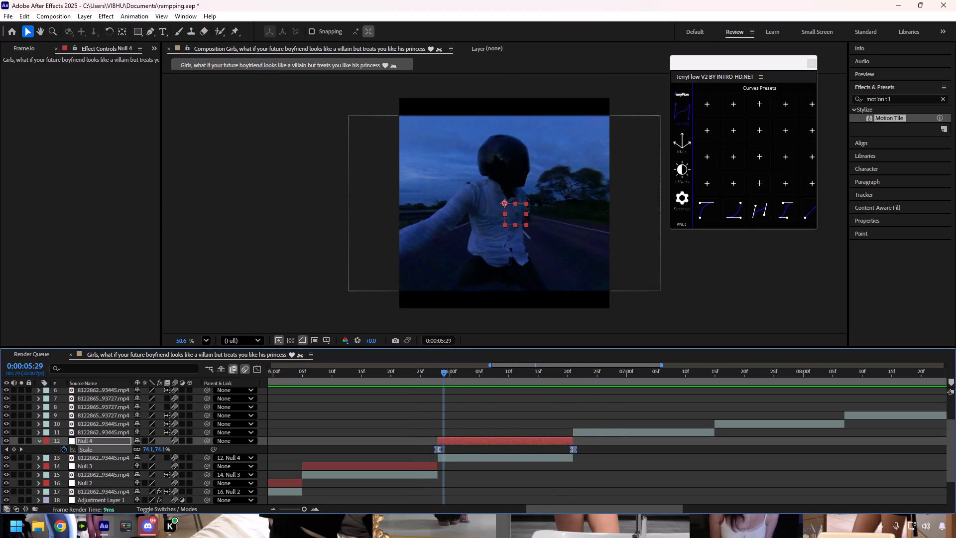
click(471, 454)
key(ctrl+v)
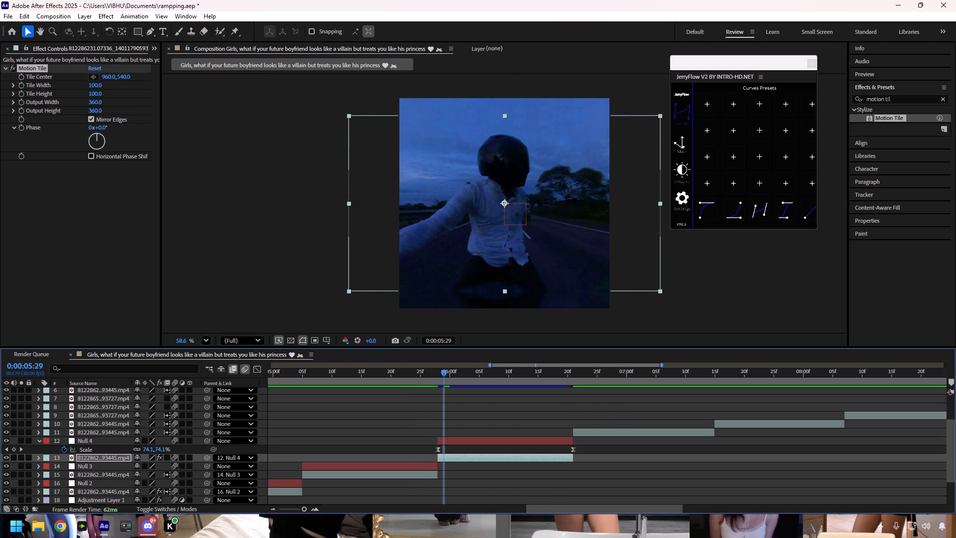
drag(444, 371, 407, 376)
key(space)
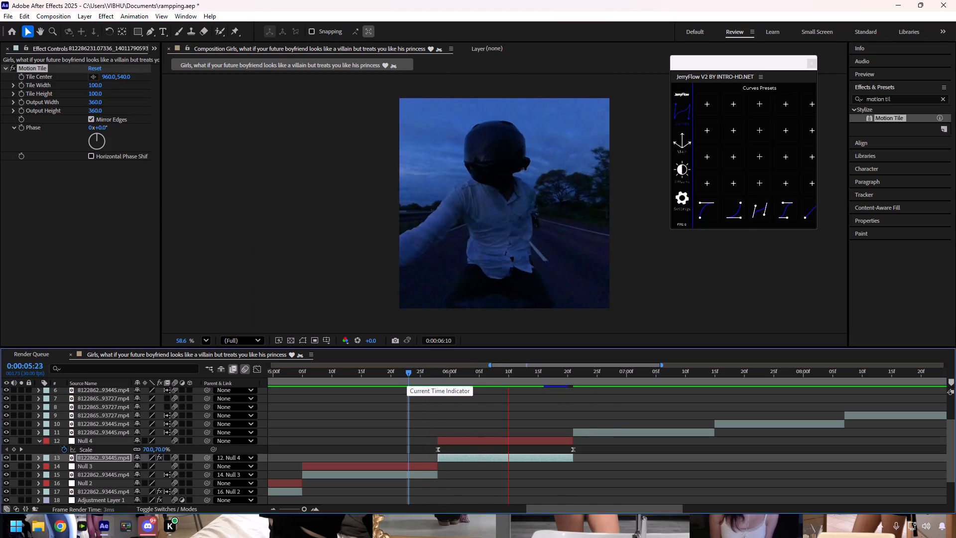
click(410, 369)
drag(409, 375, 553, 394)
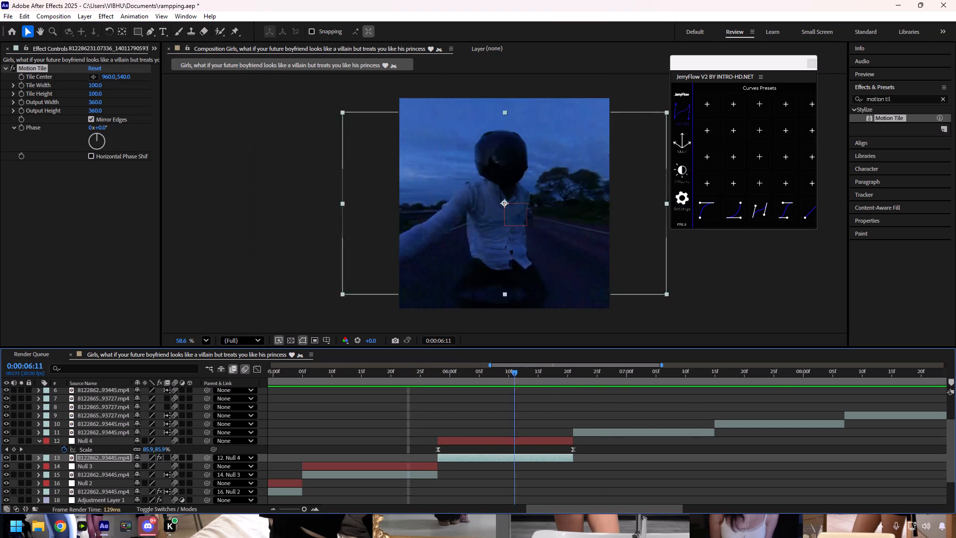
drag(553, 394, 676, 425)
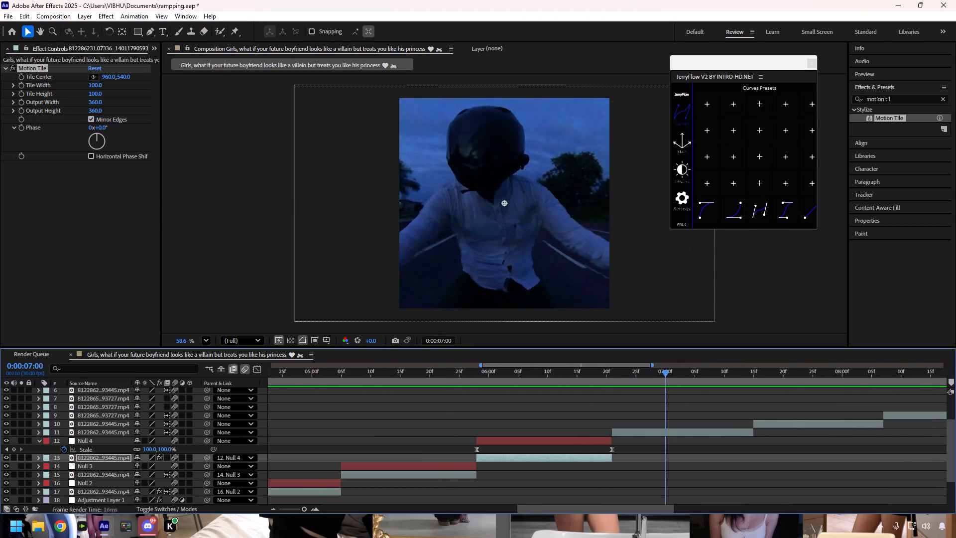
Create a null object above the clip starting at 0:00:06:21, split it there and delete the part before that time.
drag(676, 425, 335, 425)
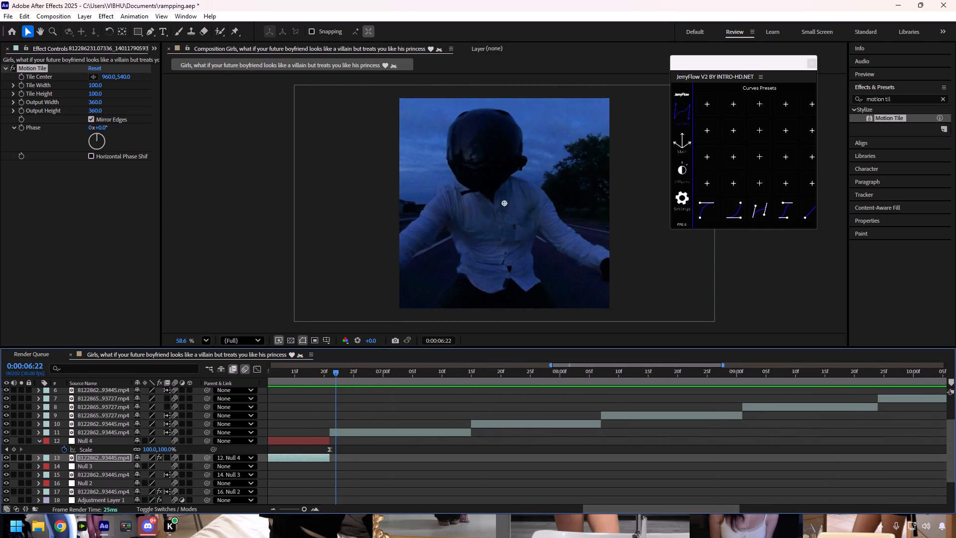
drag(335, 425, 331, 424)
click(37, 442)
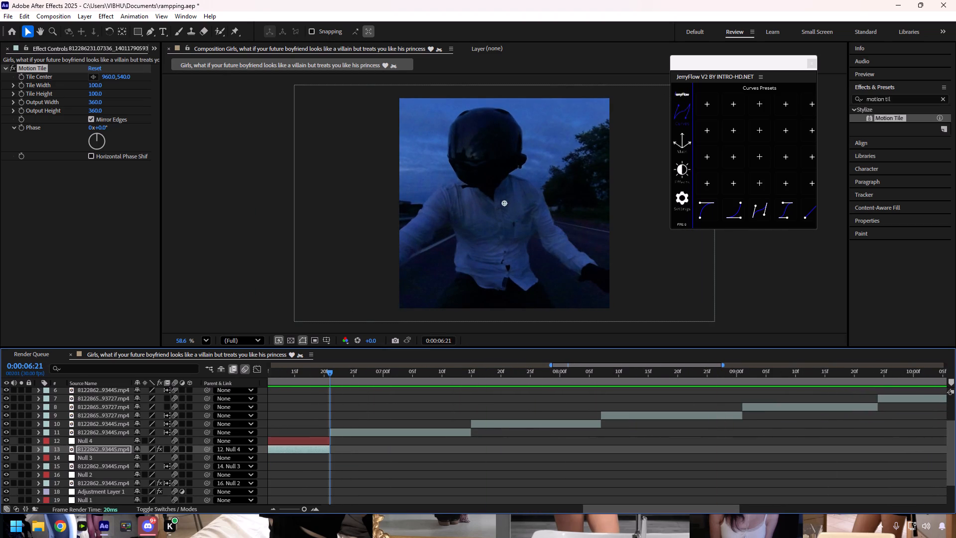
click(342, 431)
right_click(258, 433)
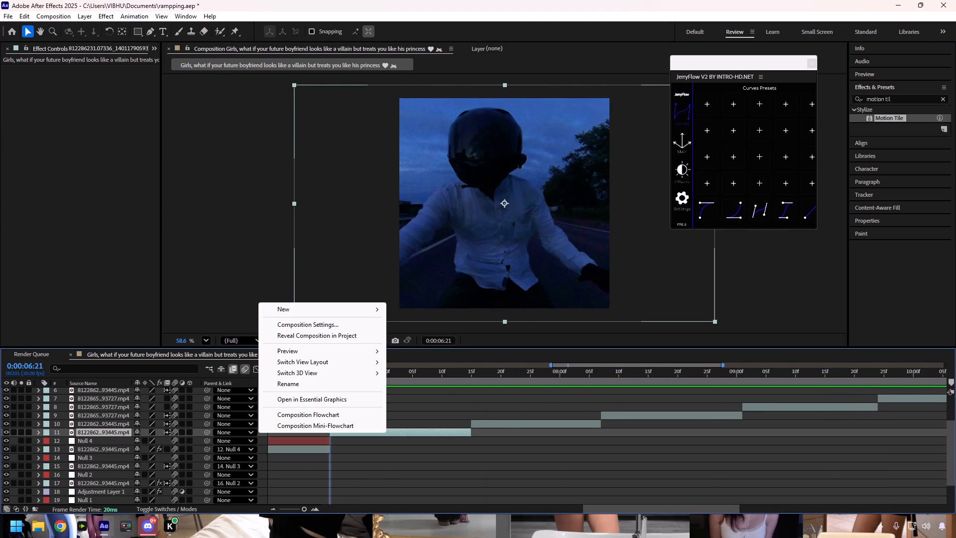
click(412, 366)
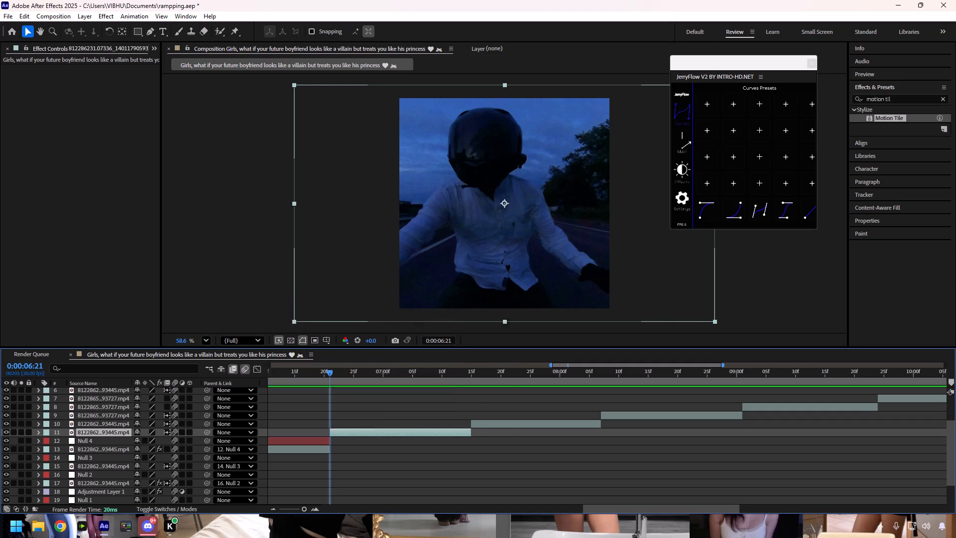
key(ctrl+shift+d)
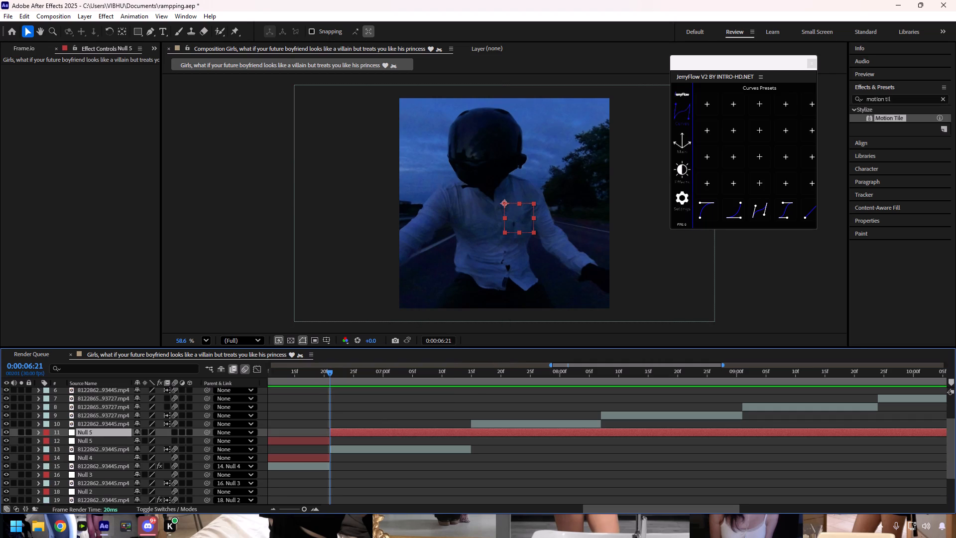
click(303, 439)
key(Delete)
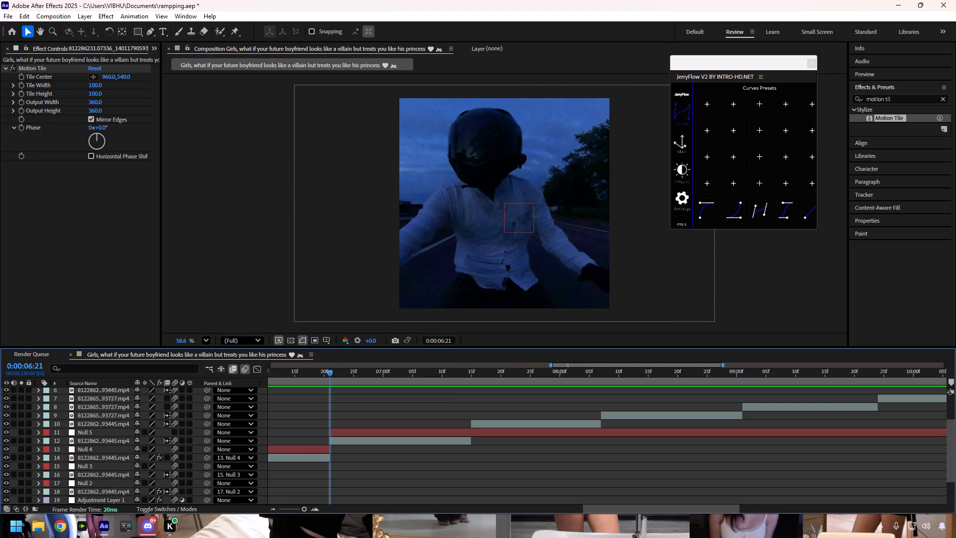
Split Null 5 at the clip's end, 0:00:07:15, and delete the remainder after it.
drag(330, 373, 472, 398)
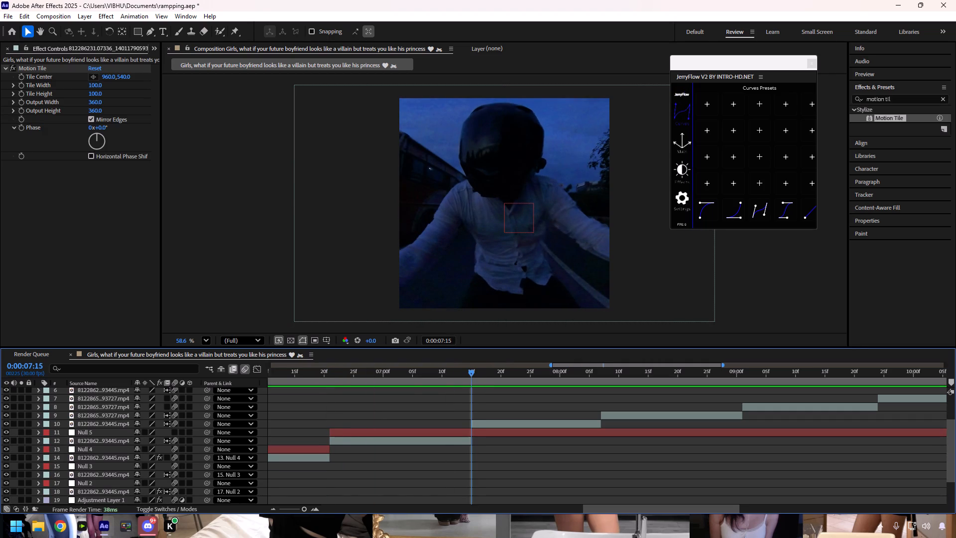
click(476, 433)
key(ctrl+shift+d)
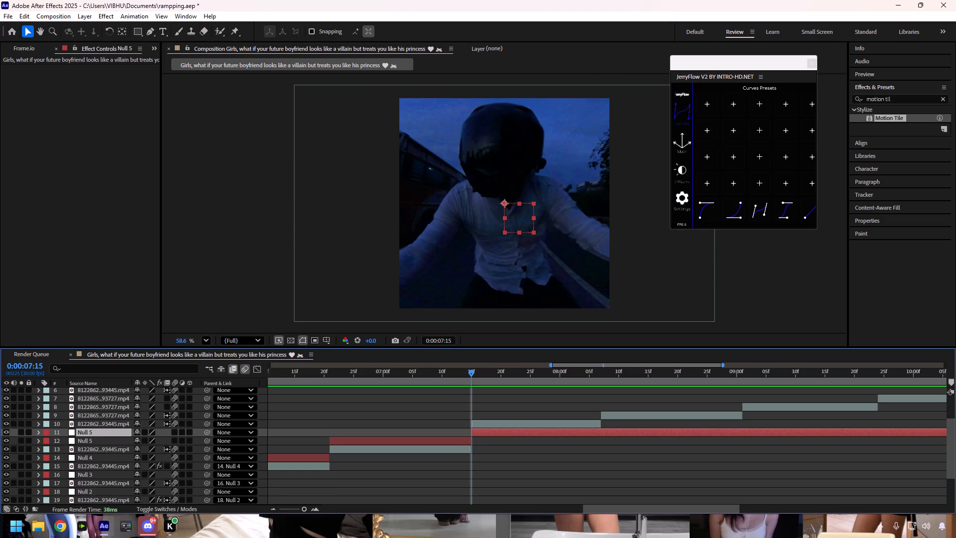
key(Delete)
Parent the clip that starts at 0:00:06:21 to Null 5.
drag(469, 372, 328, 398)
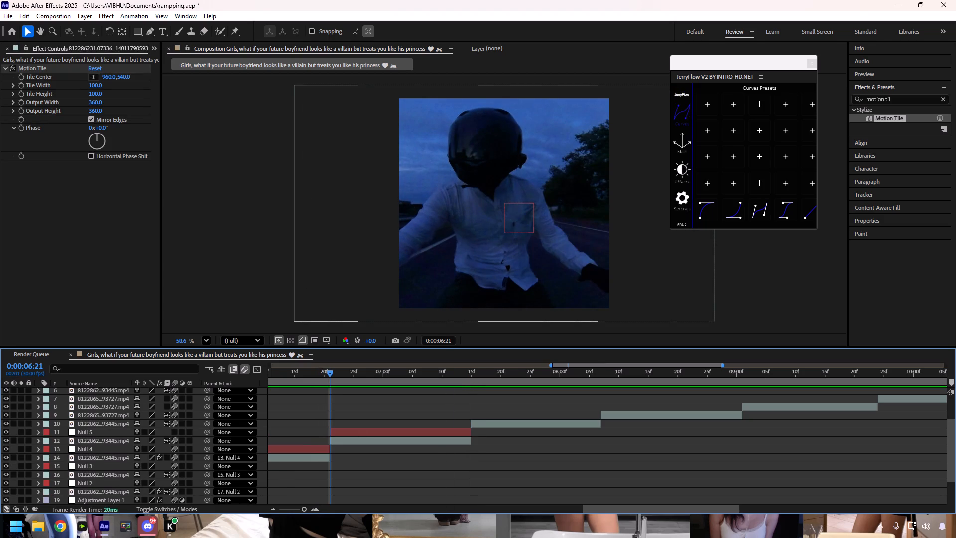
click(344, 437)
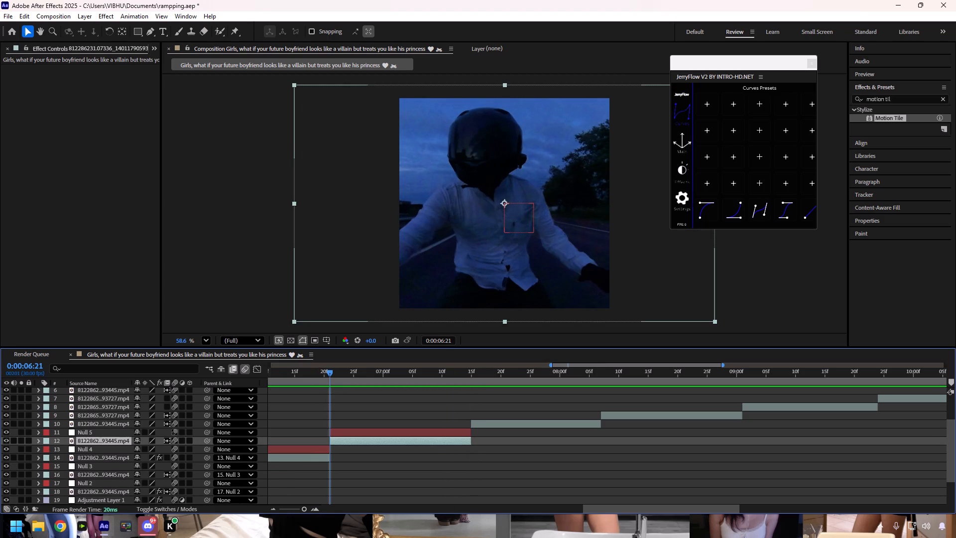
click(175, 432)
drag(210, 441, 128, 435)
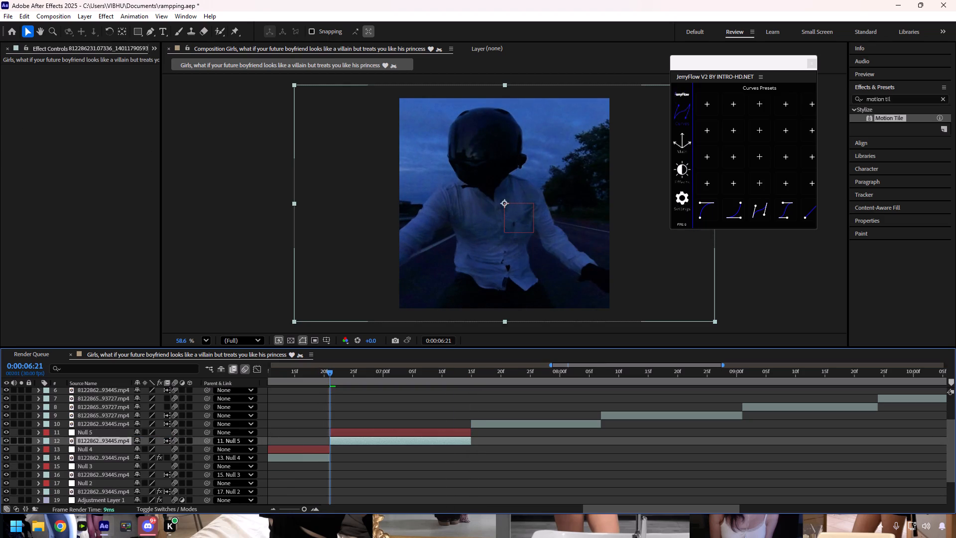
Add a Scale keyframe of 150% on Null 5 at 0:00:06:21.
click(341, 432)
key(s)
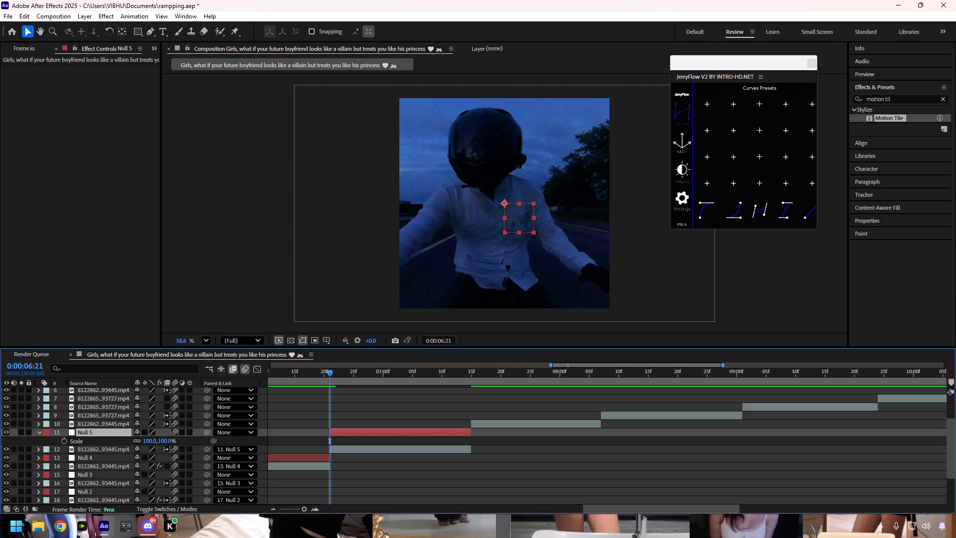
click(63, 441)
click(147, 441)
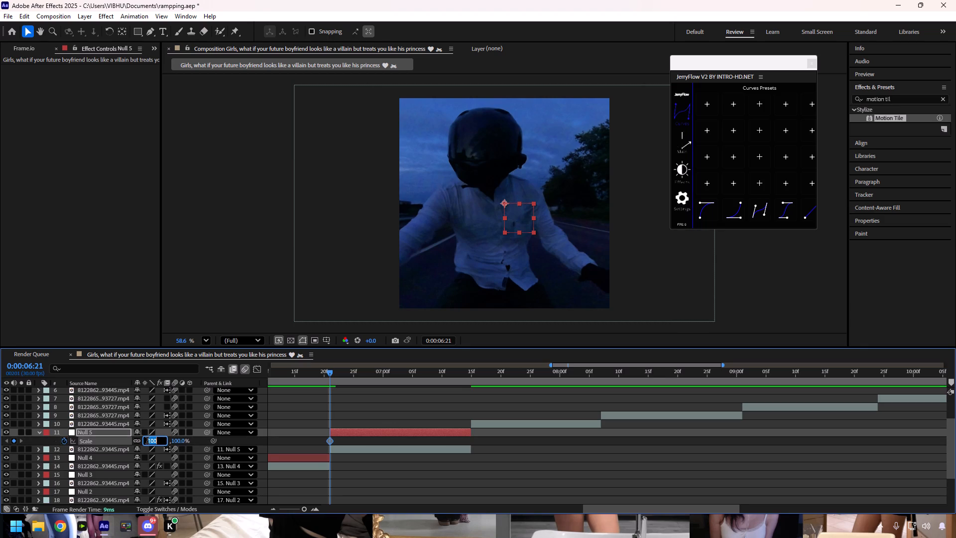
text(150)
key(Return)
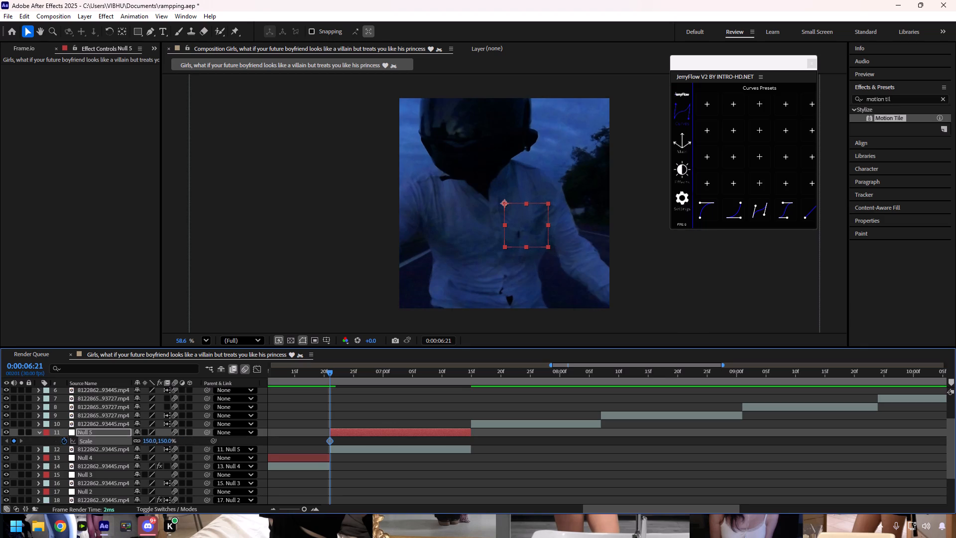
Add a Scale keyframe of 100% on Null 5 at 0:00:07:15.
drag(332, 374, 472, 388)
click(147, 442)
text(100)
key(Return)
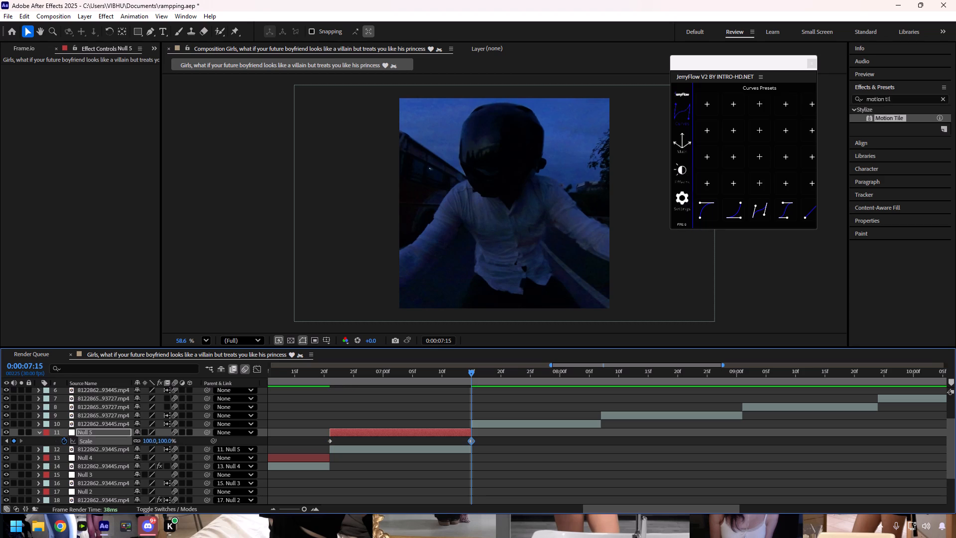
Apply Easy Ease and the steep N-shaped JerryFlow curve preset to both Scale keyframes of Null 5, and preview the zoom.
drag(489, 441, 296, 444)
key(F9)
click(768, 214)
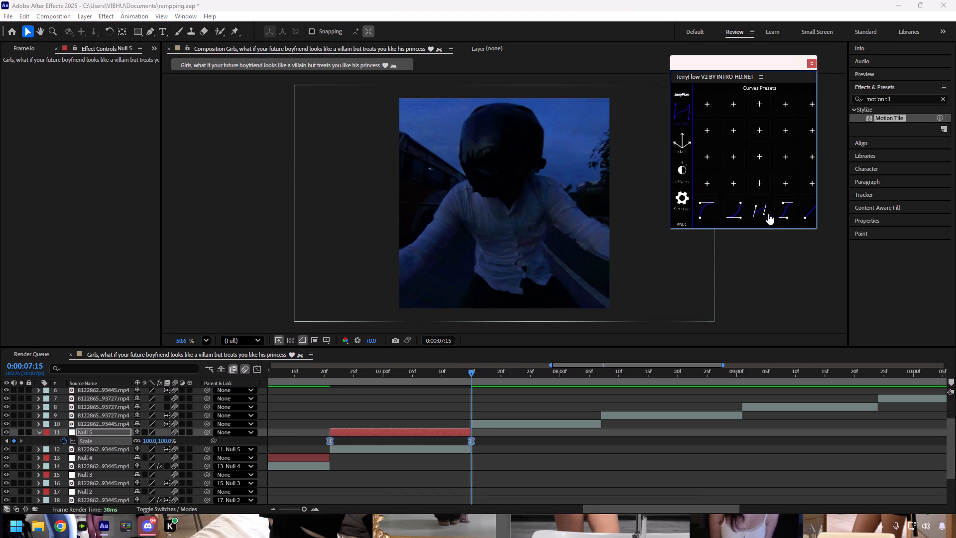
drag(409, 377, 331, 392)
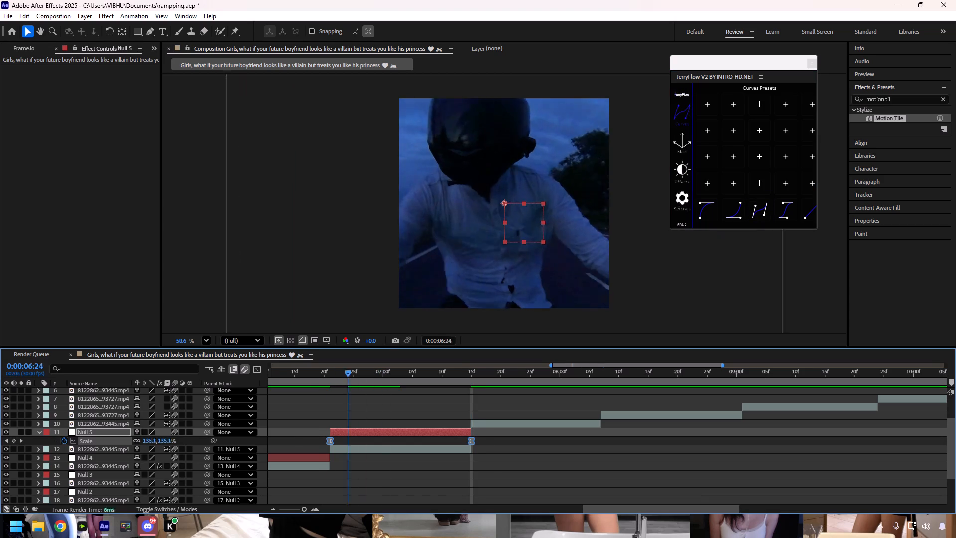
drag(331, 392, 474, 395)
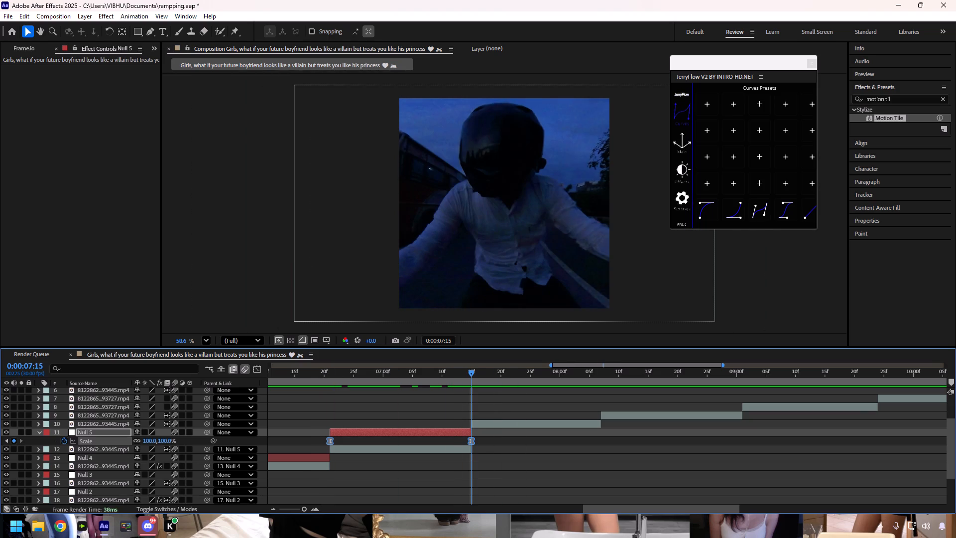
click(41, 433)
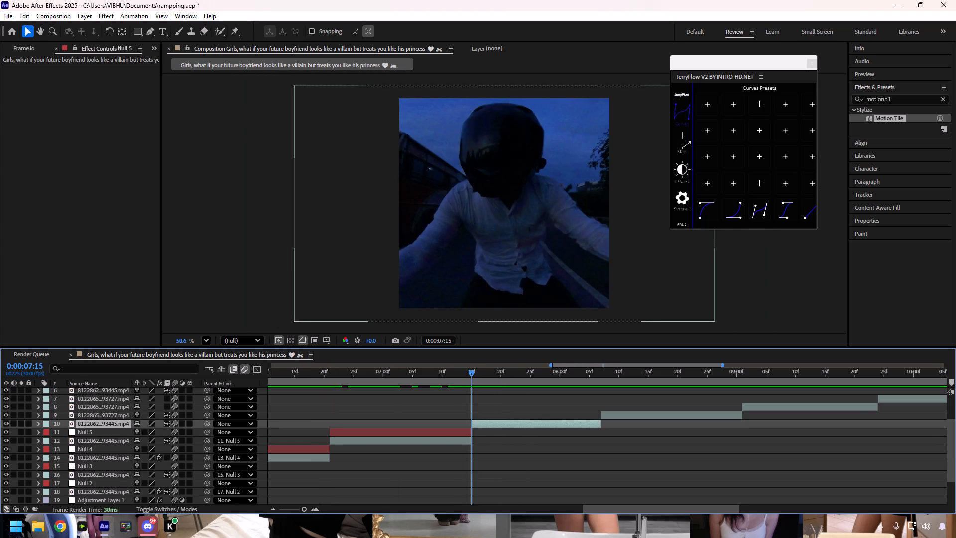
Create a null object above the clip starting at 0:00:07:15, split it there and delete the part before that time.
click(489, 423)
right_click(265, 424)
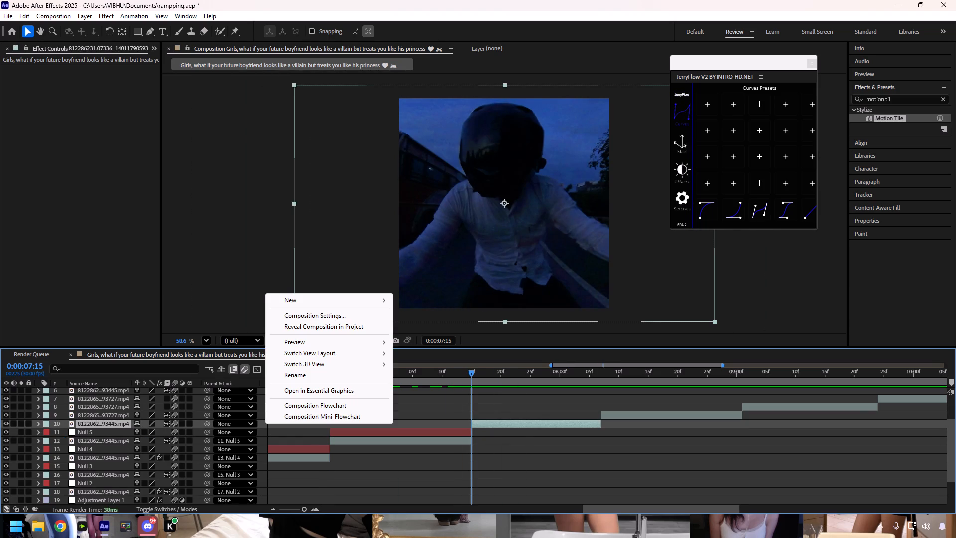
click(256, 425)
click(266, 427)
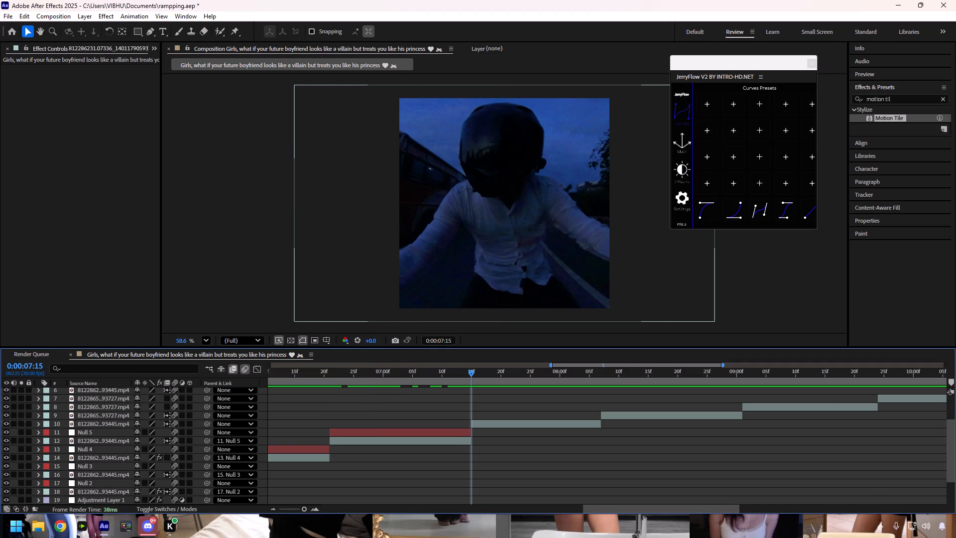
click(263, 426)
click(510, 428)
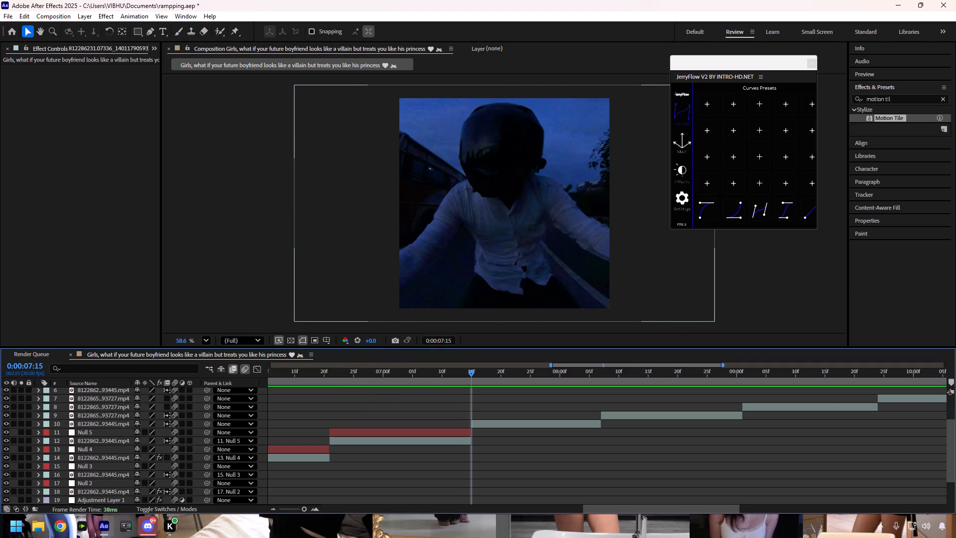
click(497, 421)
right_click(264, 427)
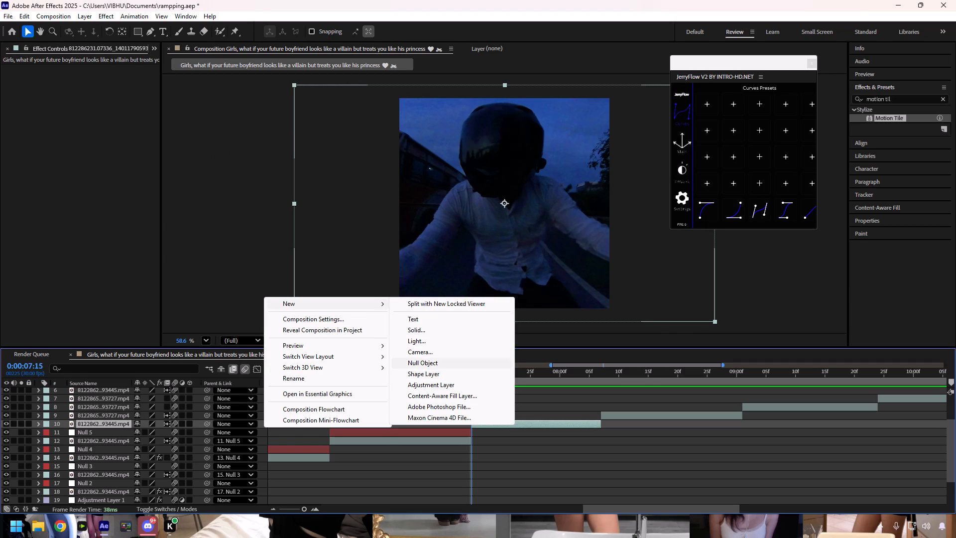
click(429, 364)
key(ctrl+shift+d)
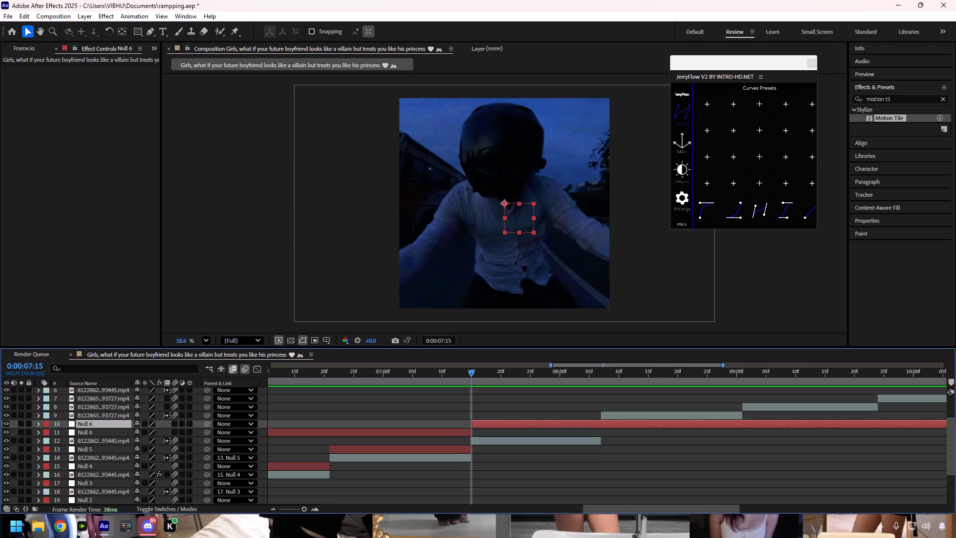
click(452, 429)
key(Delete)
Split Null 6 at the clip's end, 0:00:08:07, and delete the remainder after it.
drag(470, 373, 552, 386)
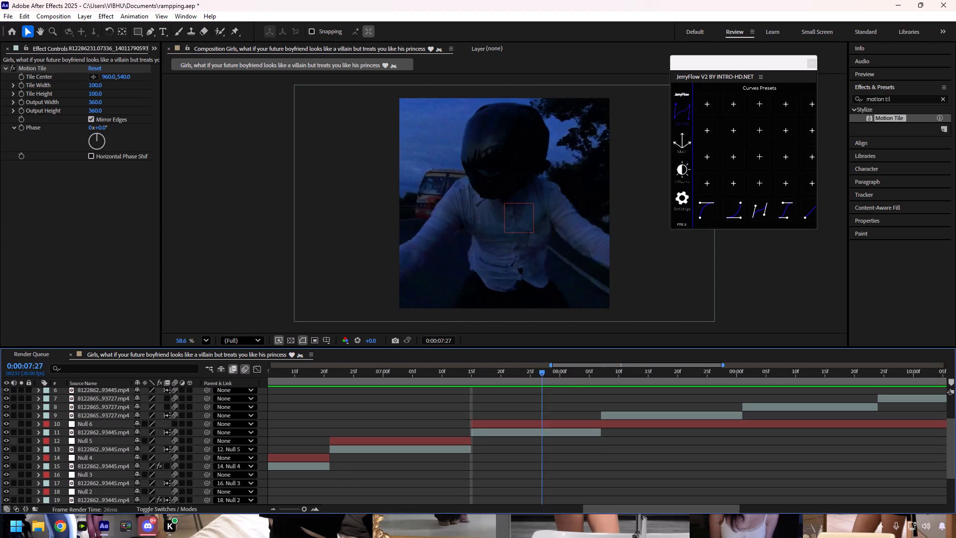
drag(552, 386, 599, 387)
click(606, 423)
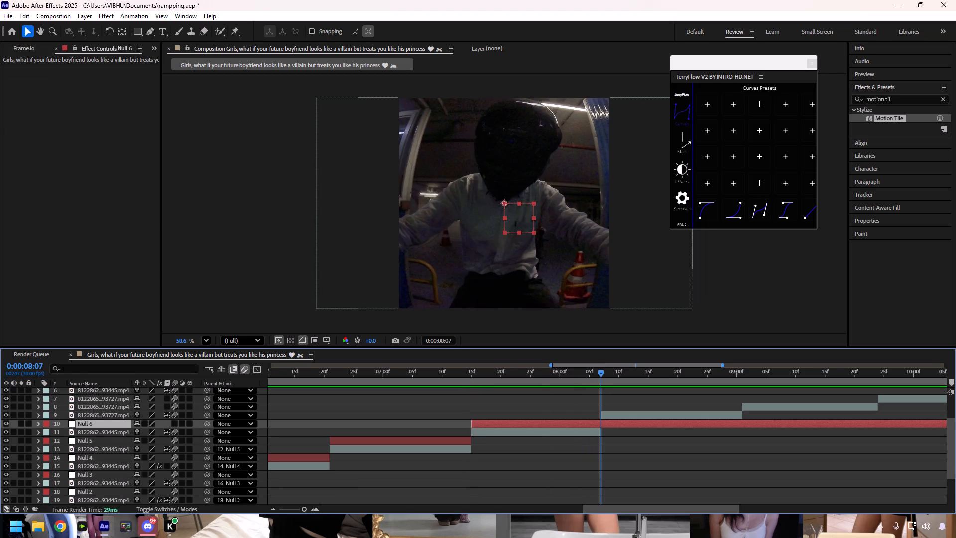
key(ctrl+shift+d)
key(Delete)
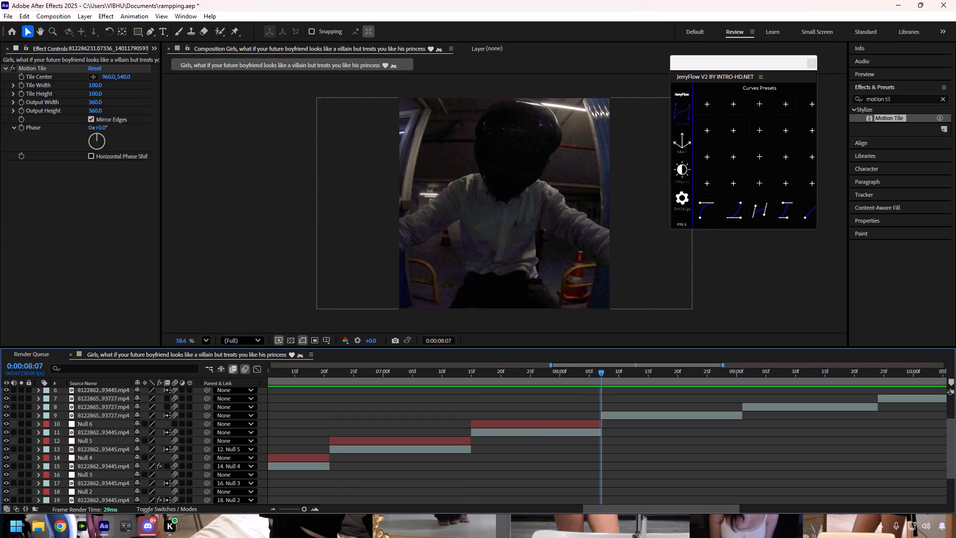
Parent the clip that starts at 0:00:07:15 to Null 6.
drag(599, 372, 472, 387)
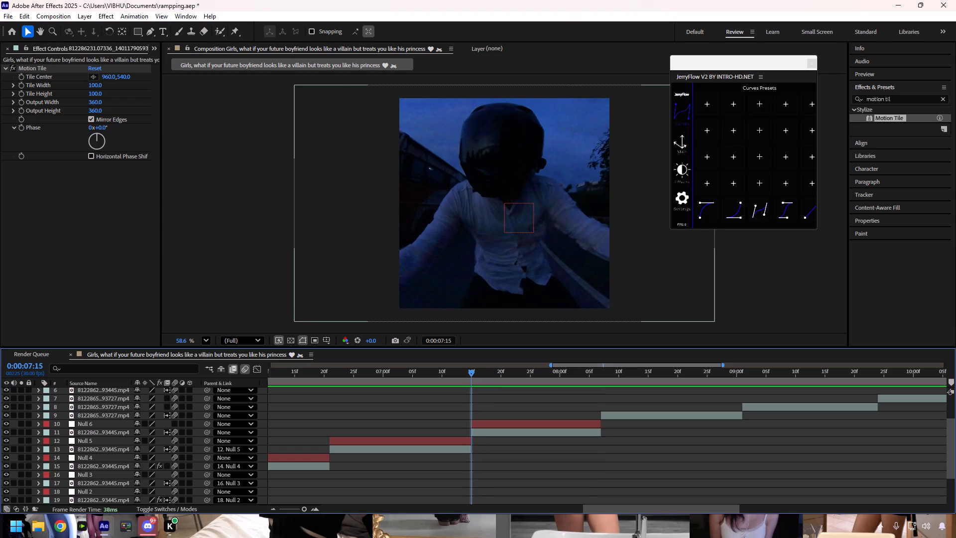
click(482, 433)
drag(205, 432, 118, 425)
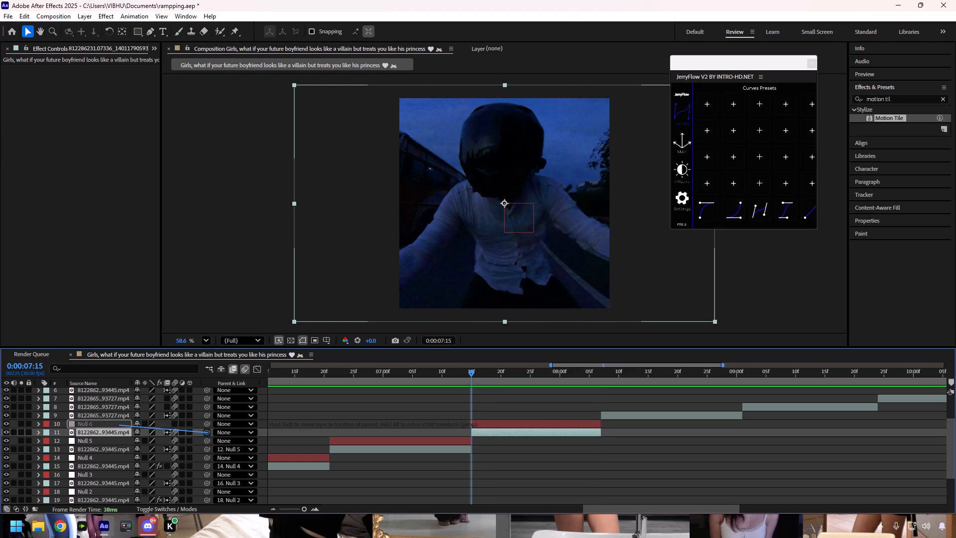
drag(118, 425, 117, 425)
click(172, 426)
Add a Scale keyframe of 70% on Null 6 at 0:00:07:15.
click(483, 422)
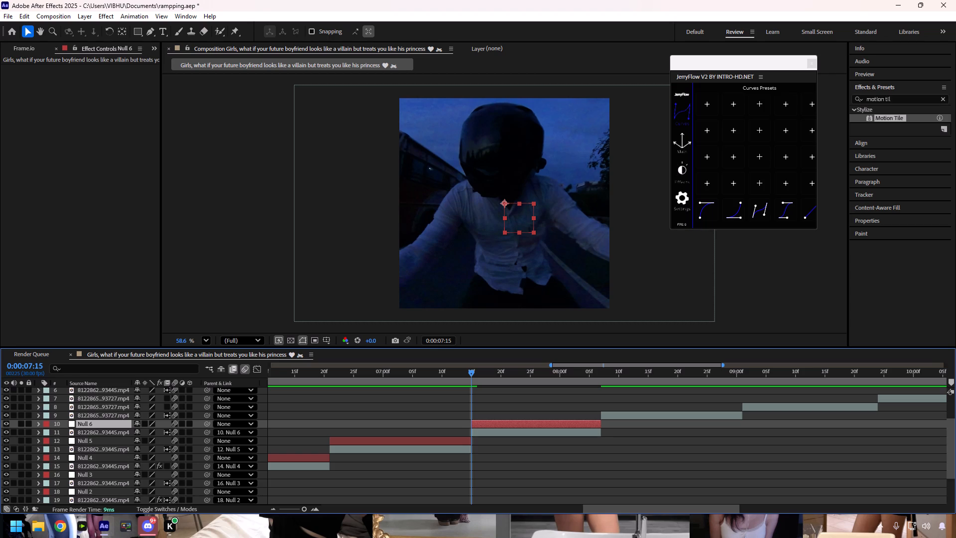
key(s)
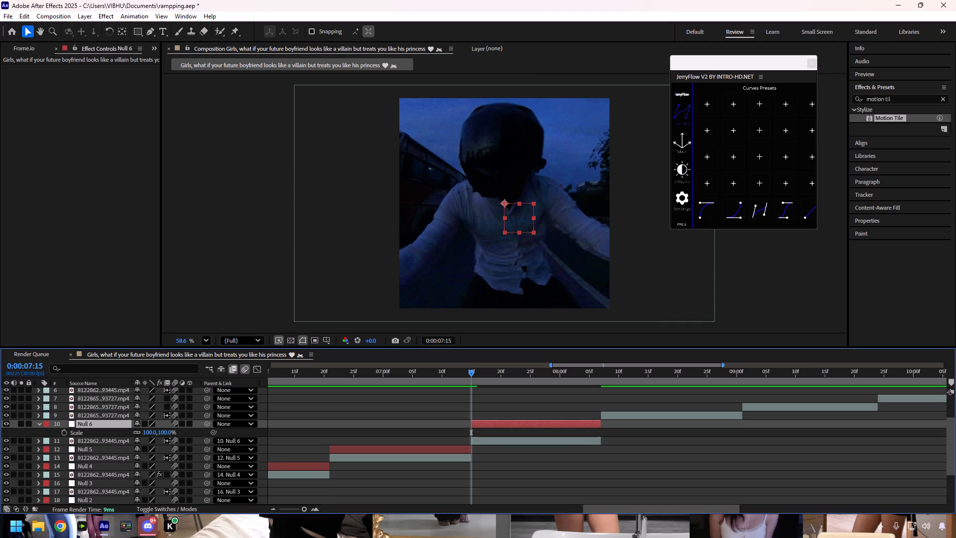
click(64, 432)
click(145, 433)
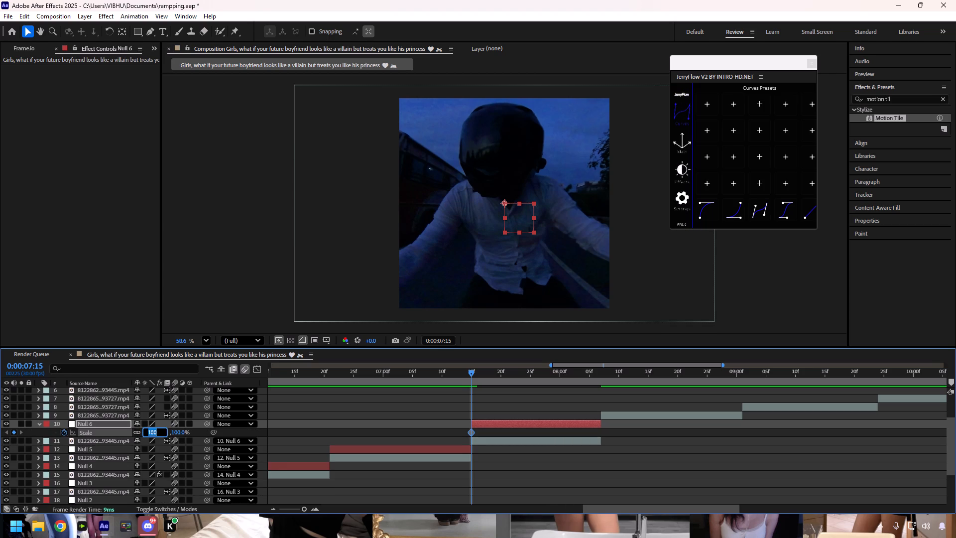
text(70)
key(Return)
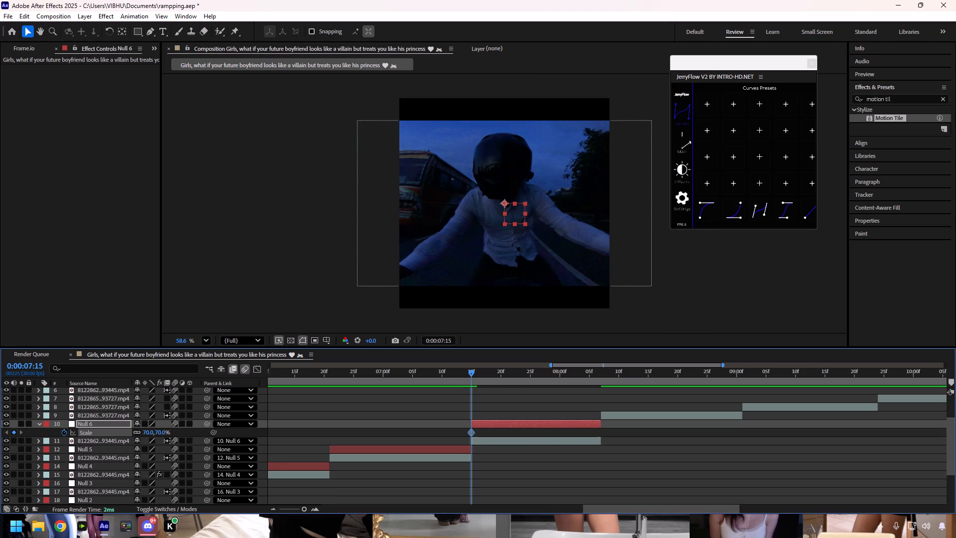
Add a Scale keyframe of 100% on Null 6 at the clip's end, 0:00:08:07.
drag(470, 372, 600, 393)
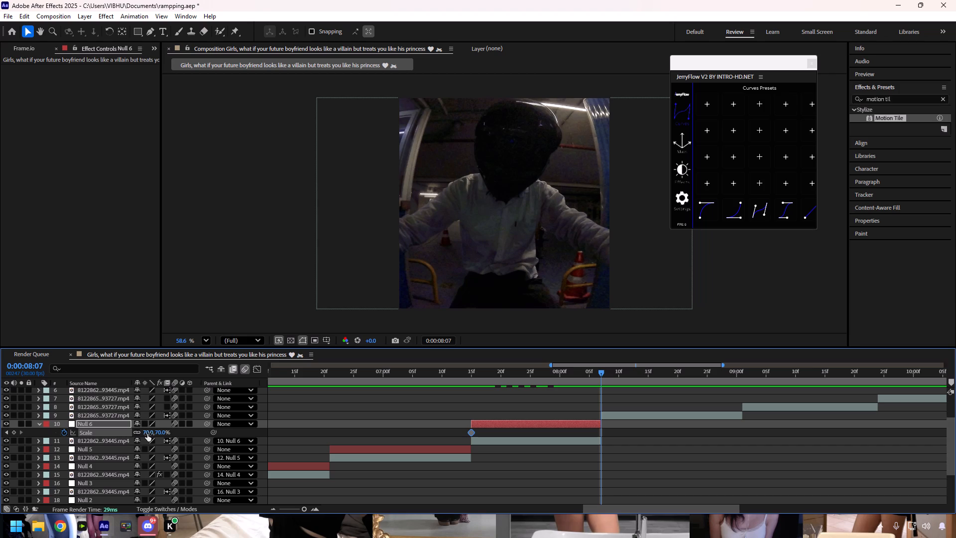
click(147, 434)
text(100)
key(Return)
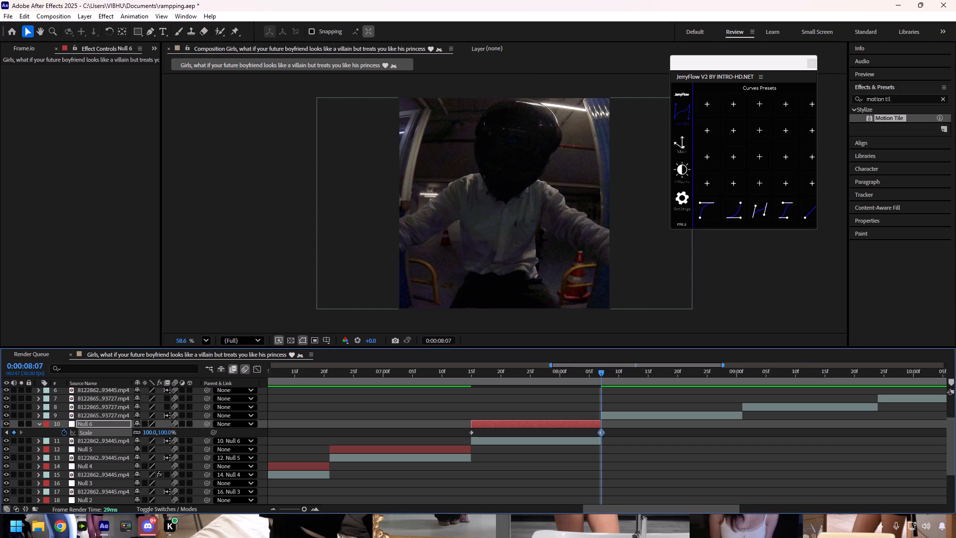
Apply JerryFlow's third saved curve preset to both Scale keyframes of Null 6.
drag(609, 432, 452, 438)
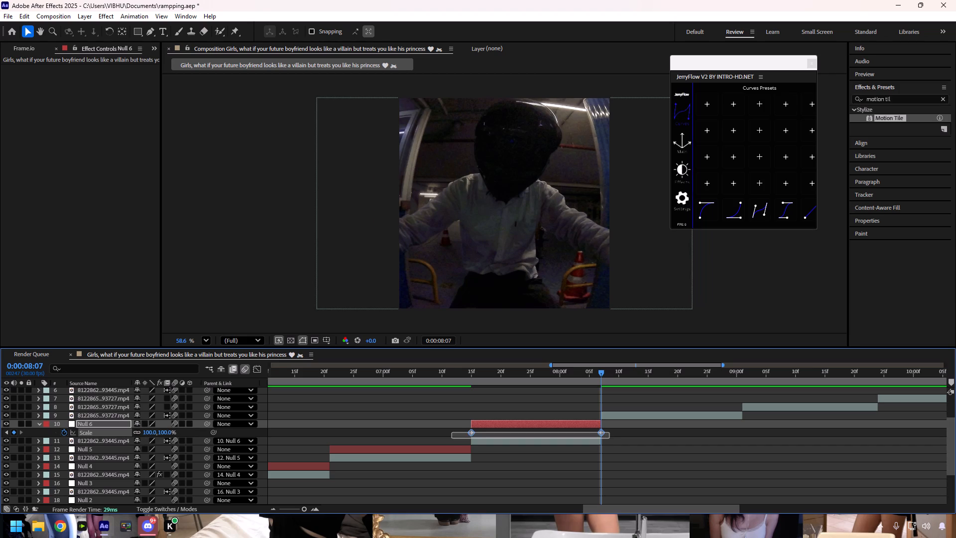
drag(452, 438, 447, 438)
click(761, 210)
Paste the copied Motion Tile effect onto the clip parented to Null 6 and collapse the null's properties.
click(505, 440)
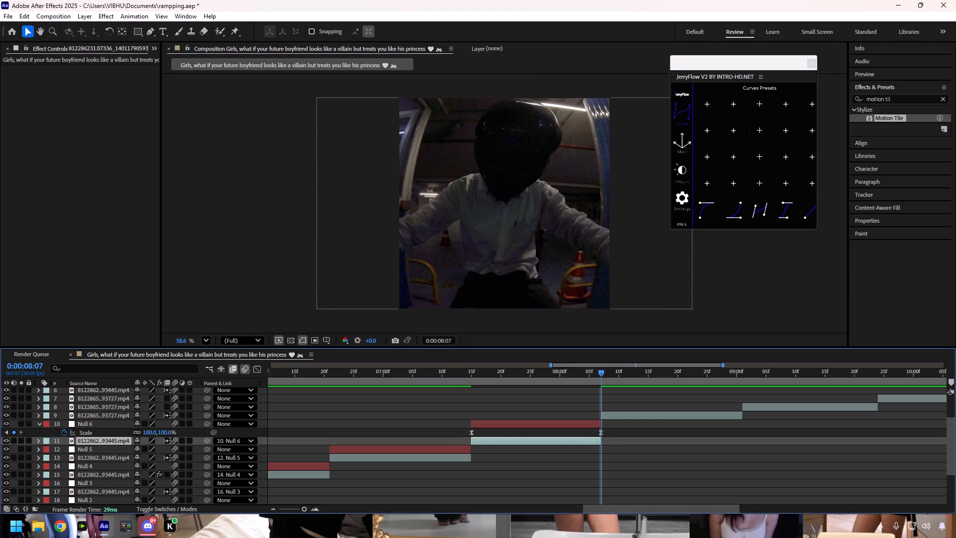
key(ctrl+v)
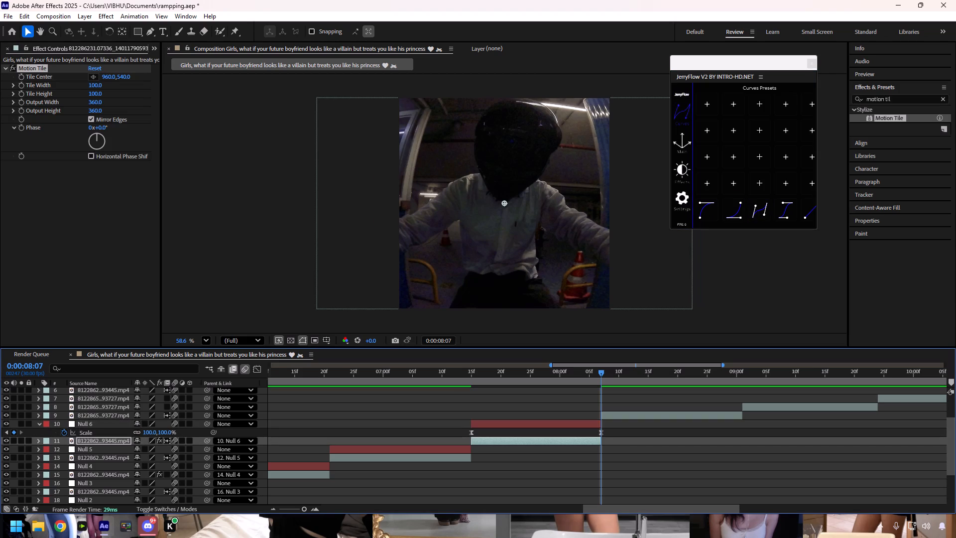
click(37, 427)
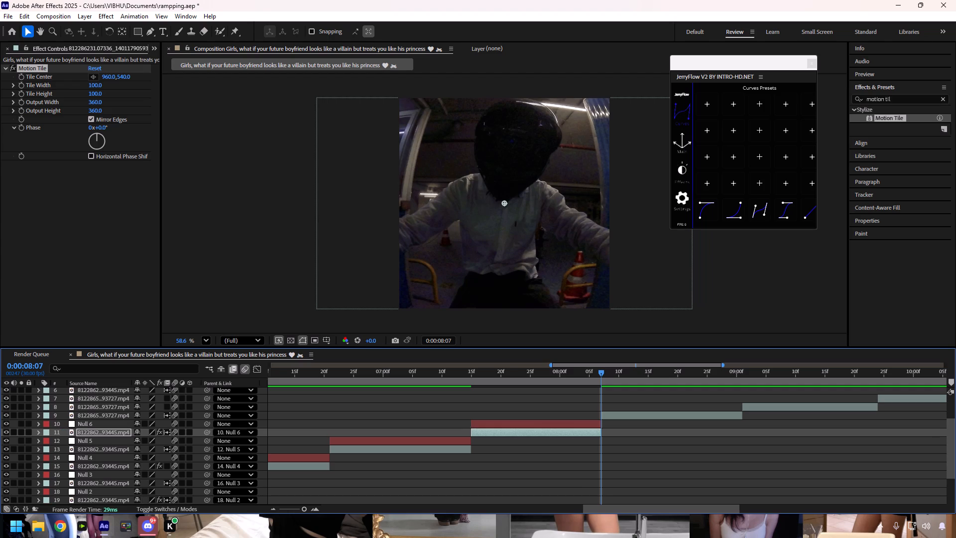
Create a null object above the clip starting at 0:00:08:07, split it there and delete the part before that time.
click(564, 369)
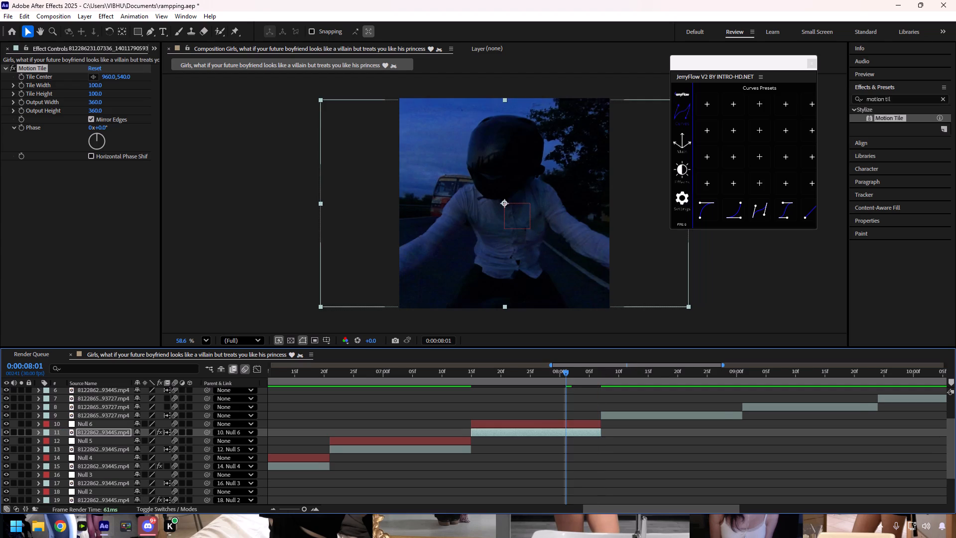
drag(567, 365, 655, 364)
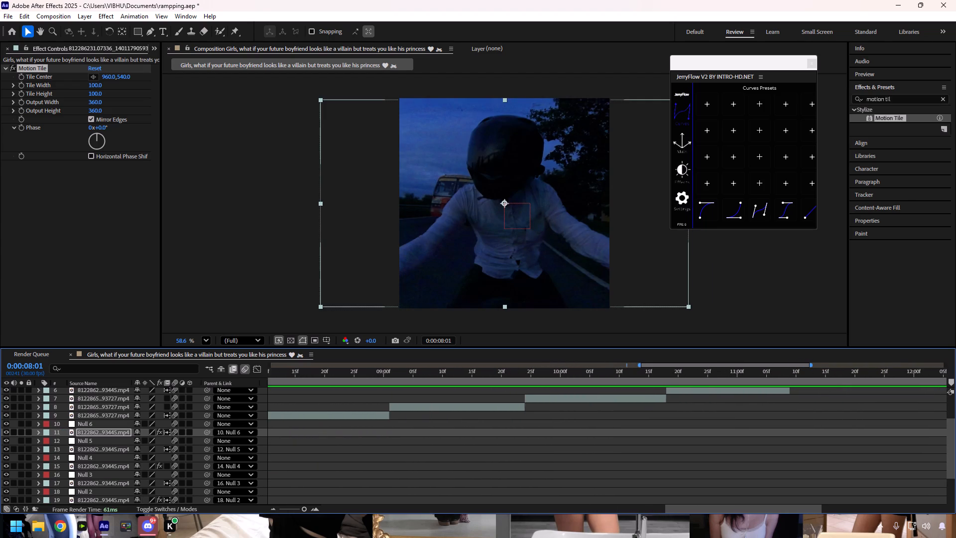
drag(660, 364, 652, 364)
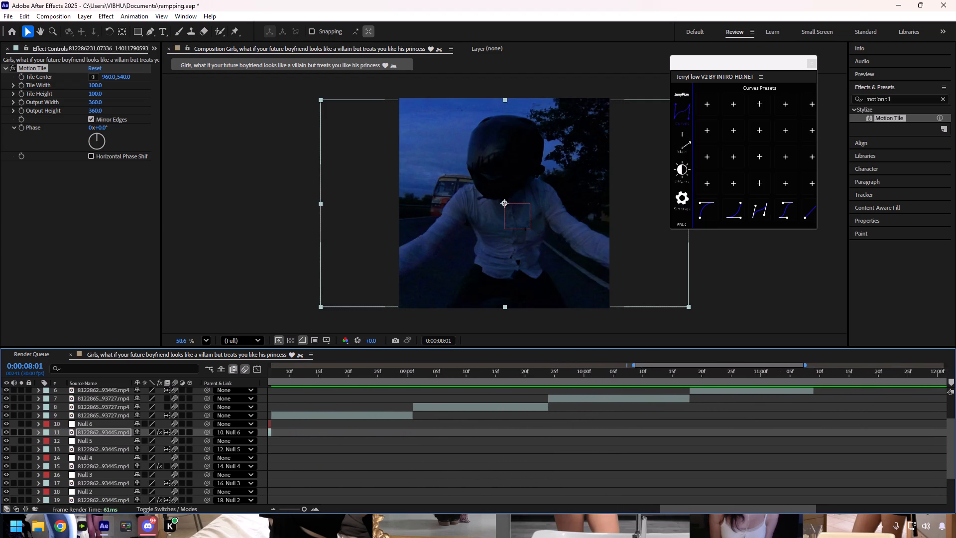
drag(652, 364, 632, 365)
drag(325, 374, 247, 376)
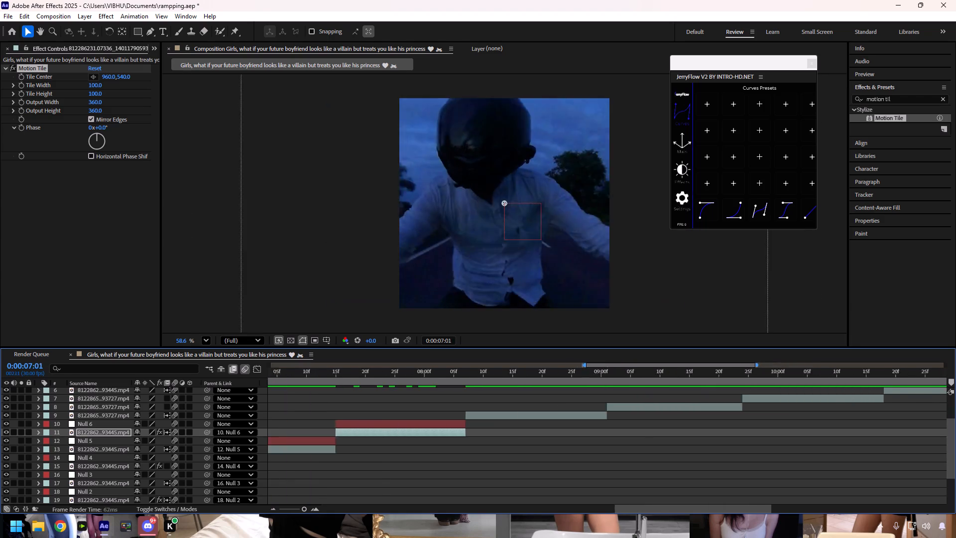
drag(247, 376, 642, 361)
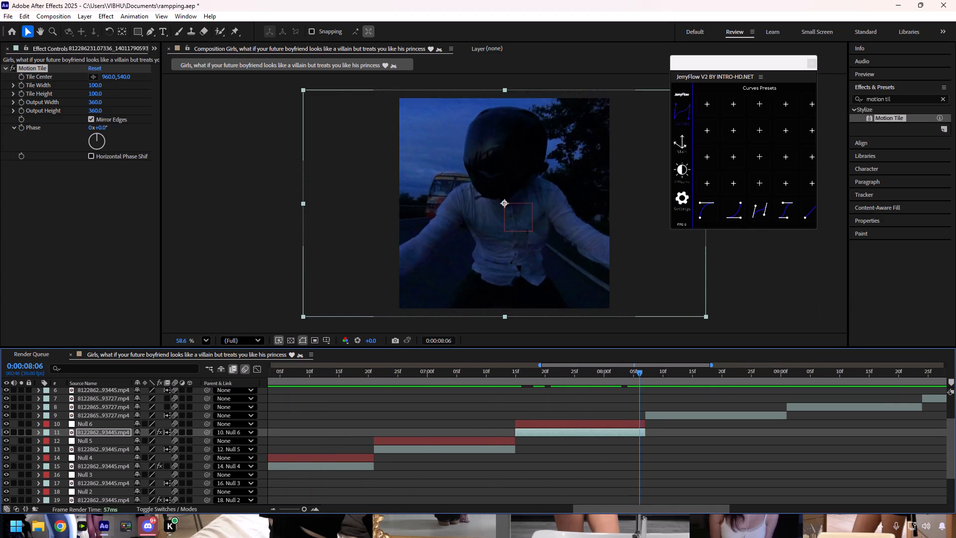
drag(642, 361, 646, 361)
click(650, 413)
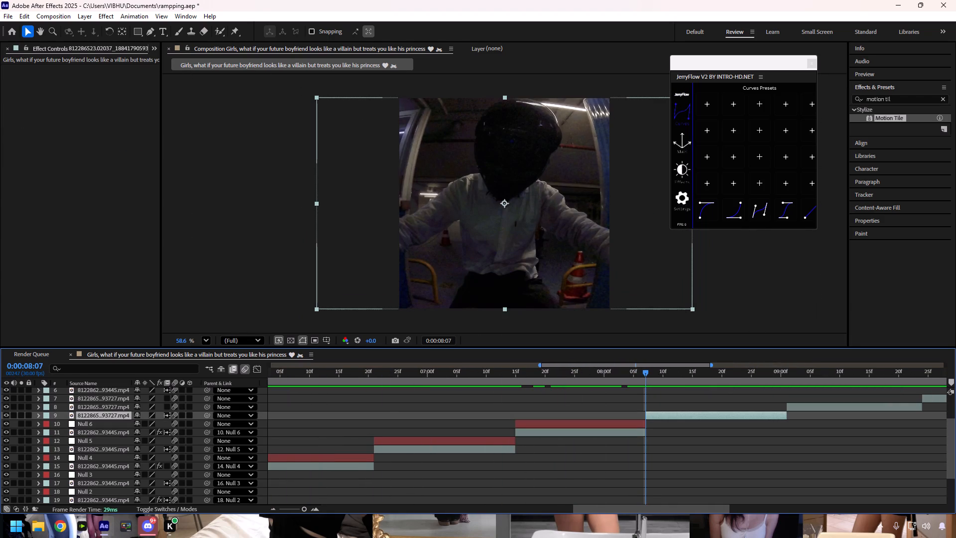
right_click(259, 417)
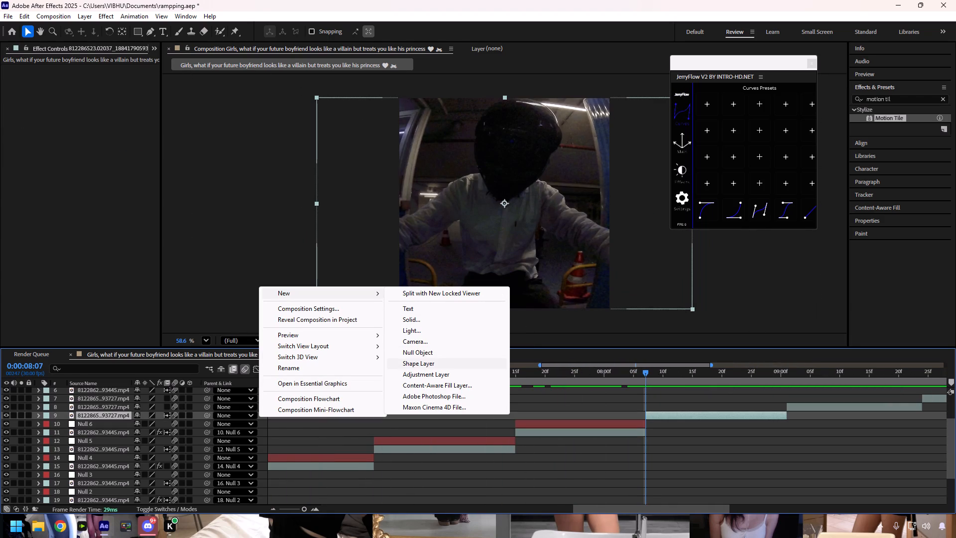
click(418, 353)
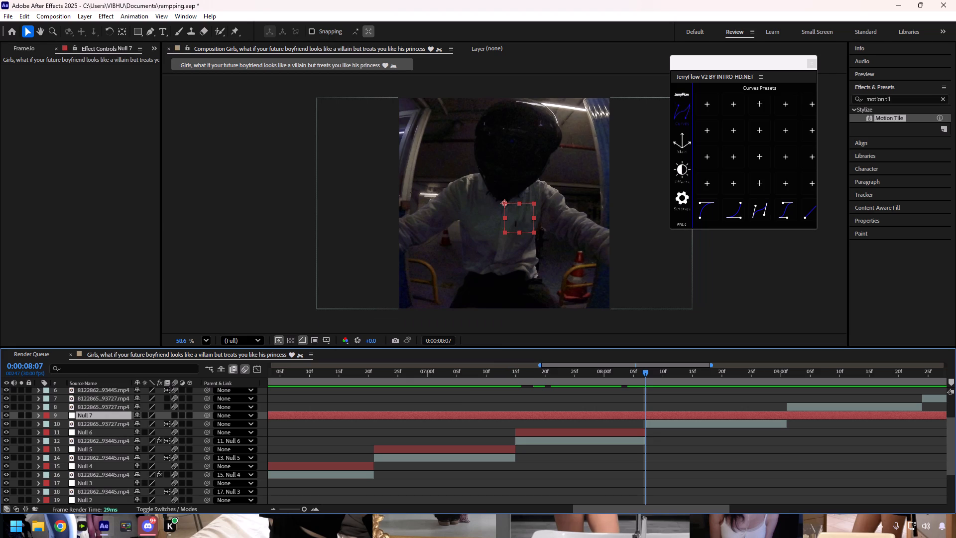
key(ctrl+shift+d)
click(621, 424)
key(Delete)
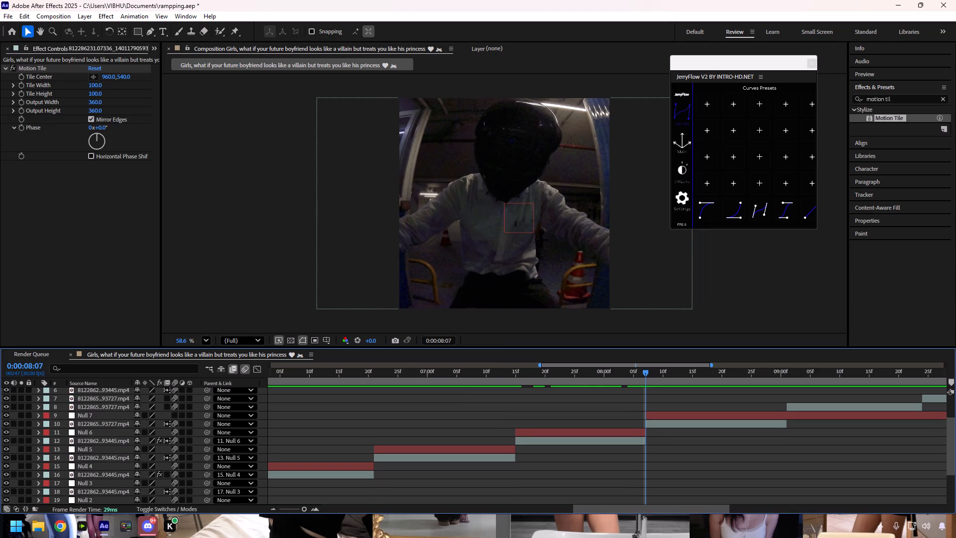
Split Null 7 at the clip's end, 0:00:09:01, and delete the remainder after it.
drag(648, 366, 709, 367)
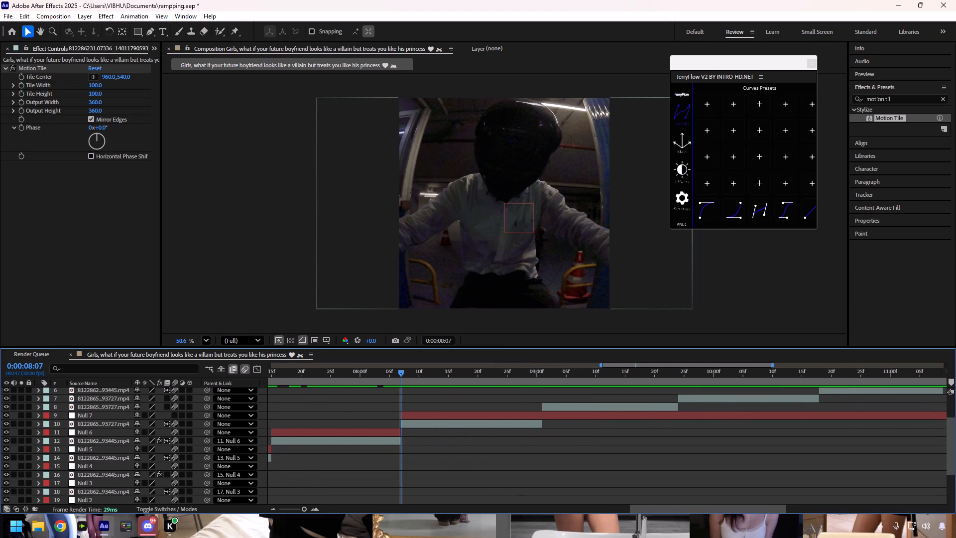
click(542, 379)
click(546, 415)
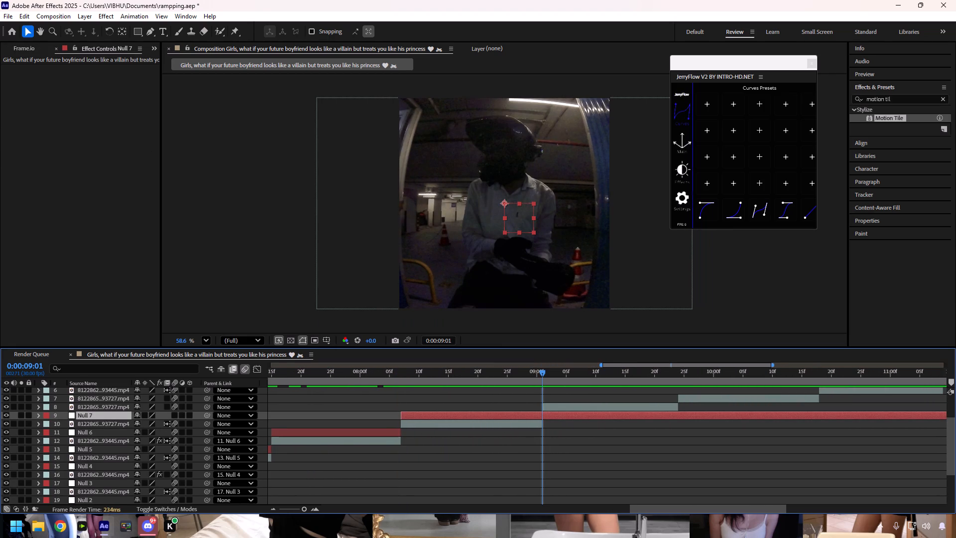
key(ctrl+shift+d)
key(Delete)
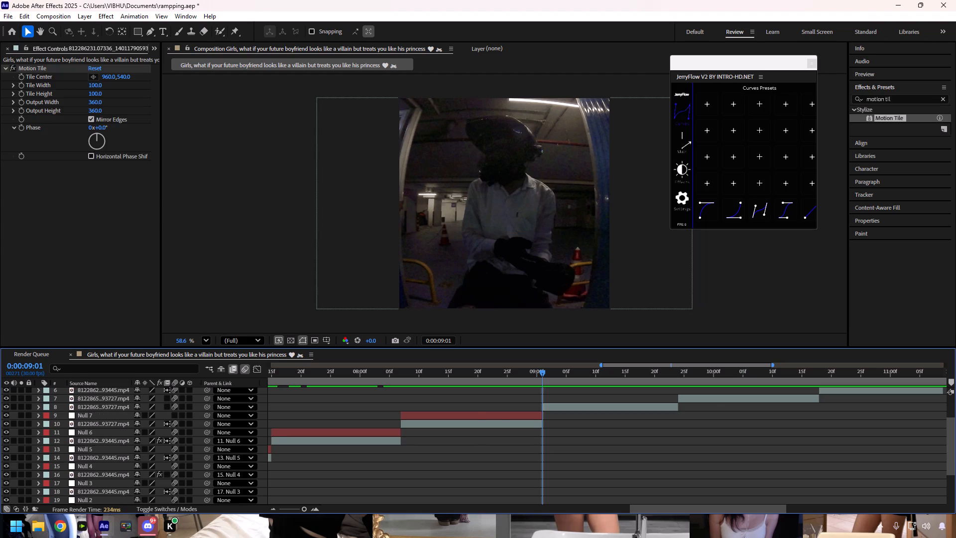
Parent the clip that starts at 0:00:08:07 to Null 7 and enable motion blur on the null.
drag(541, 374, 400, 387)
click(414, 423)
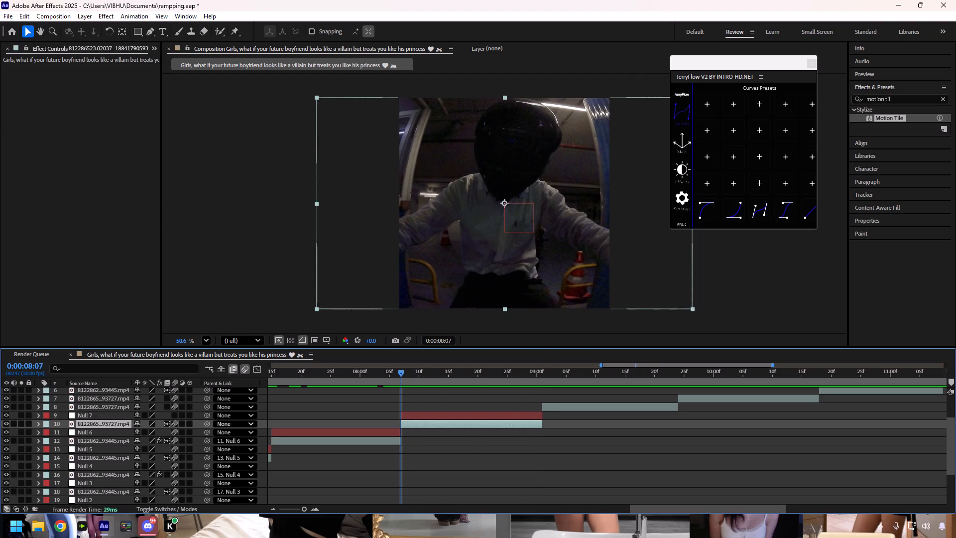
drag(206, 425, 113, 418)
click(173, 418)
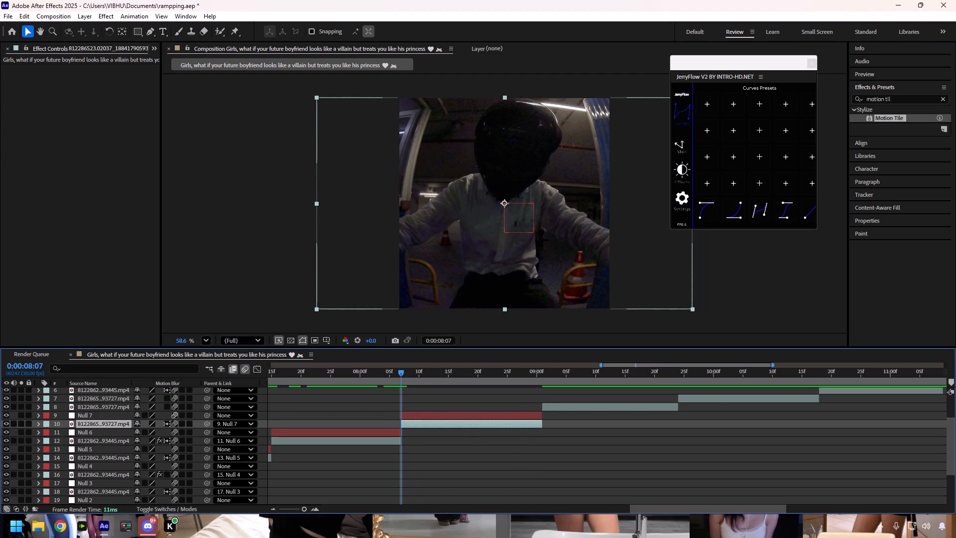
Add a Scale keyframe of 150% on Null 7 at 0:00:08:07.
click(410, 418)
key(s)
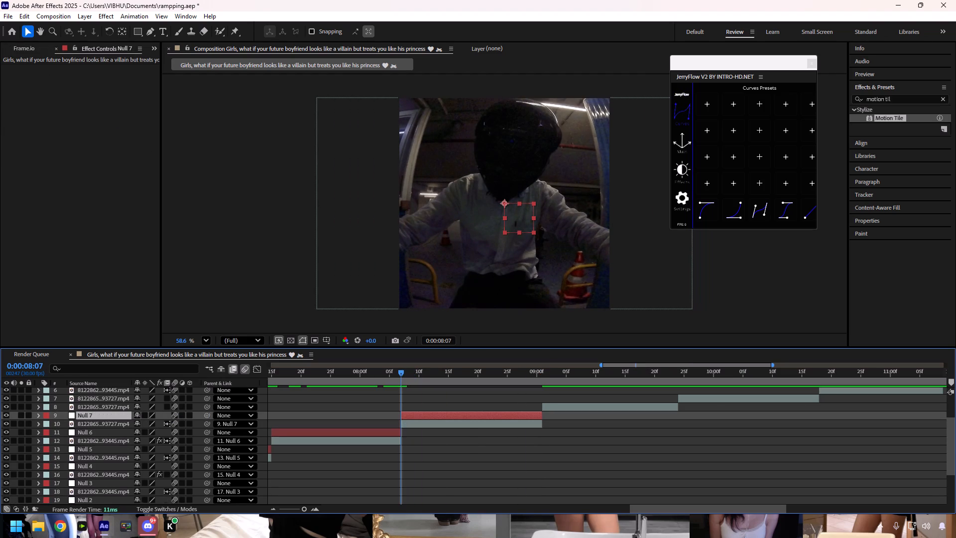
click(64, 421)
click(149, 427)
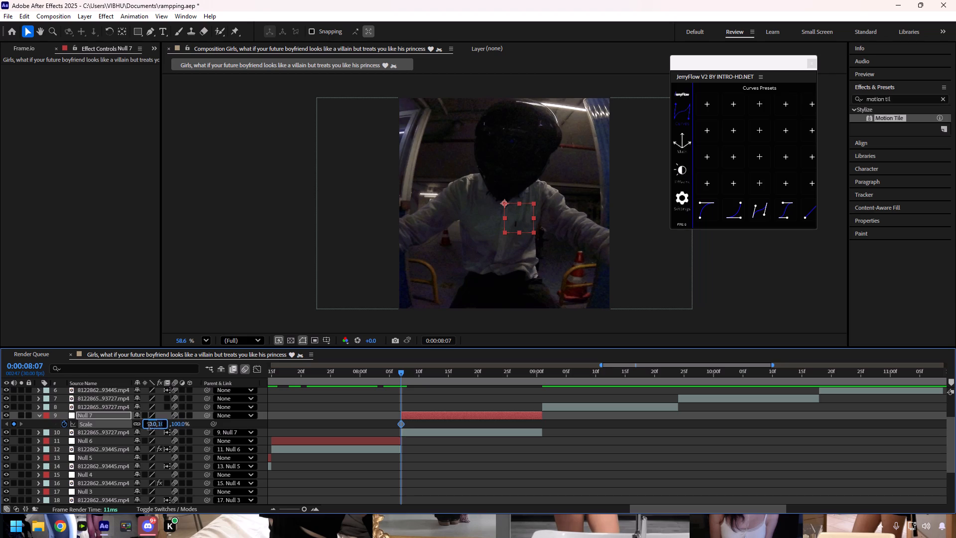
text(150)
key(Return)
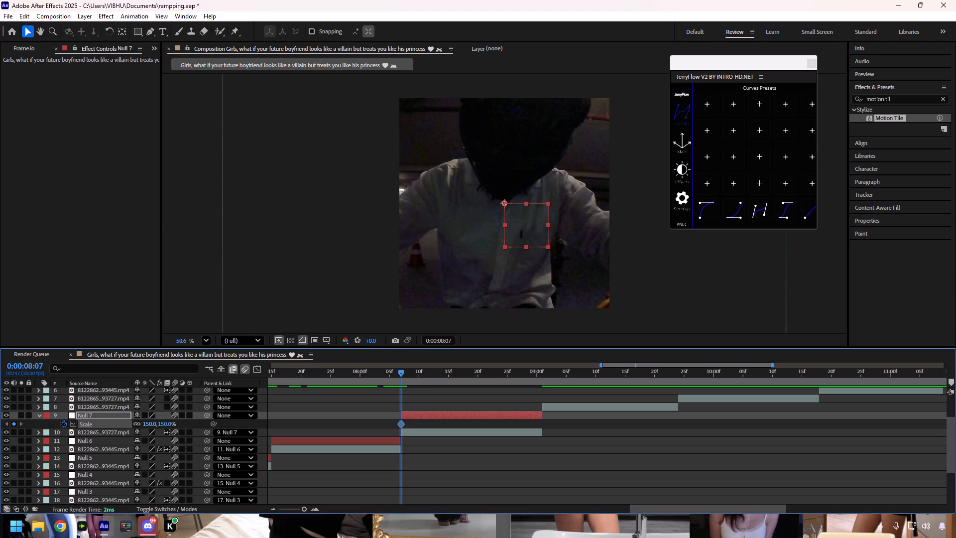
Add a Scale keyframe of 100% on Null 7 at the clip's end, 0:00:09:01.
drag(397, 371, 532, 387)
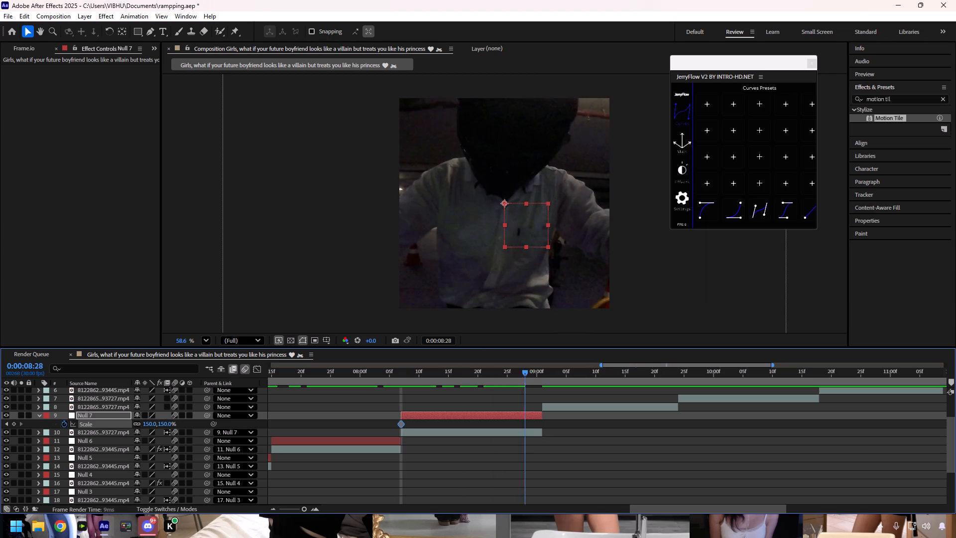
drag(532, 387, 541, 387)
click(146, 423)
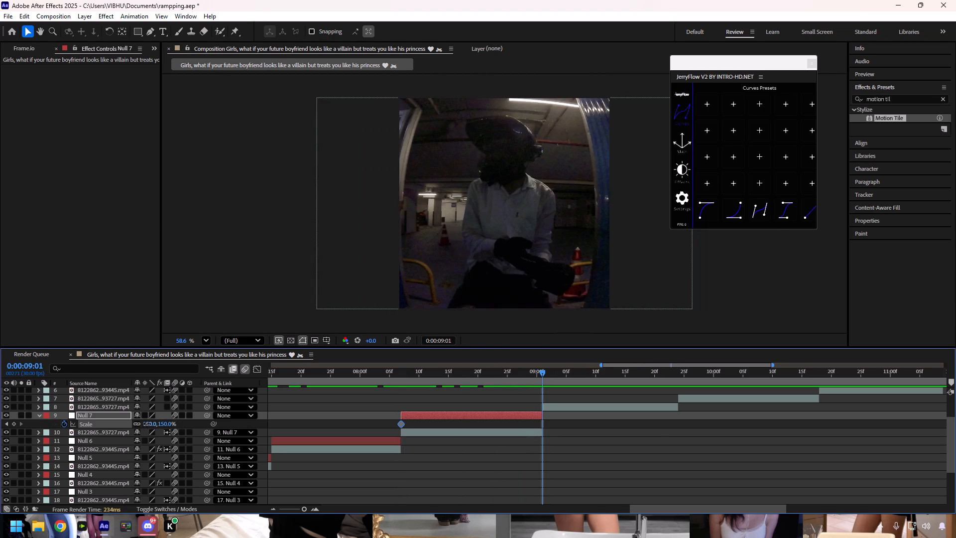
text(100)
key(Return)
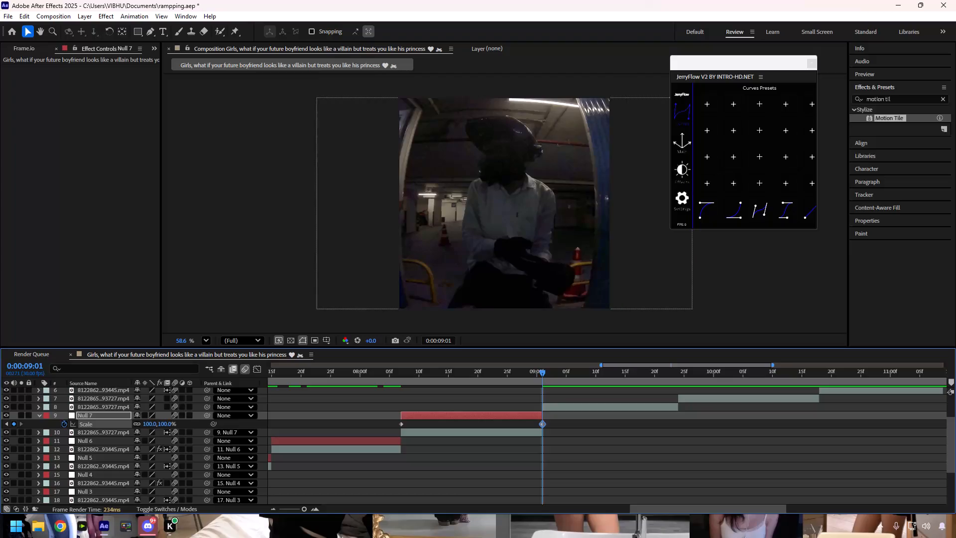
Easy-ease both Scale keyframes of Null 7 and apply JerryFlow's third saved curve preset to them.
drag(559, 423, 366, 436)
key(F9)
click(760, 214)
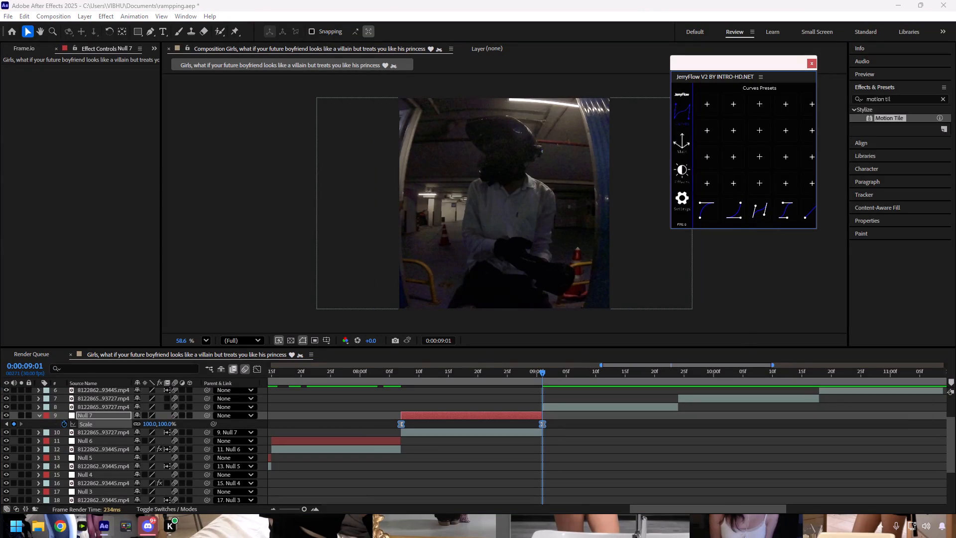
Create a null object above the clip starting at 0:00:09:01, split it there and delete the part before that time.
click(542, 372)
click(555, 408)
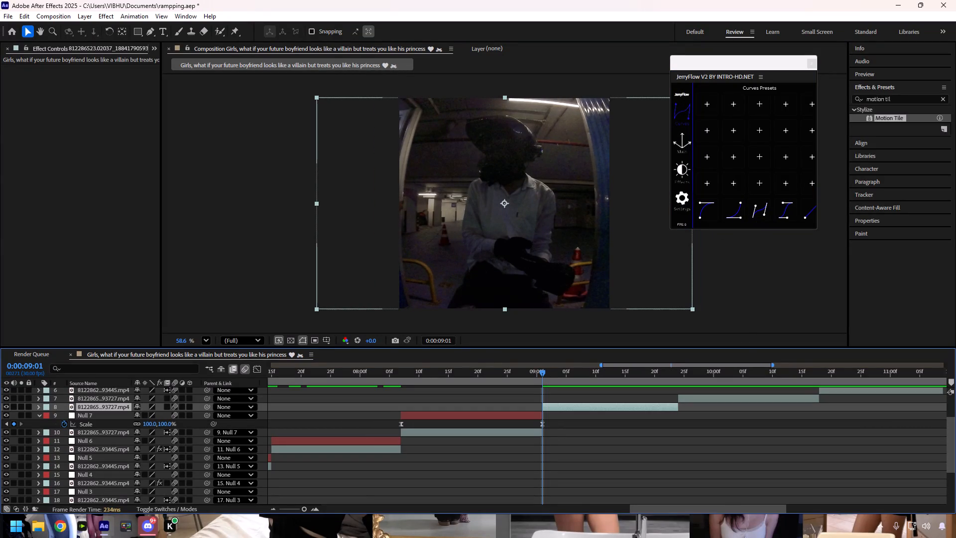
right_click(263, 407)
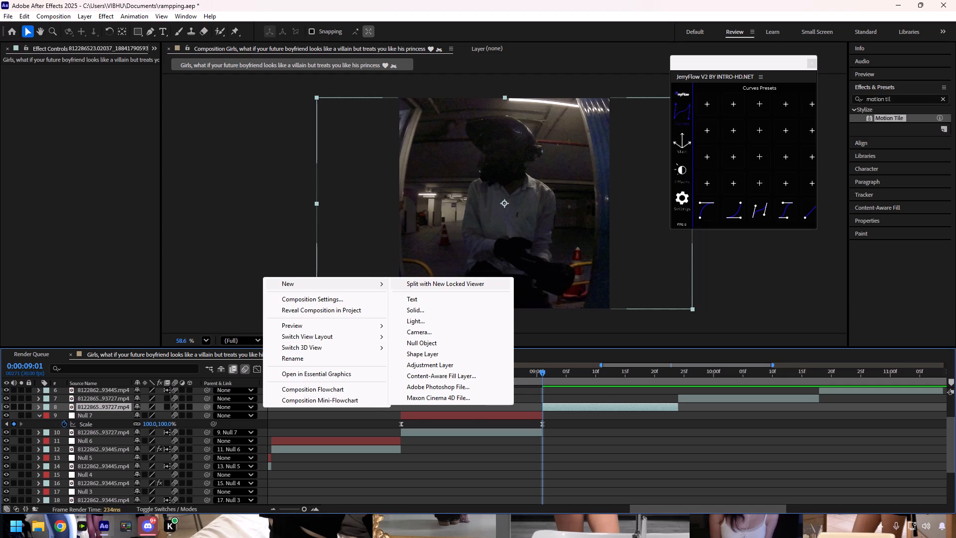
click(421, 345)
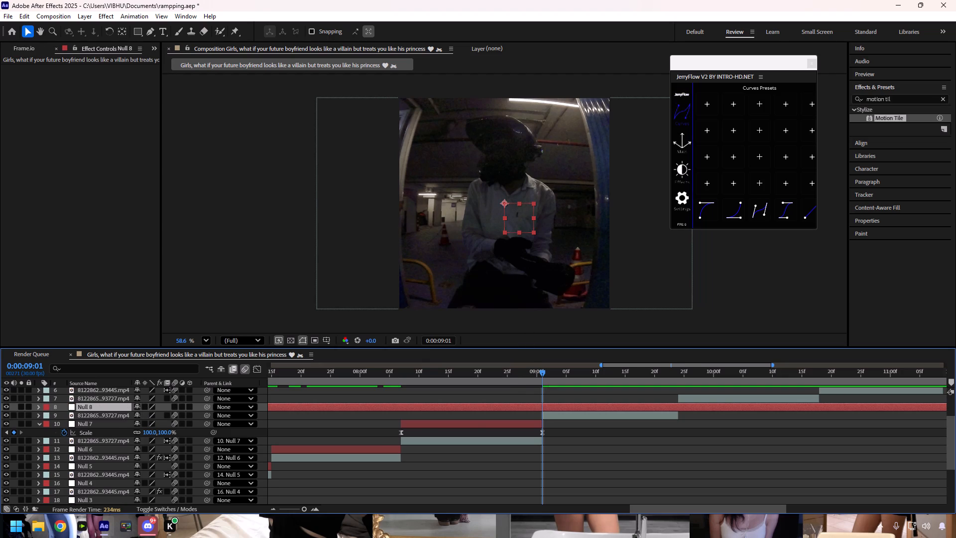
key(ctrl+shift+d)
click(532, 411)
click(531, 413)
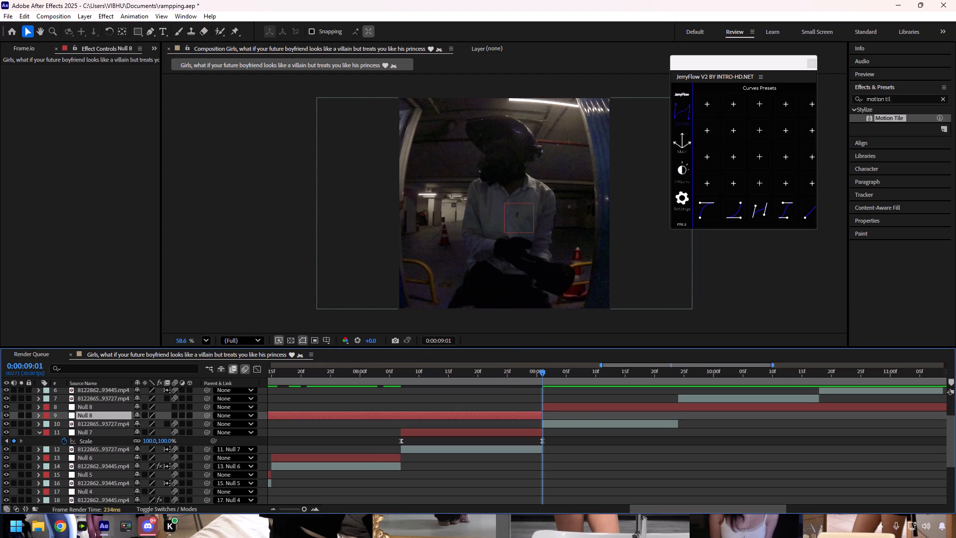
key(Delete)
Split Null 8 at the clip's end, 0:00:09:24, and delete the remainder after it.
drag(542, 376, 678, 377)
click(685, 404)
key(ctrl+shift+d)
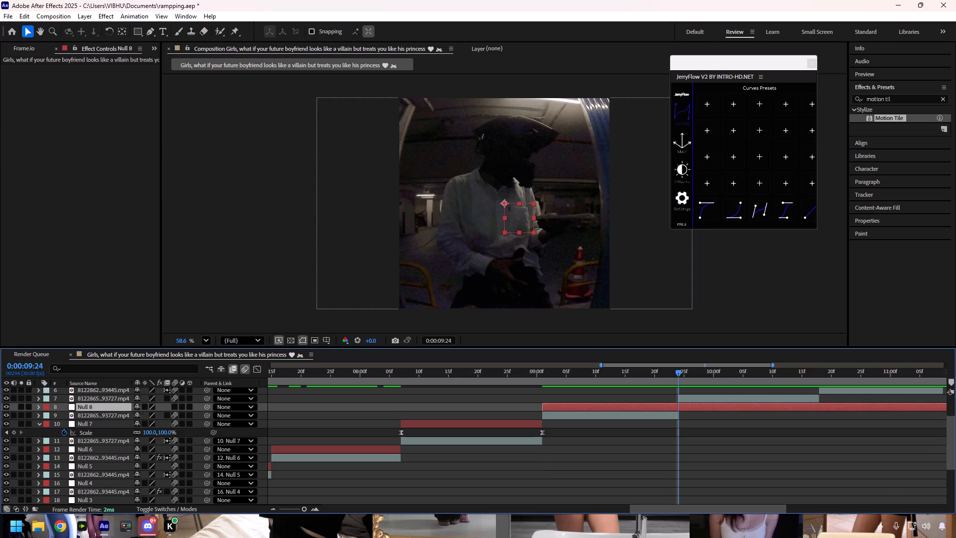
key(Delete)
Return to 0:00:09:01 and parent the video clip directly below Null 8 to Null 8.
drag(677, 374, 544, 390)
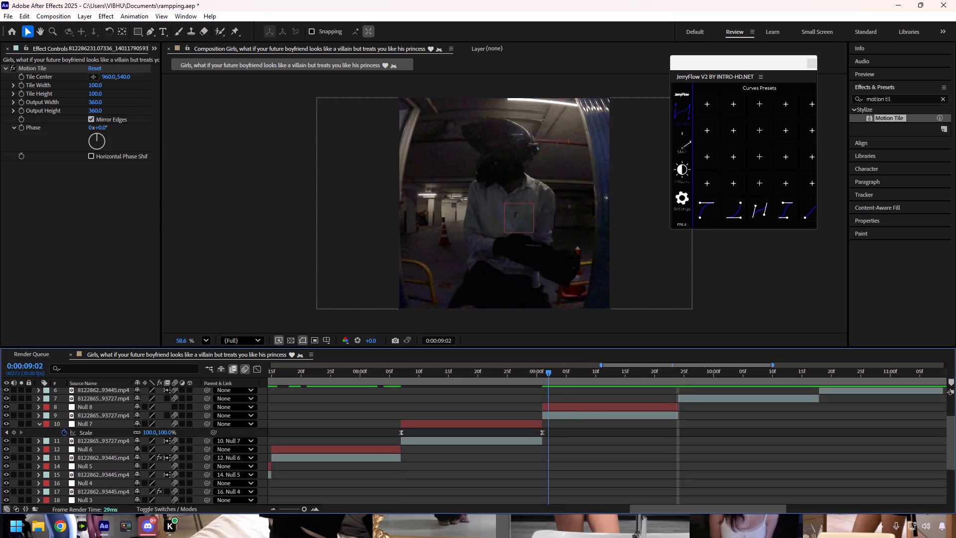
drag(544, 390, 543, 390)
click(556, 416)
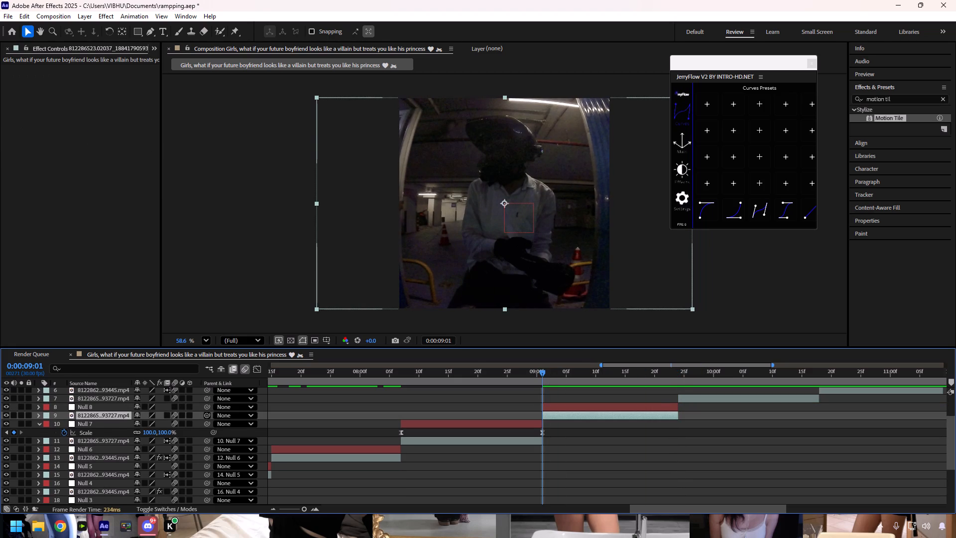
drag(209, 415, 109, 407)
click(178, 408)
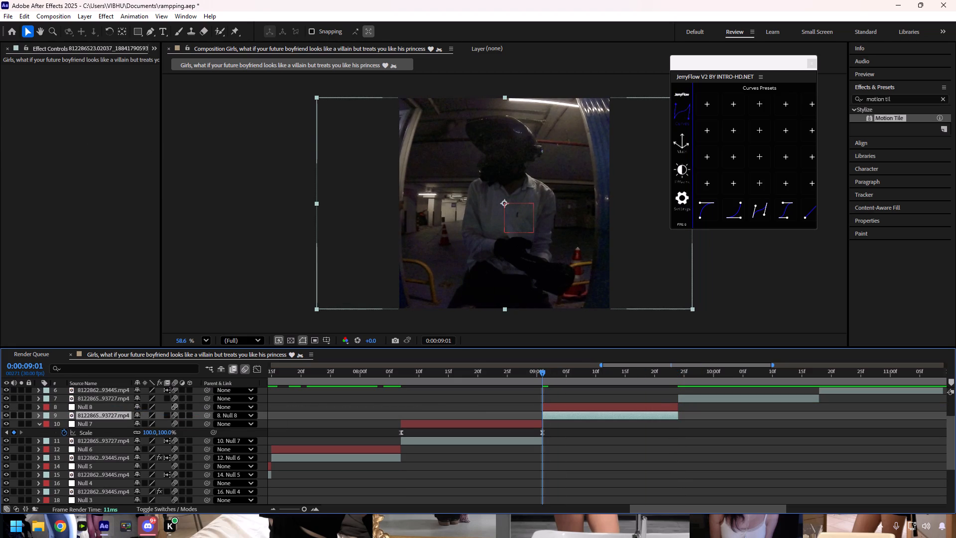
Add a Scale keyframe of 70% on Null 8 at its start, 0:00:09:01.
click(565, 404)
key(s)
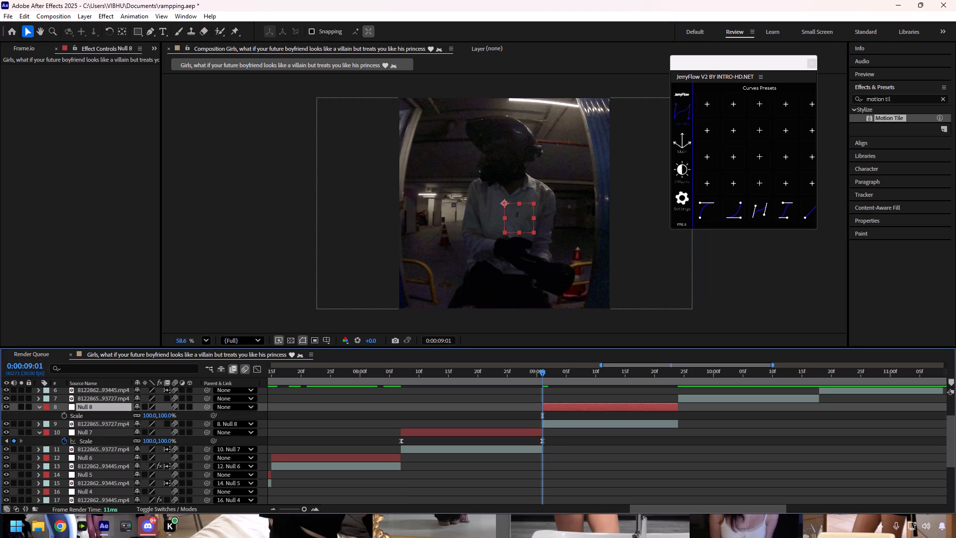
click(66, 416)
click(153, 416)
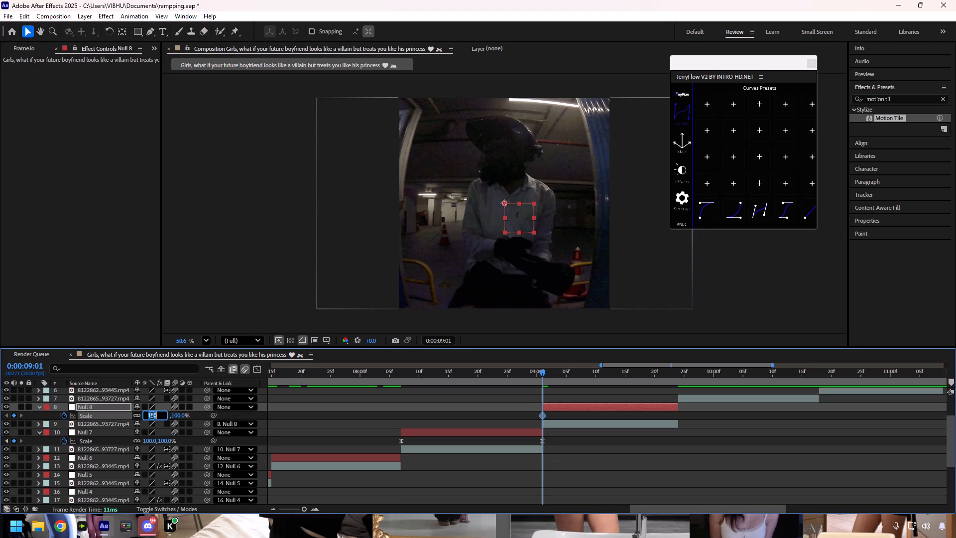
text(70)
key(Return)
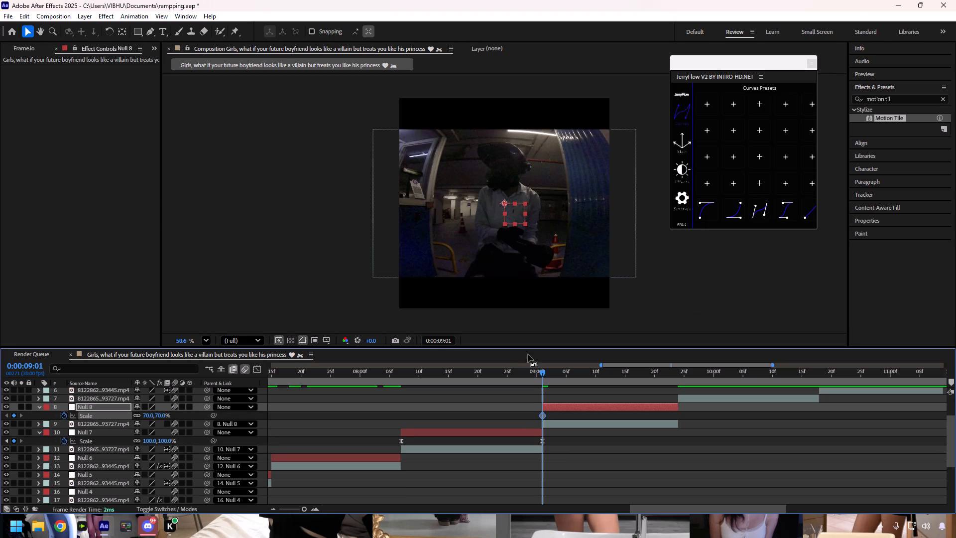
Add a Scale keyframe of 100% on Null 8 at the clip's end, 0:00:09:24.
drag(541, 374, 675, 394)
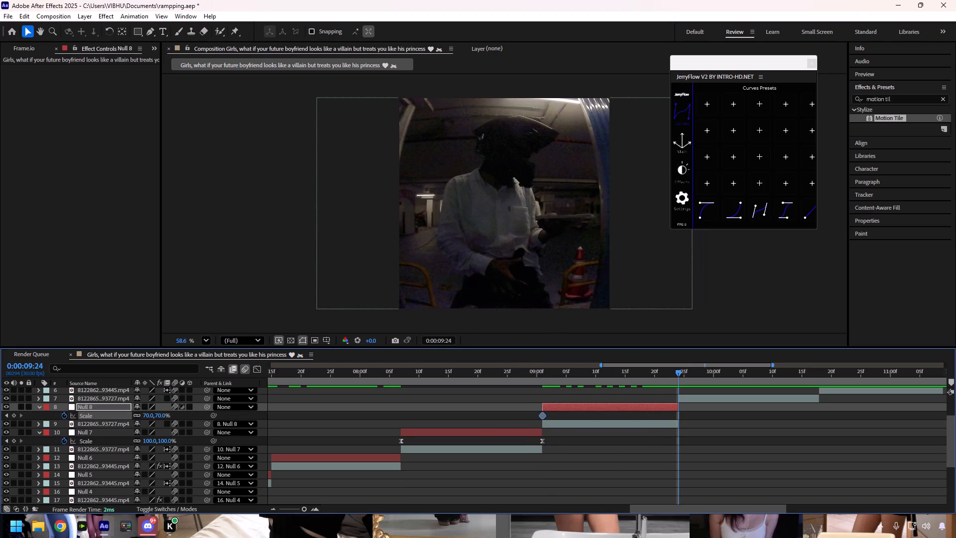
click(144, 414)
text(100)
key(Return)
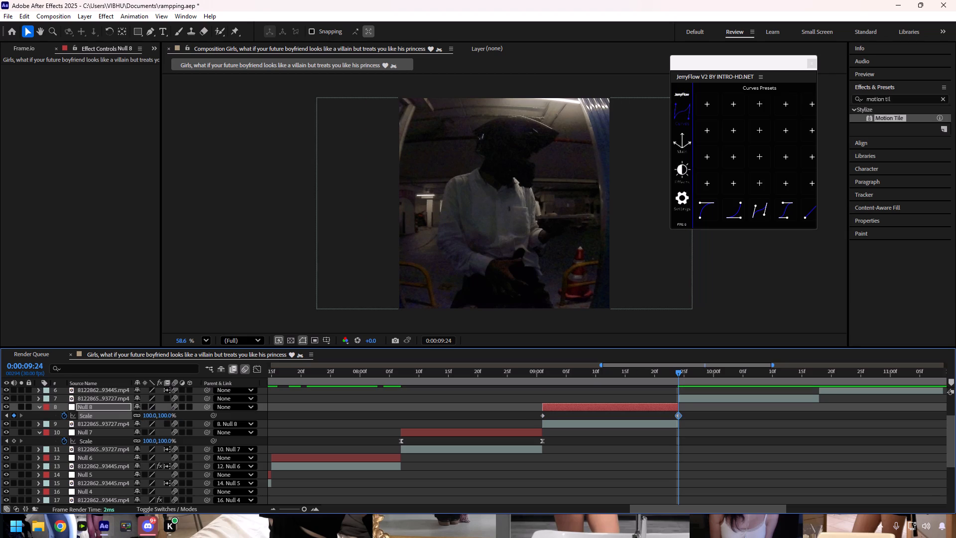
Easy-ease both Scale keyframes of Null 8 and apply JerryFlow's third saved curve preset to them.
drag(707, 415, 519, 415)
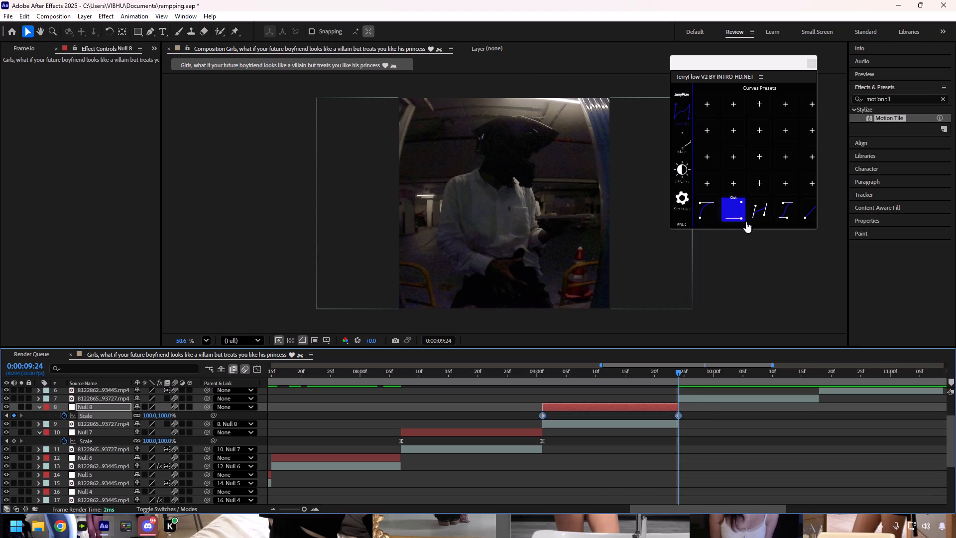
key(F9)
click(755, 212)
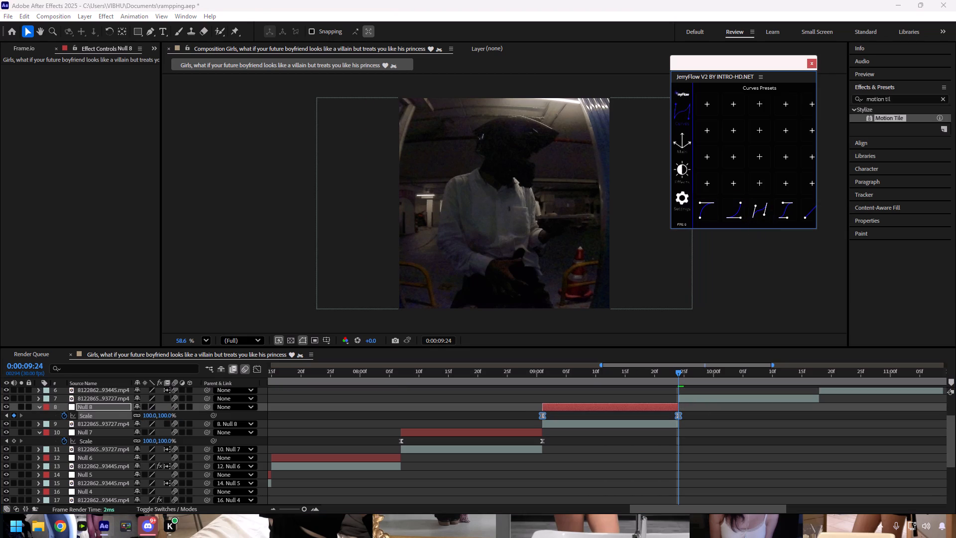
Paste the copied Motion Tile effect onto the clip parented to Null 8, and collapse the effect and the Null 7 and Null 8 properties.
drag(675, 374, 557, 376)
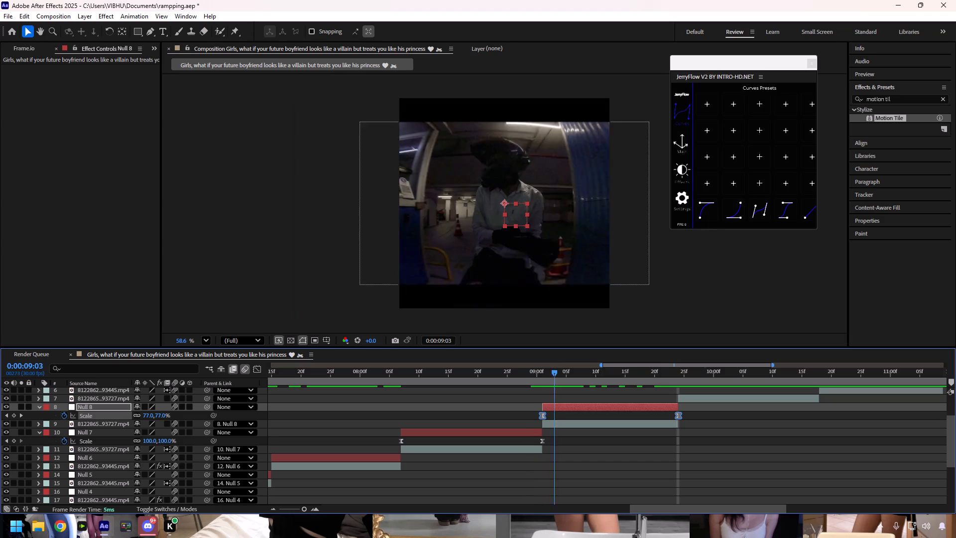
drag(557, 376, 566, 375)
click(570, 421)
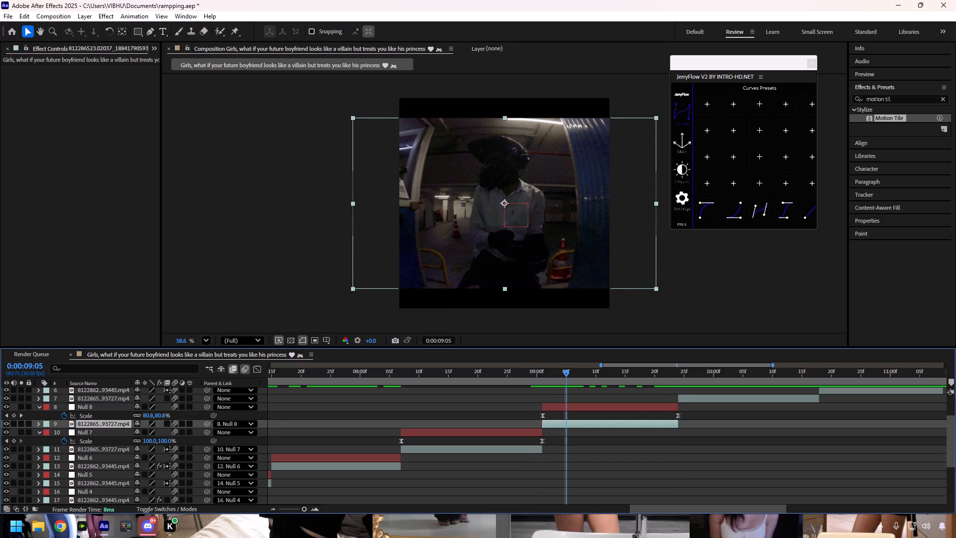
key(ctrl+v)
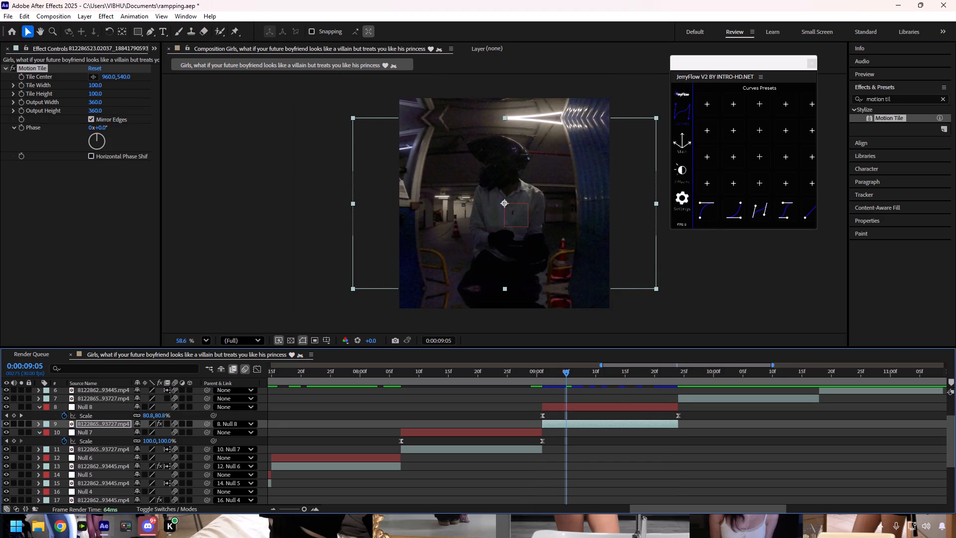
click(5, 68)
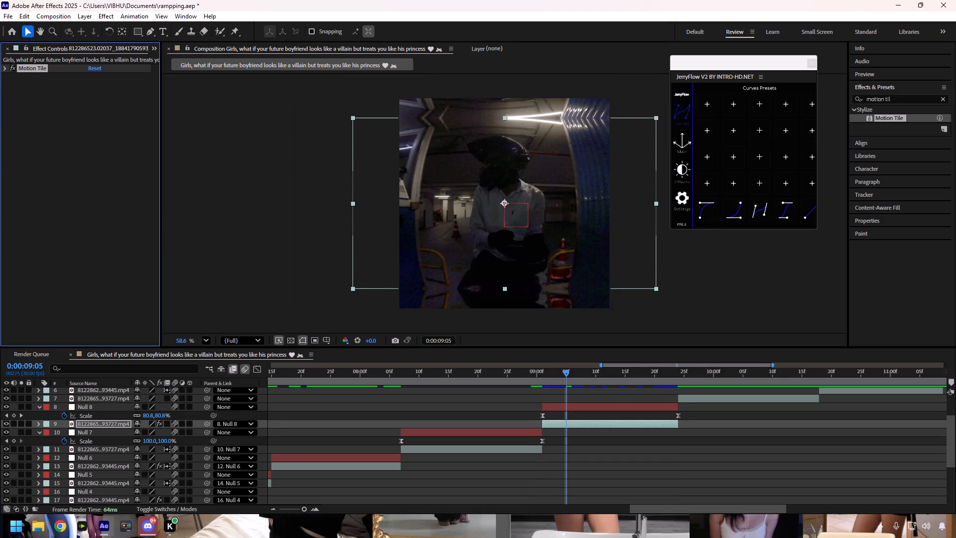
click(36, 431)
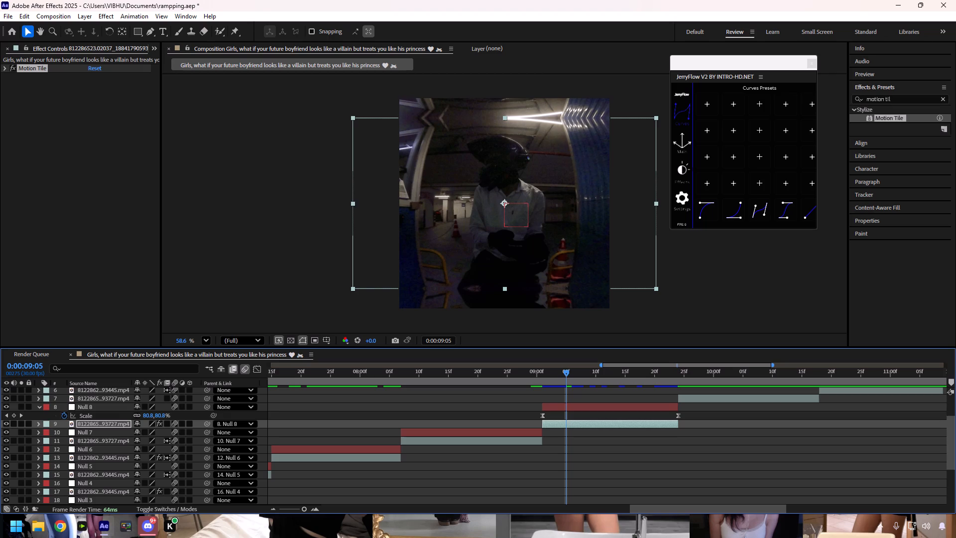
click(37, 406)
Create a null object above the clip starting at 0:00:09:24, split it there and delete the part before that time.
drag(566, 372, 738, 381)
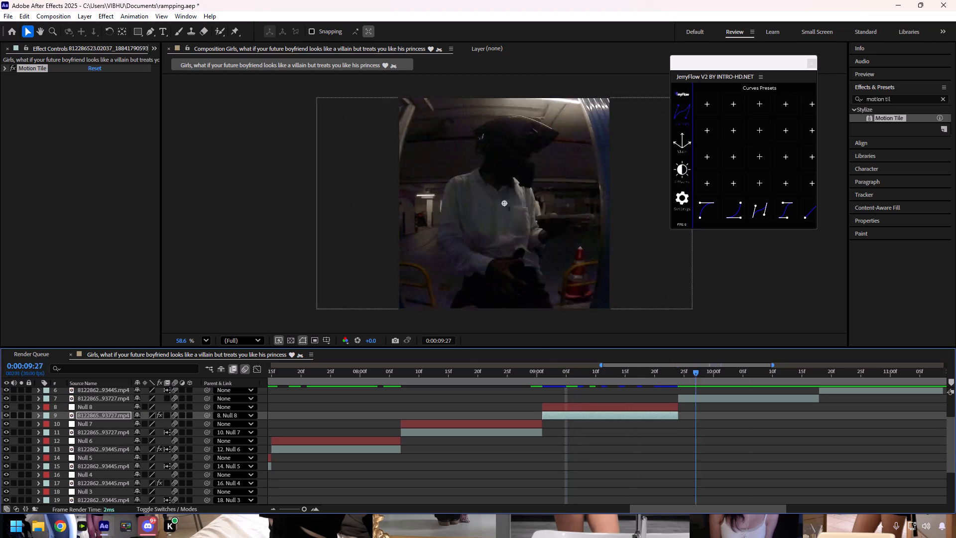
drag(738, 381, 549, 386)
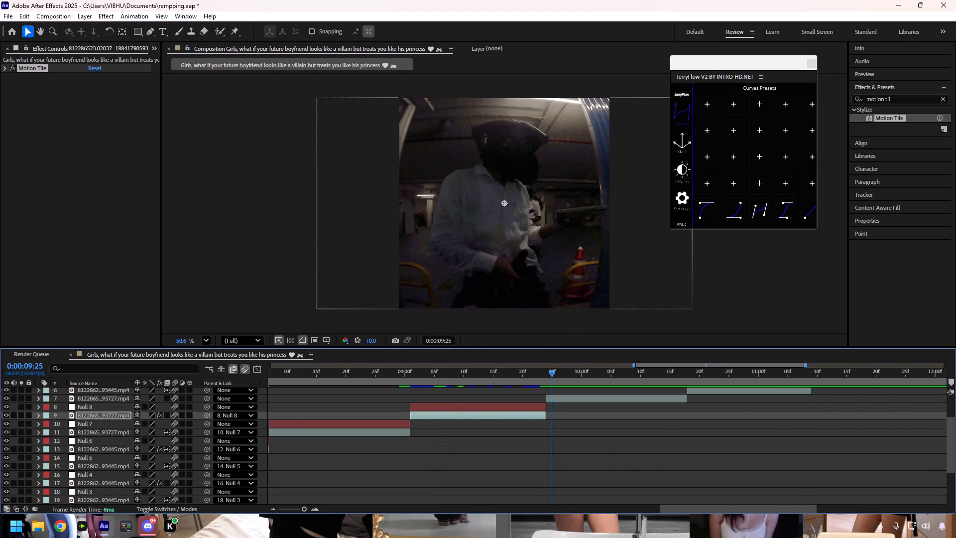
drag(549, 386, 546, 384)
scroll(613, 437, up, 3)
click(575, 442)
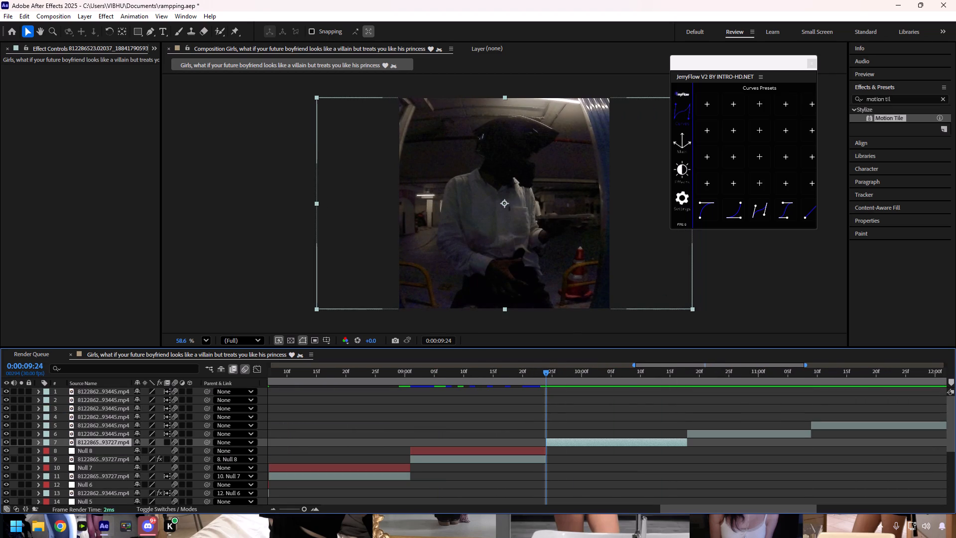
right_click(264, 444)
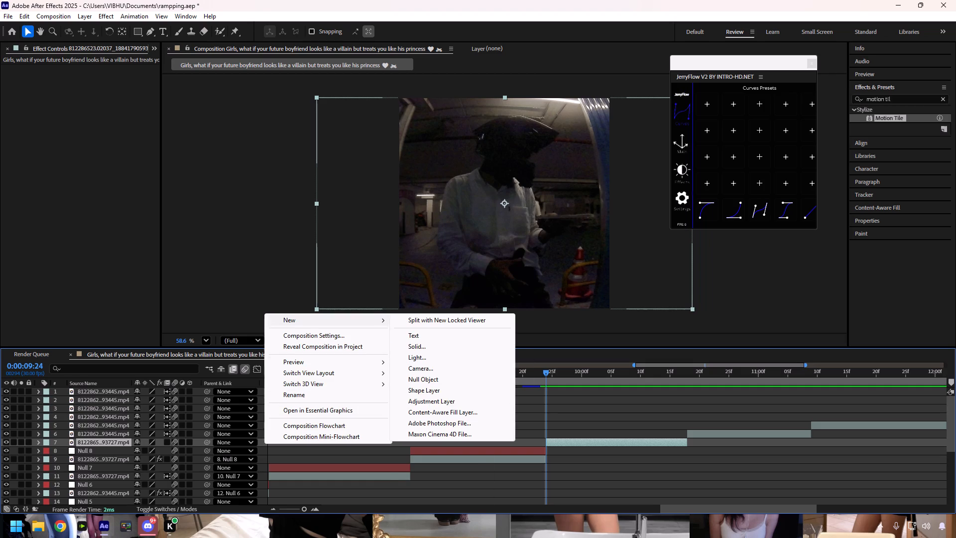
click(429, 381)
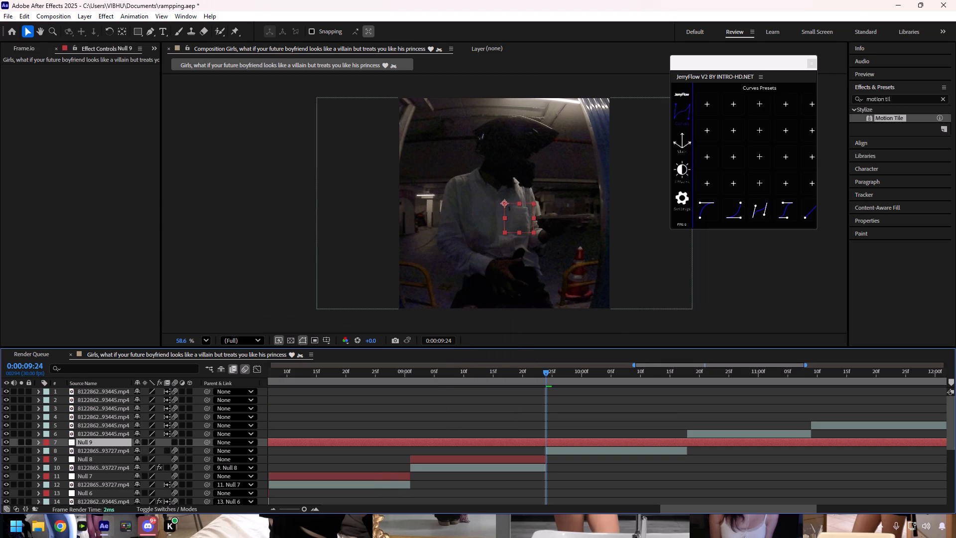
key(ctrl+shift+d)
click(526, 450)
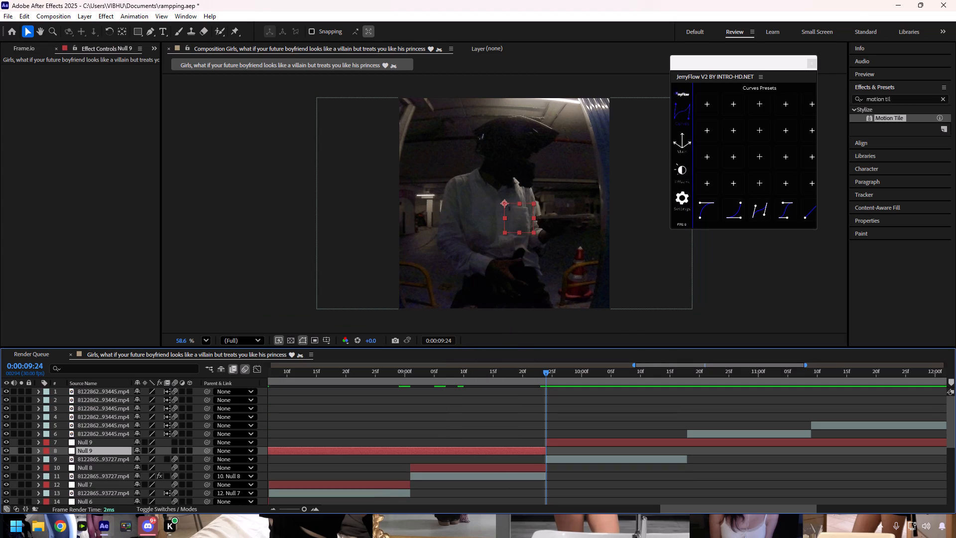
key(Delete)
Split Null 9 at the clip's end, 0:00:10:18, and delete the remainder after it.
drag(546, 373, 688, 387)
click(691, 444)
key(ctrl+shift+d)
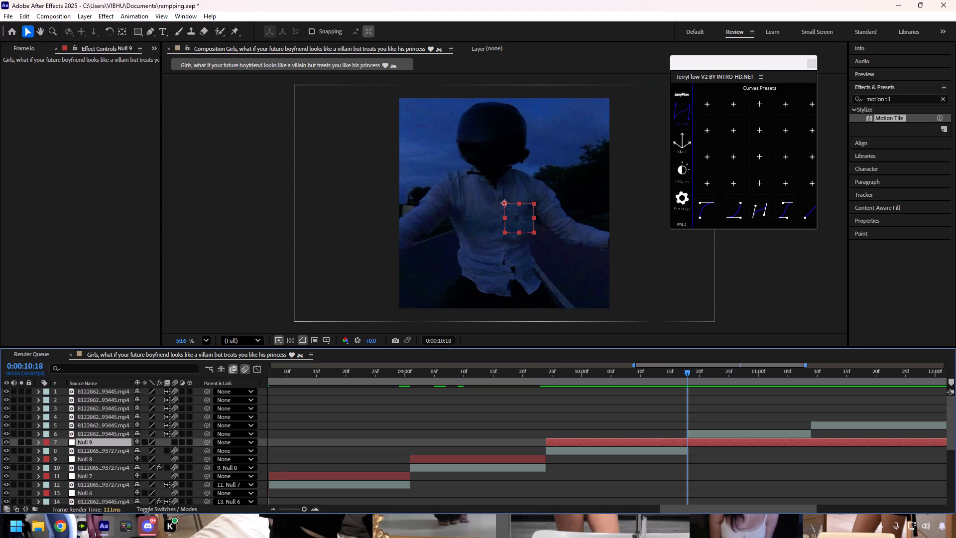
key(Delete)
Return to 0:00:09:24 and turn on Scale keyframing for Null 9 at its start.
drag(687, 371, 379, 393)
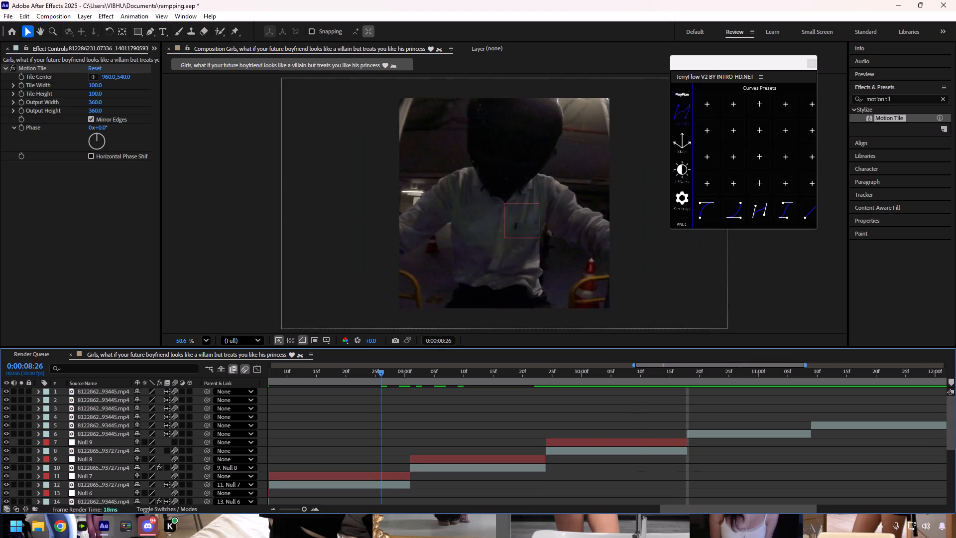
drag(379, 393, 359, 400)
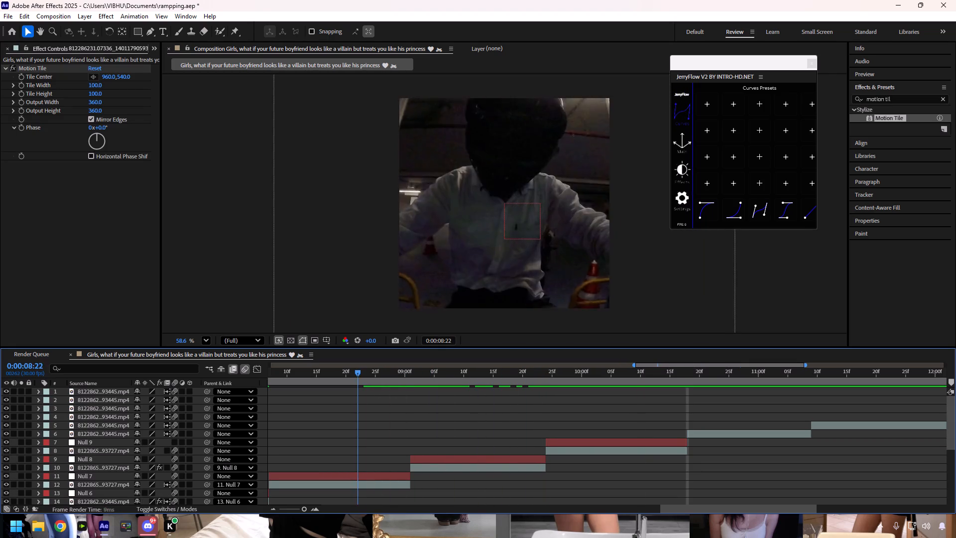
drag(359, 400, 544, 399)
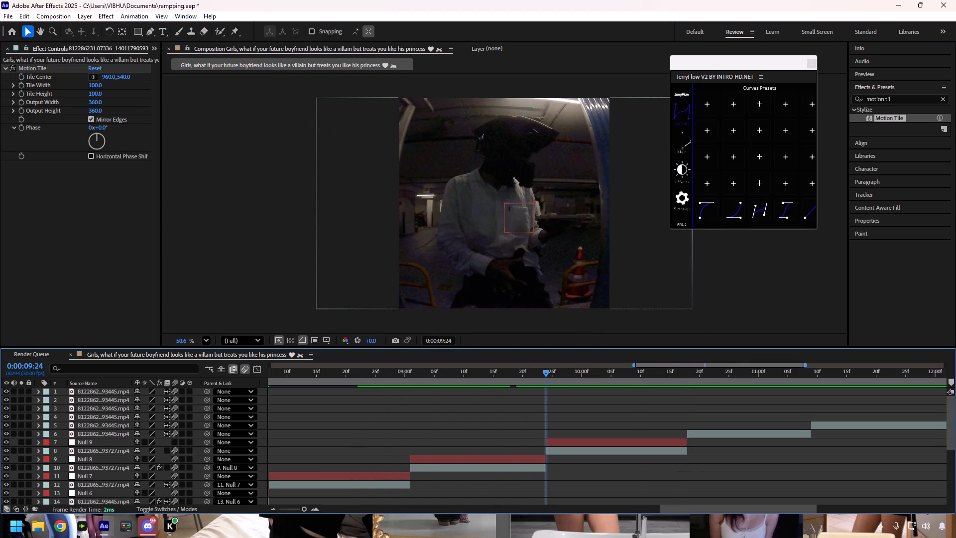
click(554, 440)
key(s)
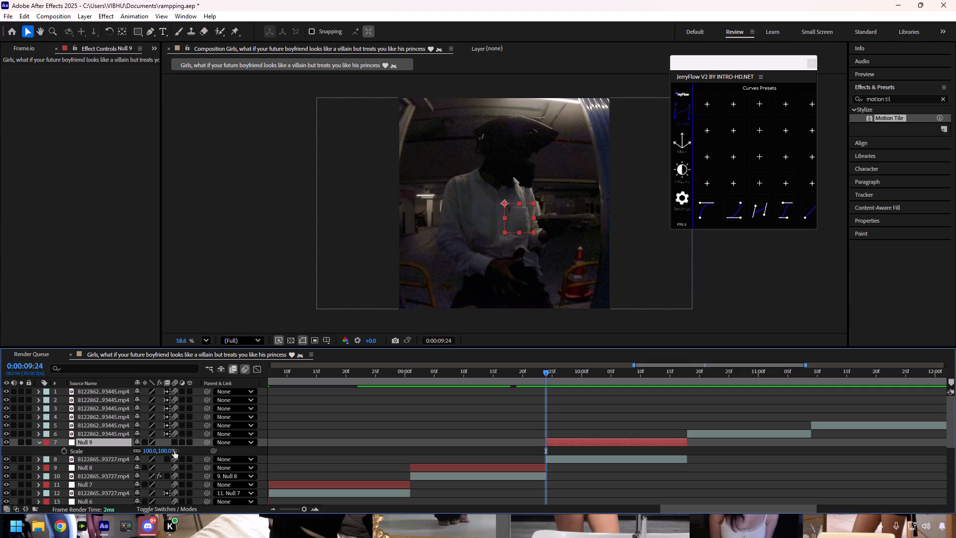
click(66, 453)
click(141, 452)
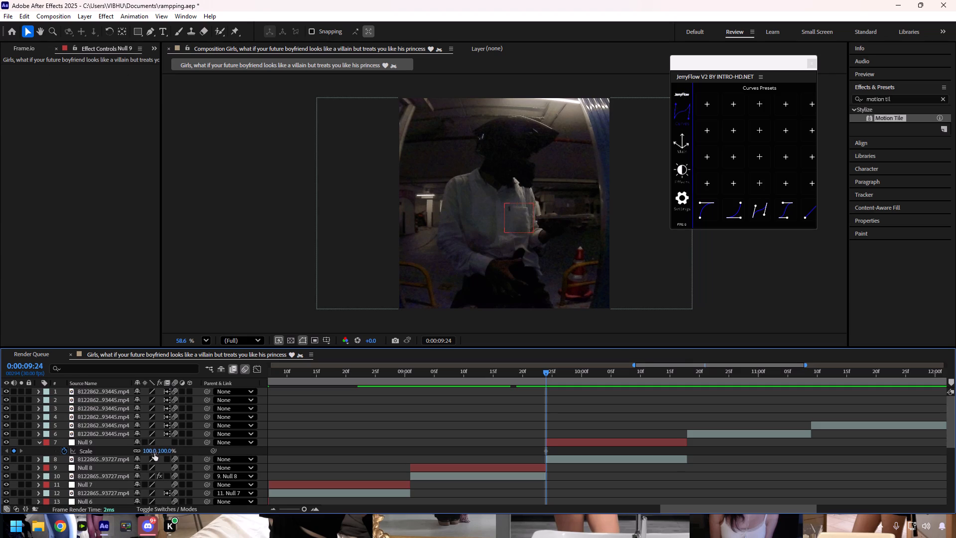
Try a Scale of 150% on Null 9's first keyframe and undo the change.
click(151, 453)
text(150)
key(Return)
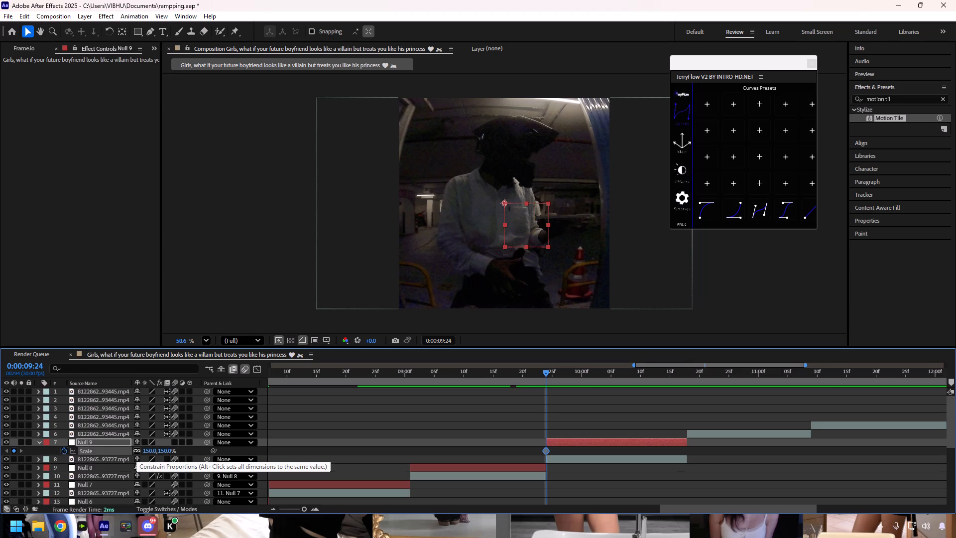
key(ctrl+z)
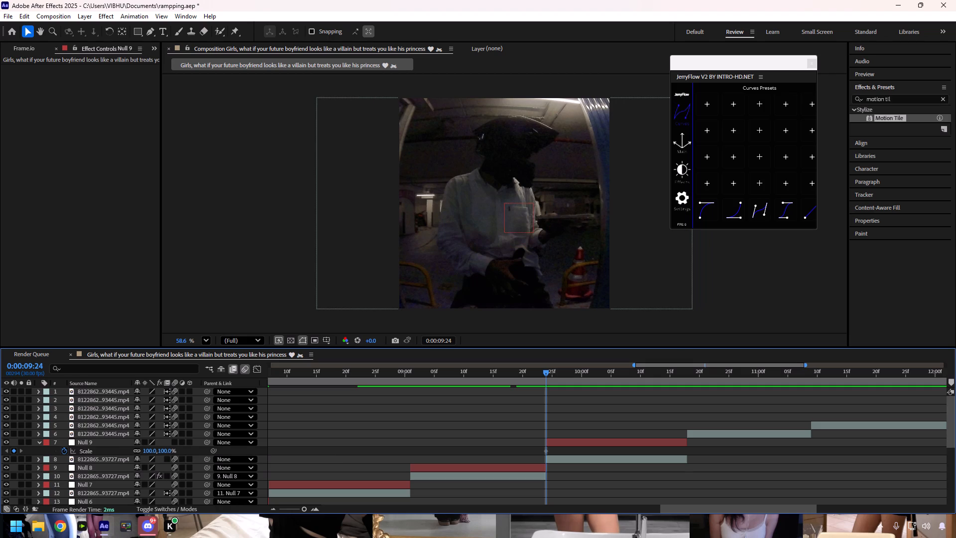
Parent the video clip directly below Null 9 to Null 9.
click(561, 462)
drag(207, 460, 135, 450)
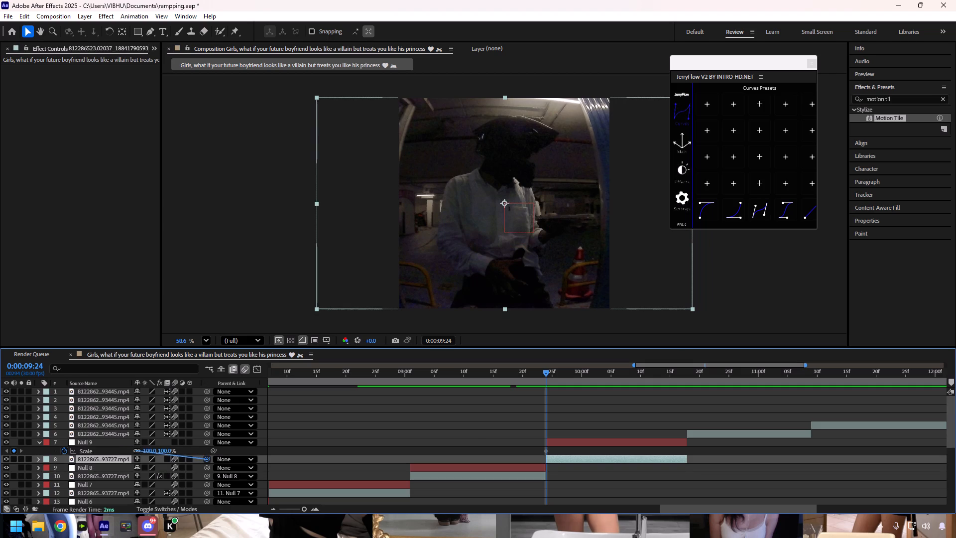
drag(135, 450, 100, 443)
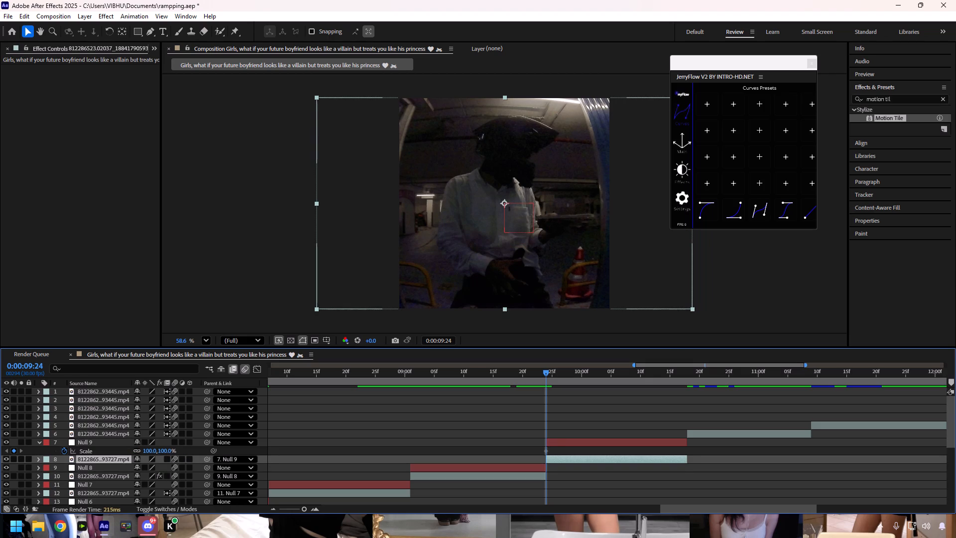
Set Null 9's Scale keyframe at 0:00:09:24 to 150%.
click(556, 439)
click(151, 453)
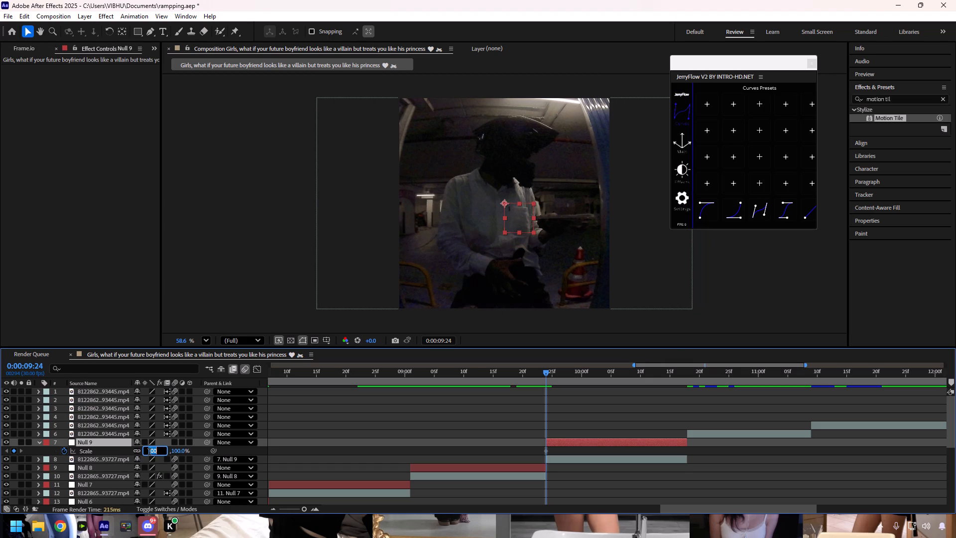
text(150)
key(Return)
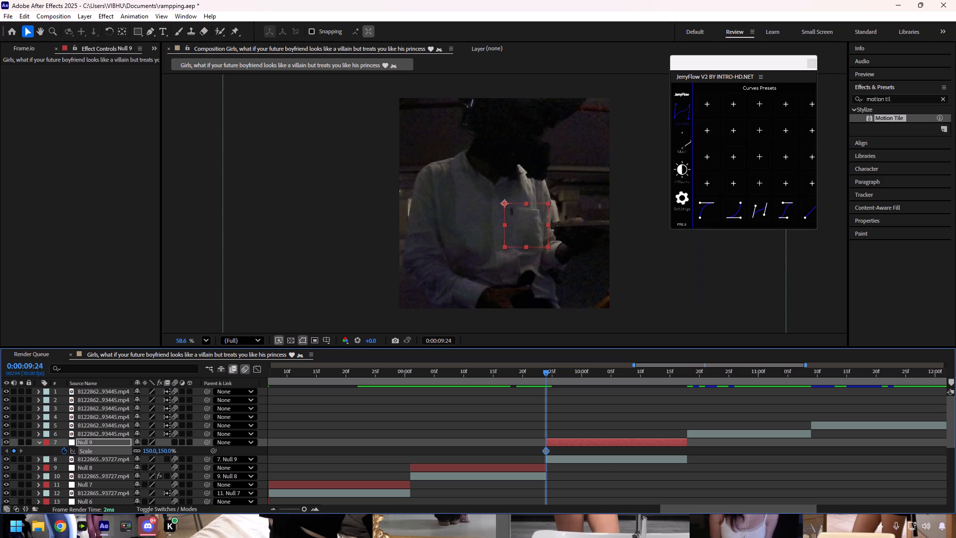
Add a Scale keyframe of 100% on Null 9 at 0:00:10:18, where its clip ends.
drag(544, 373, 683, 396)
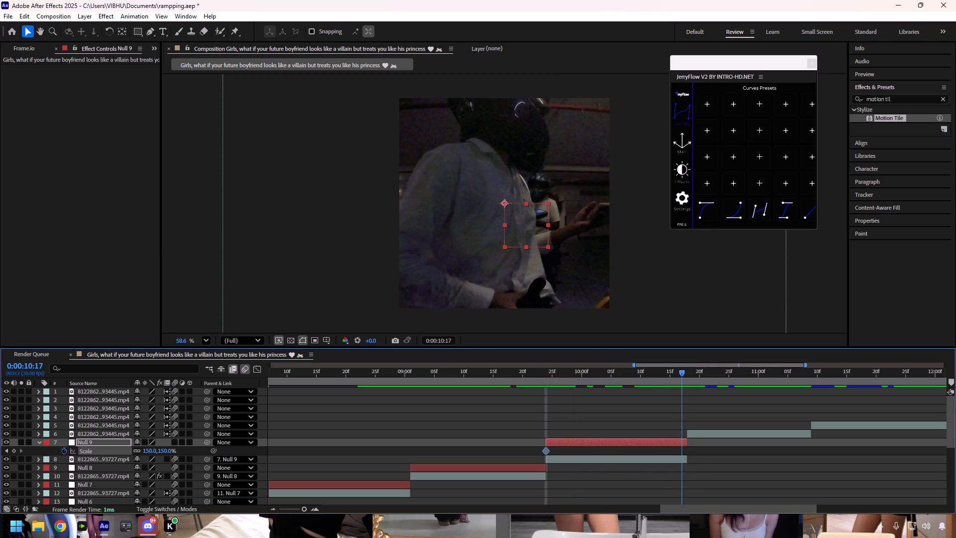
drag(683, 396, 682, 396)
click(682, 375)
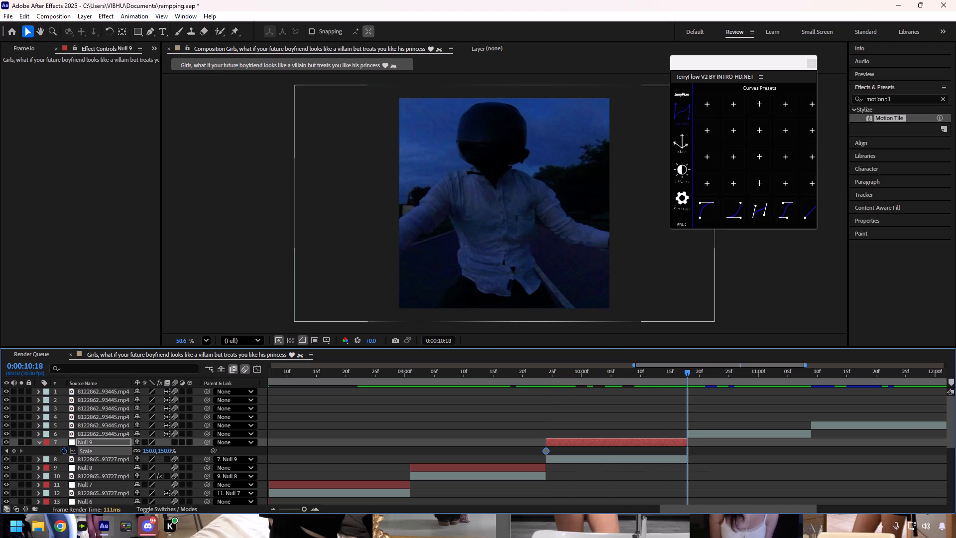
click(150, 448)
text(100)
key(Return)
Apply Easy Ease and the JerryFlow Speedramp curve preset to both Scale keyframes of Null 9, and collapse its properties.
drag(713, 450, 544, 455)
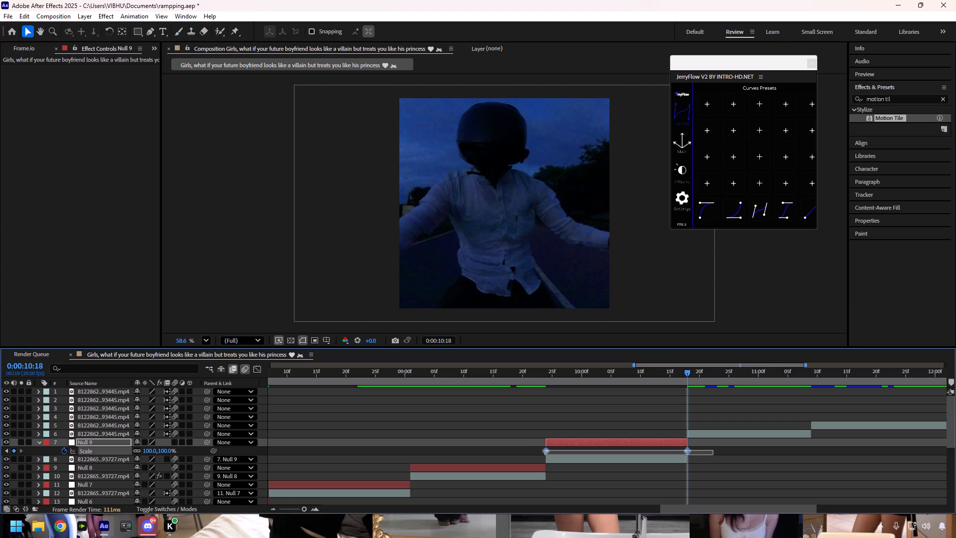
drag(544, 455, 527, 455)
key(F9)
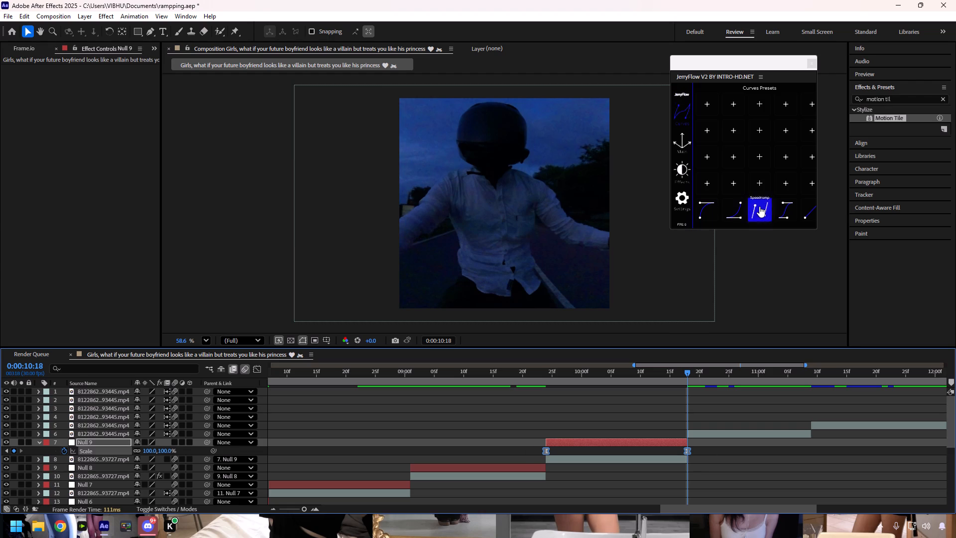
click(759, 206)
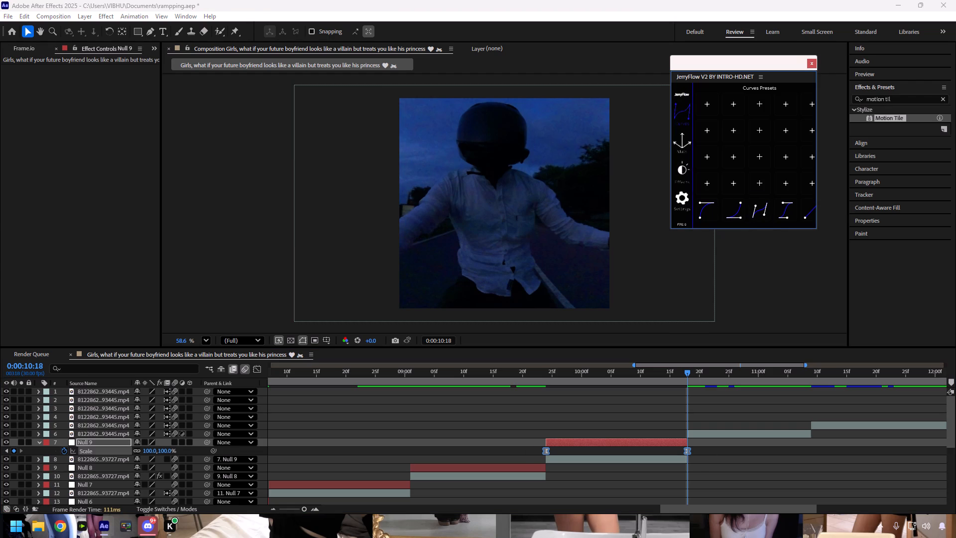
click(177, 441)
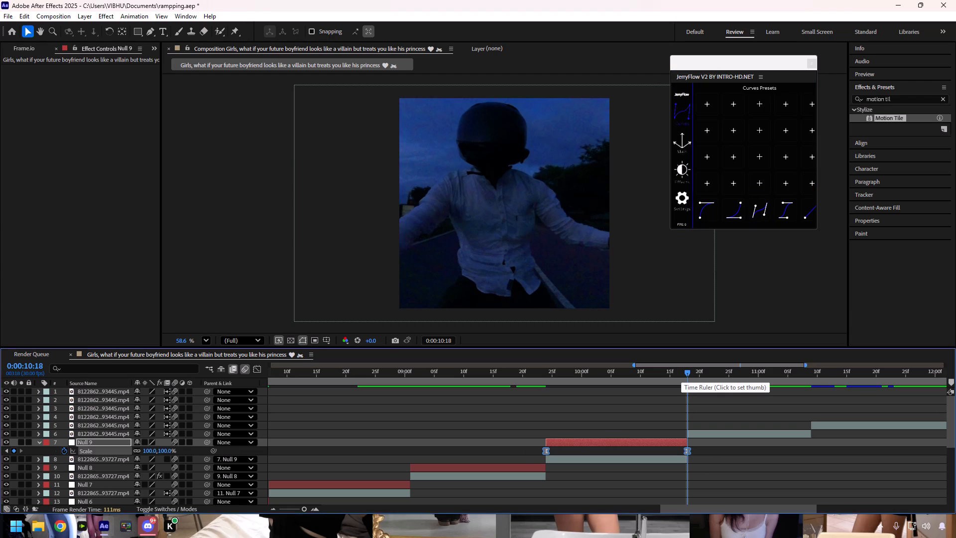
drag(686, 375, 543, 385)
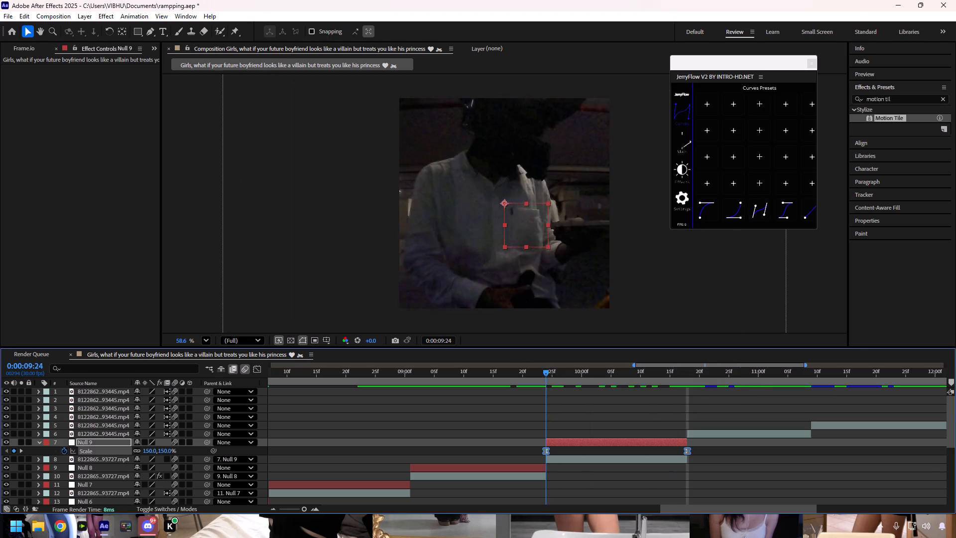
drag(543, 385, 556, 385)
click(38, 443)
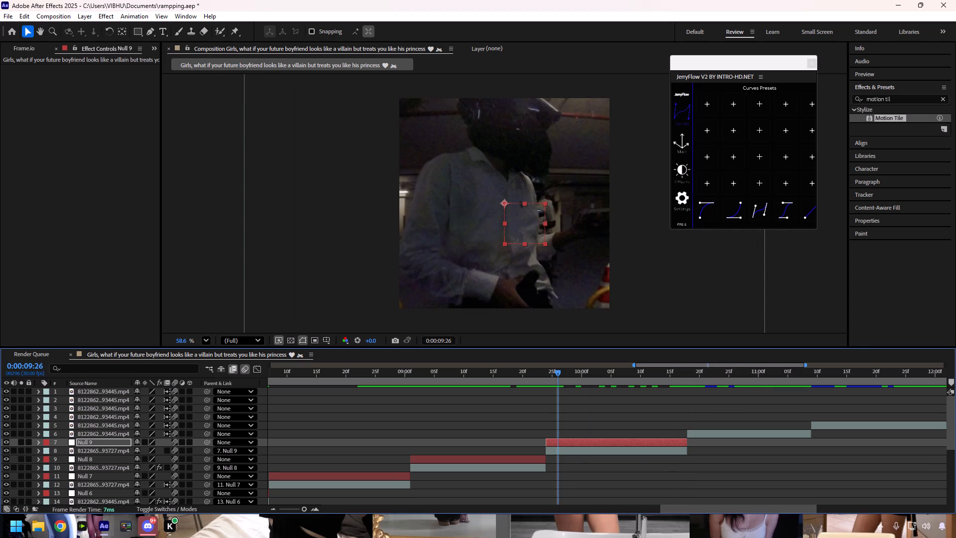
Add a null object directly above the clip that starts at 0:00:10:18, with the playhead at that time.
drag(555, 375, 729, 383)
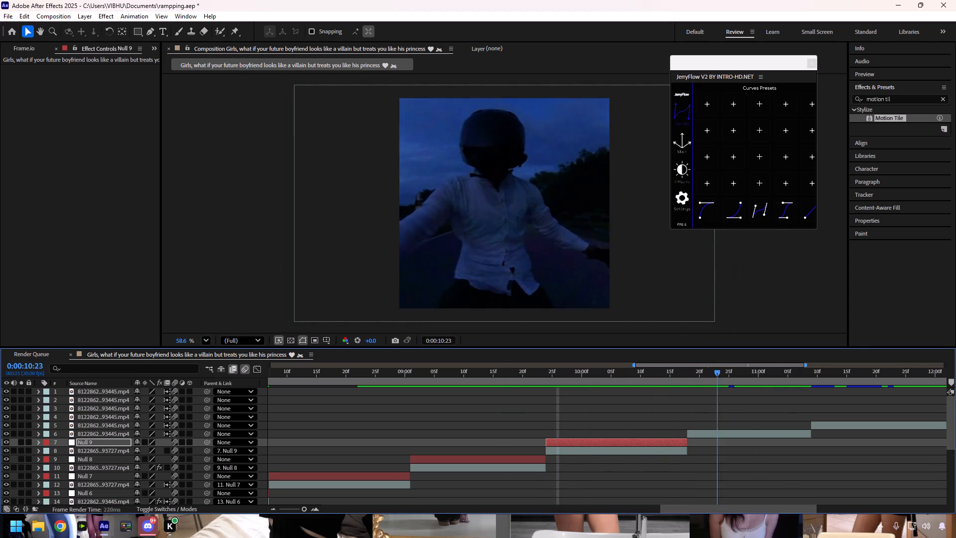
drag(729, 383, 955, 412)
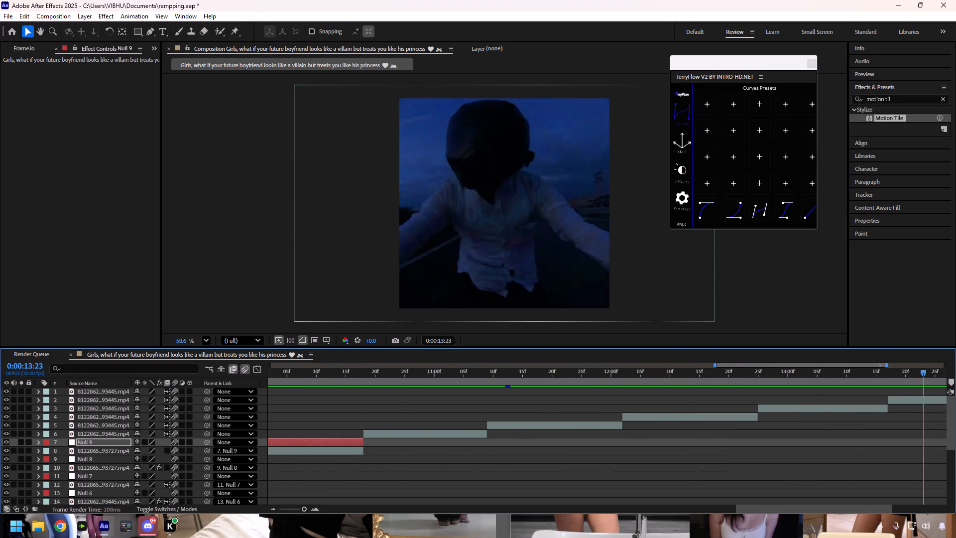
drag(955, 412, 955, 416)
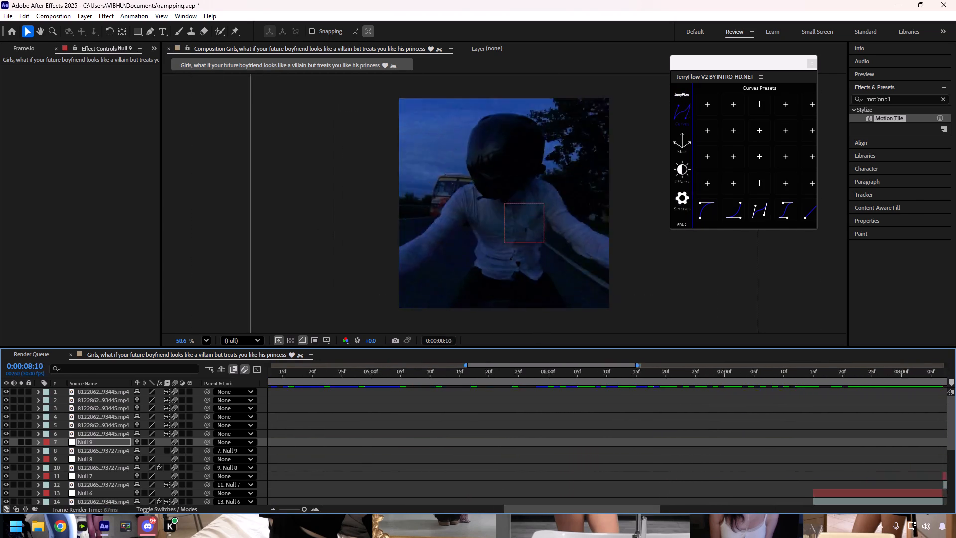
drag(955, 416, 416, 426)
click(426, 435)
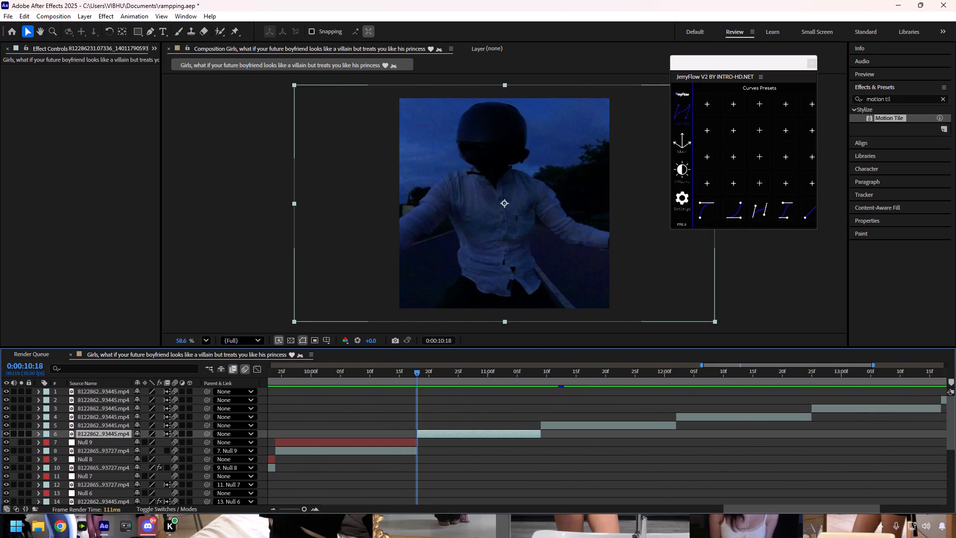
right_click(262, 436)
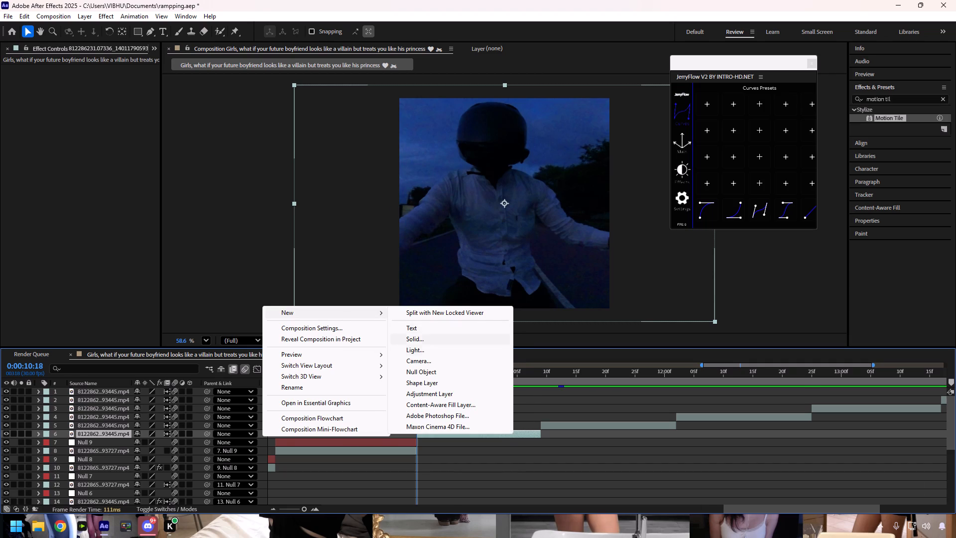
click(416, 371)
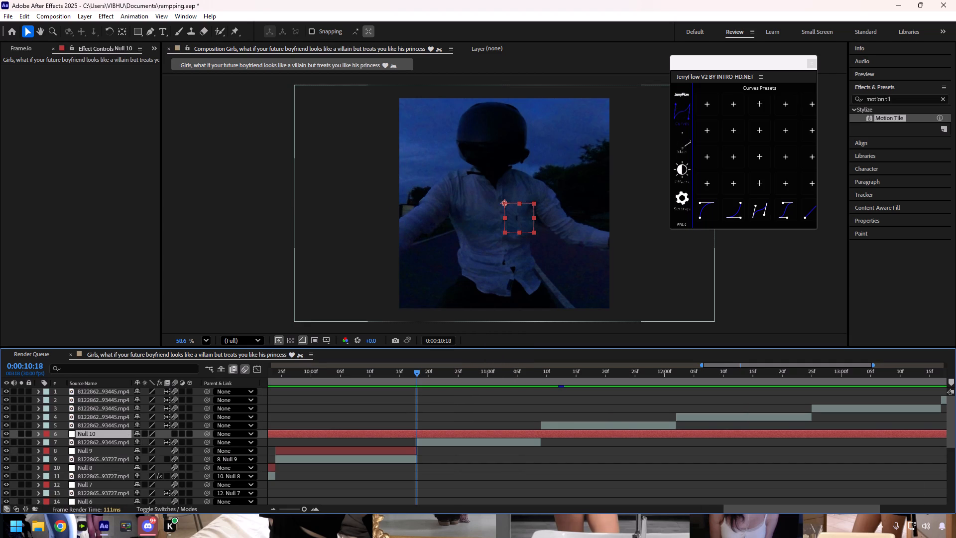
Split the new null at 0:00:10:18 and 0:00:11:09 and delete the outer pieces so it spans only the clip below.
key(ctrl+shift+d)
click(392, 437)
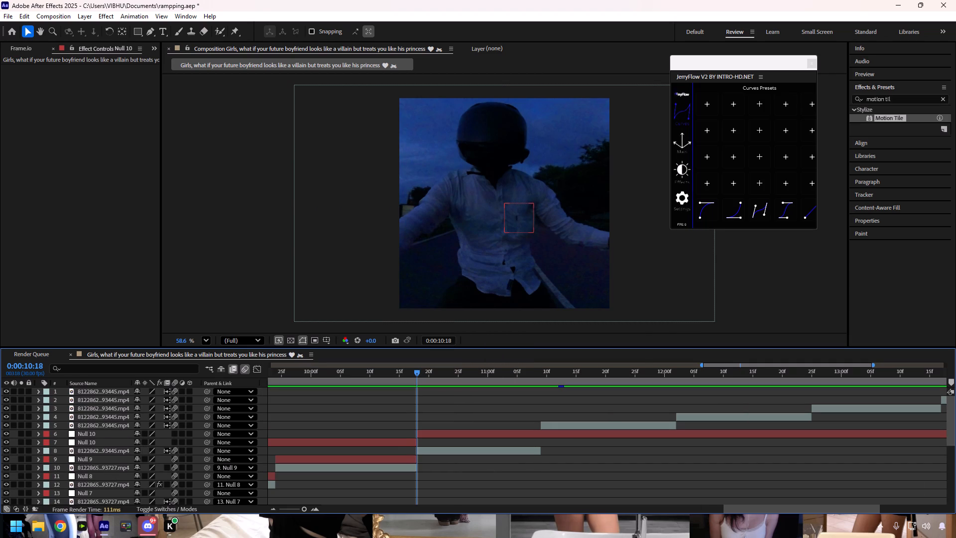
click(403, 440)
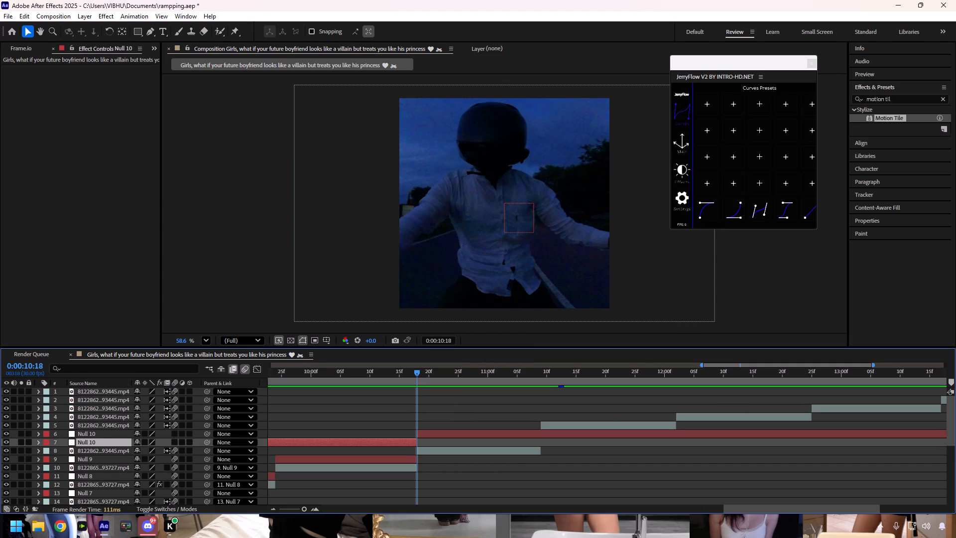
key(Delete)
drag(419, 373, 545, 392)
click(552, 431)
key(ctrl+shift+d)
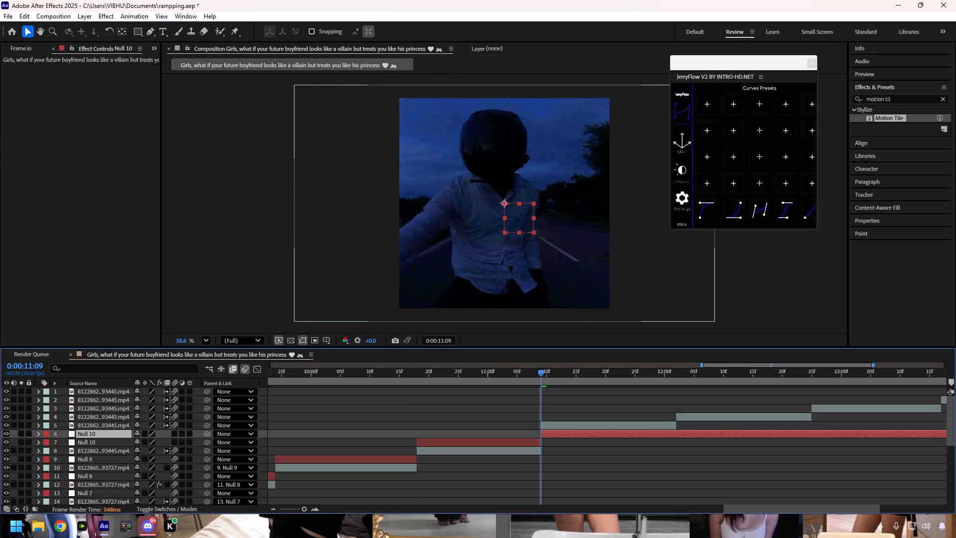
key(Delete)
Return to 0:00:10:18 and parent the video clip directly below Null 10 to Null 10.
drag(540, 375, 412, 395)
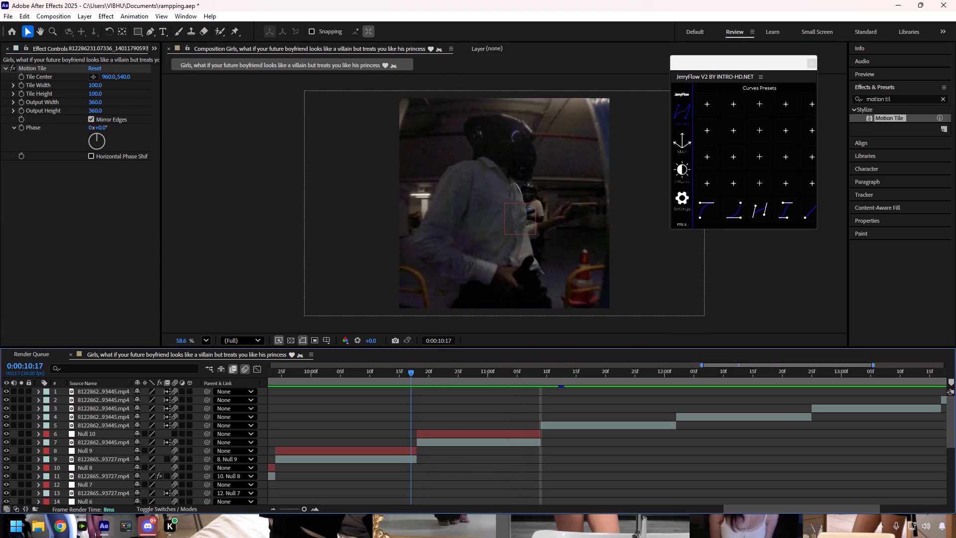
drag(412, 395, 421, 396)
drag(421, 374, 415, 373)
click(441, 444)
drag(207, 444, 110, 433)
click(175, 436)
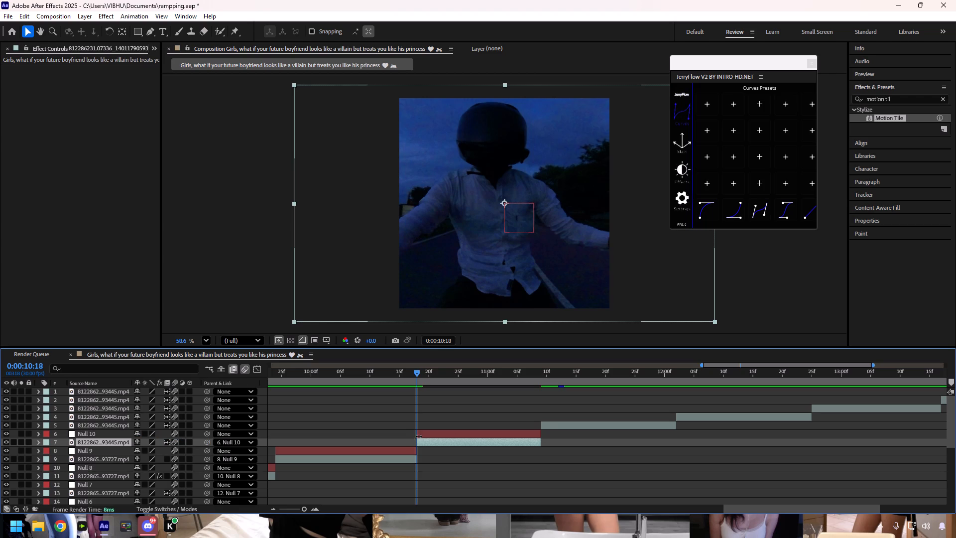
Keyframe Null 10's Scale from 70% at 0:00:10:18 to 100% at 0:00:11:09.
click(422, 435)
key(s)
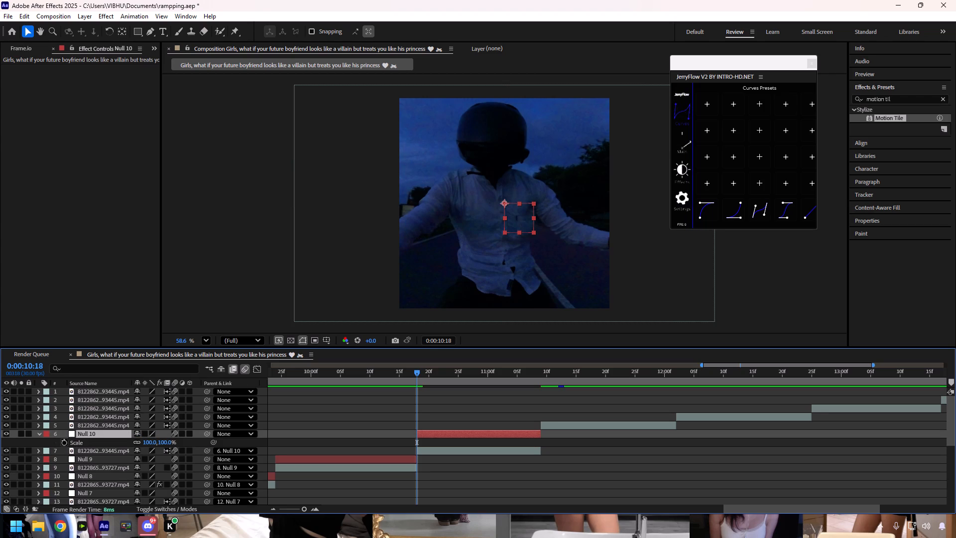
click(64, 442)
click(151, 442)
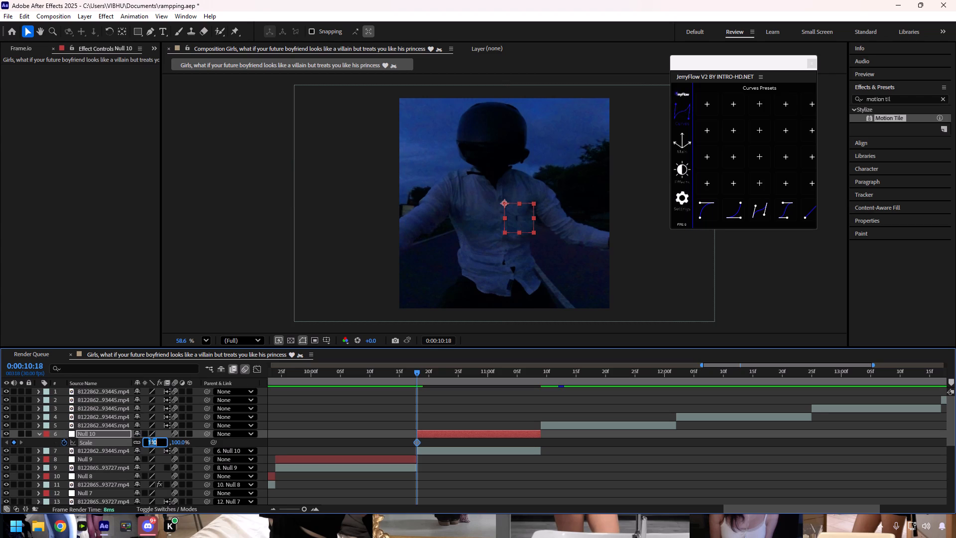
text(70)
key(Return)
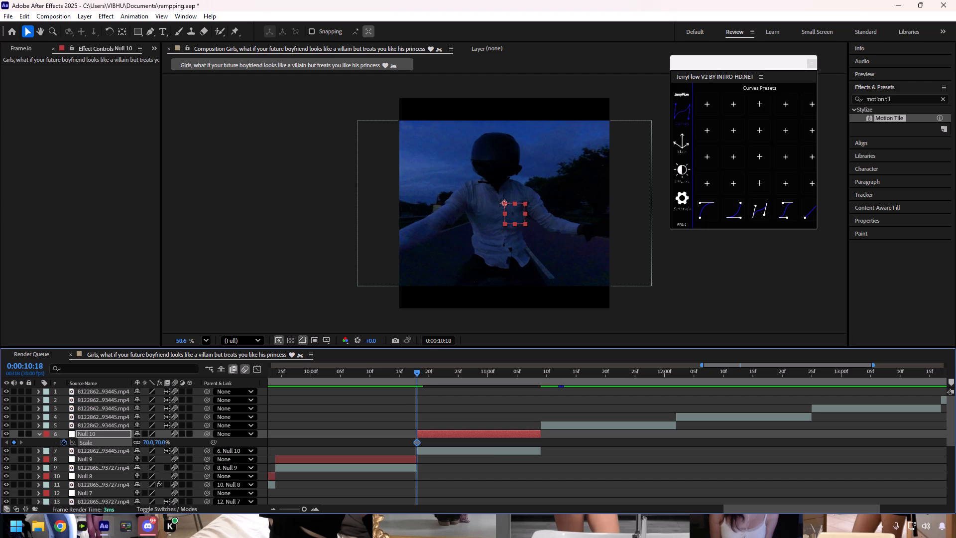
drag(419, 371, 542, 382)
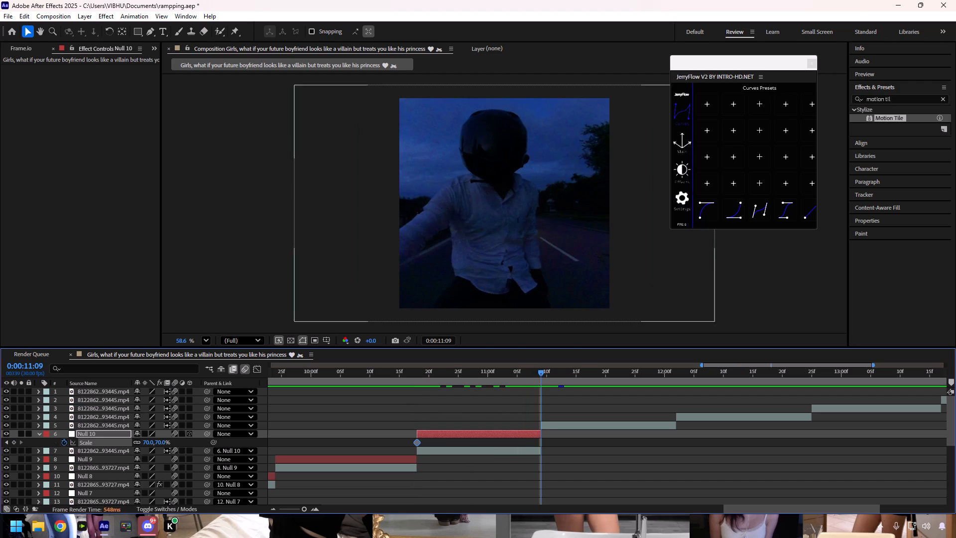
click(146, 443)
text(100)
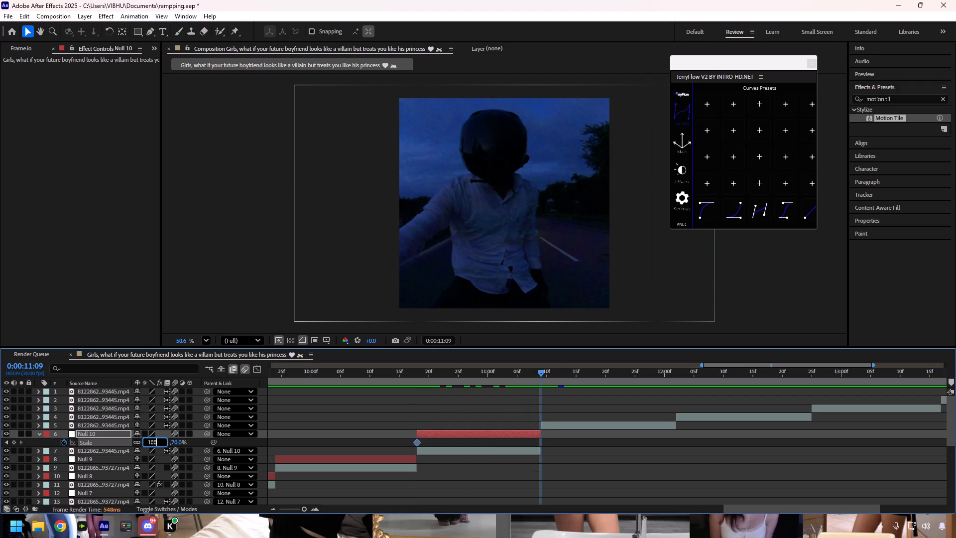
key(Return)
Apply Easy Ease and the JerryFlow Speedramp curve preset to both Scale keyframes of Null 10.
drag(575, 440, 388, 443)
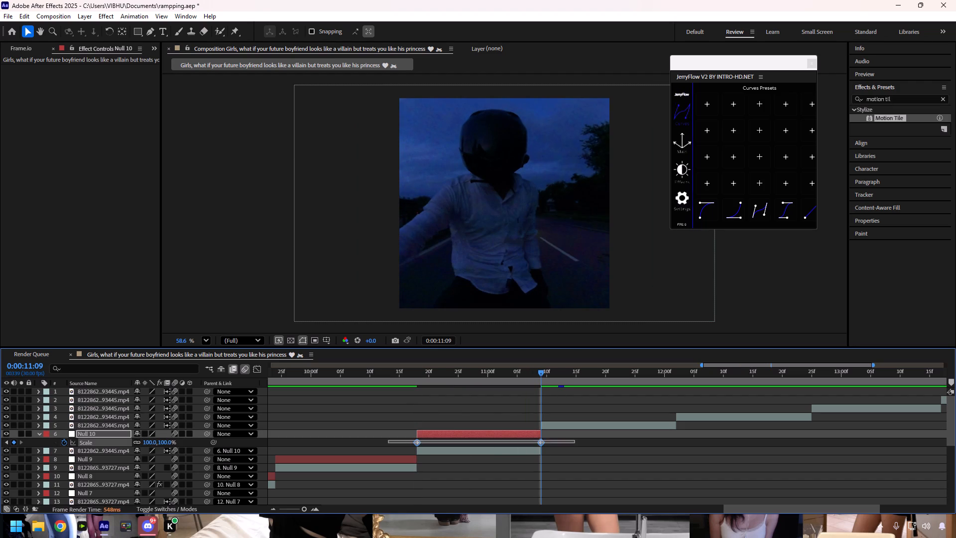
drag(388, 443, 385, 442)
key(F9)
click(756, 217)
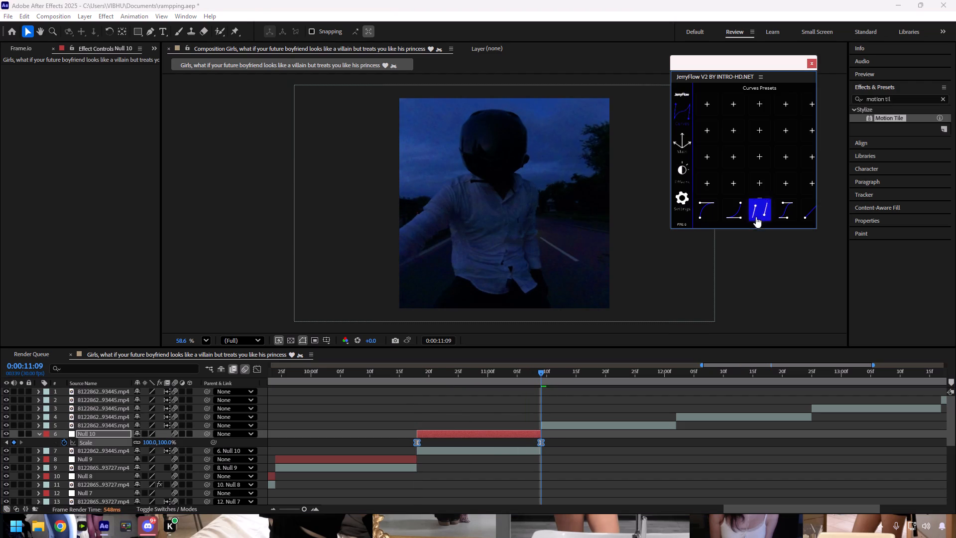
drag(544, 374, 461, 376)
Paste the copied Motion Tile effect onto the clip below Null 10, scrub through the result, and collapse the null's properties.
click(449, 451)
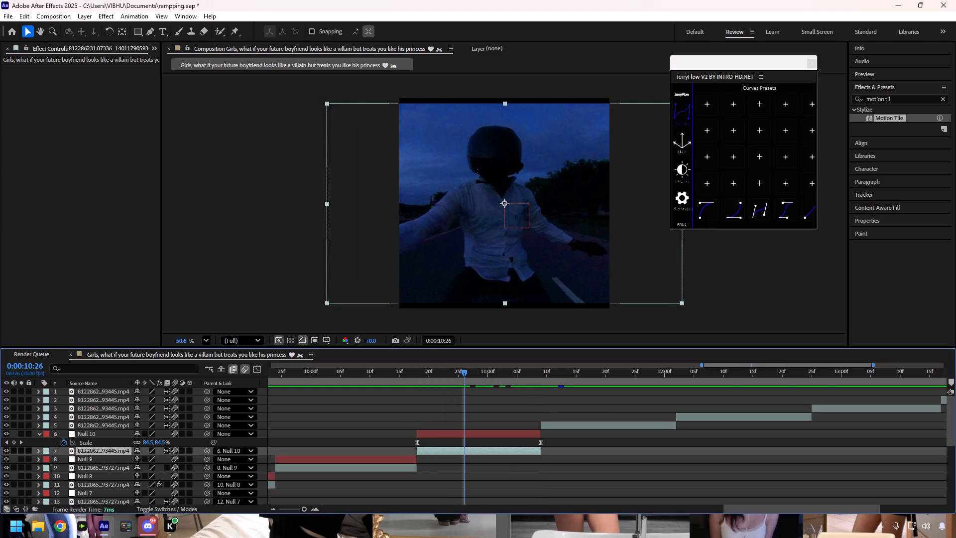
key(ctrl+v)
drag(467, 374, 390, 374)
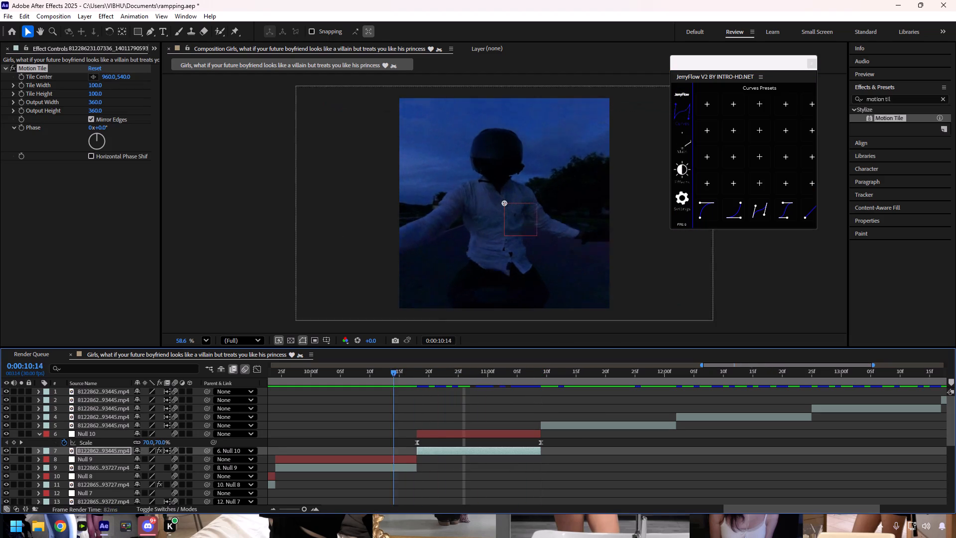
drag(390, 374, 396, 372)
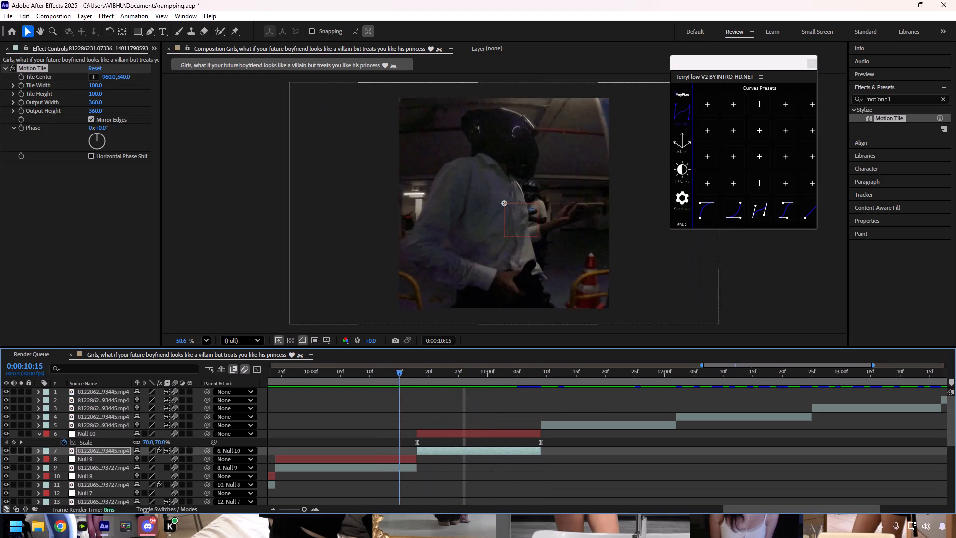
drag(396, 372, 546, 366)
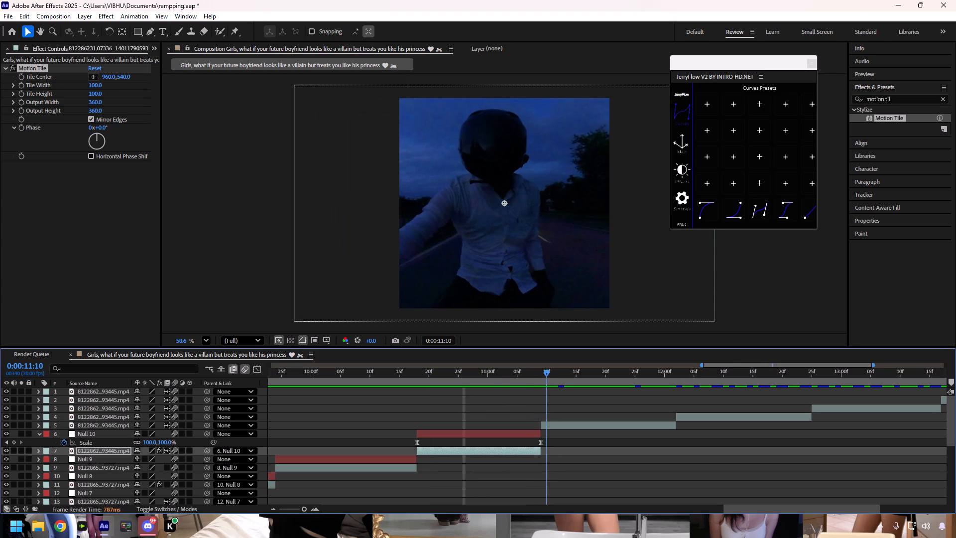
drag(546, 366, 543, 365)
click(39, 436)
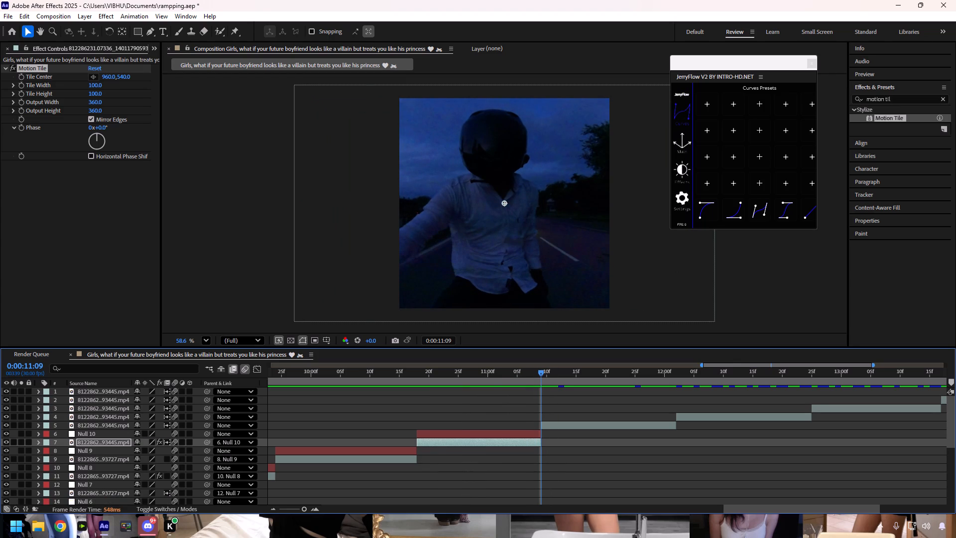
Add a null object above the video clip starting at 0:00:11:09, split it there, and delete the earlier portion.
click(579, 424)
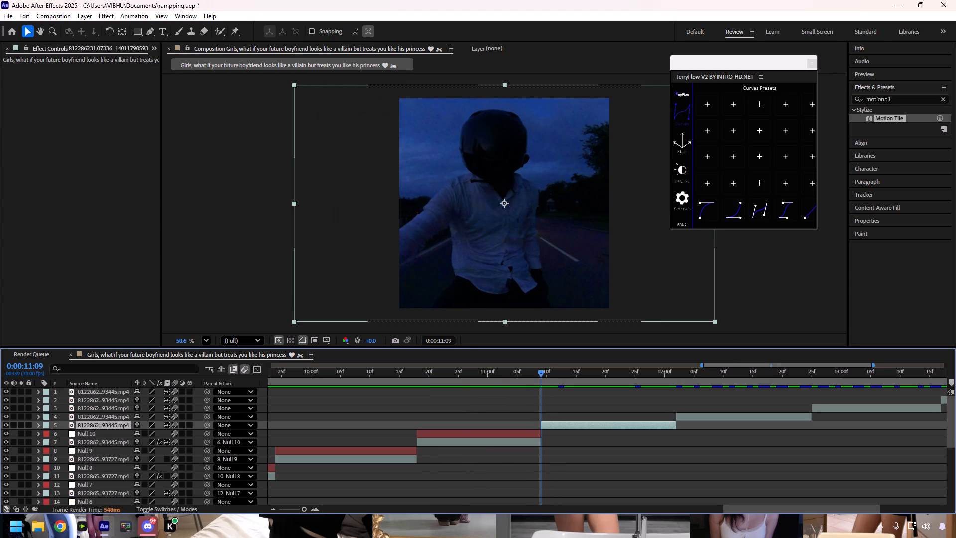
click(264, 425)
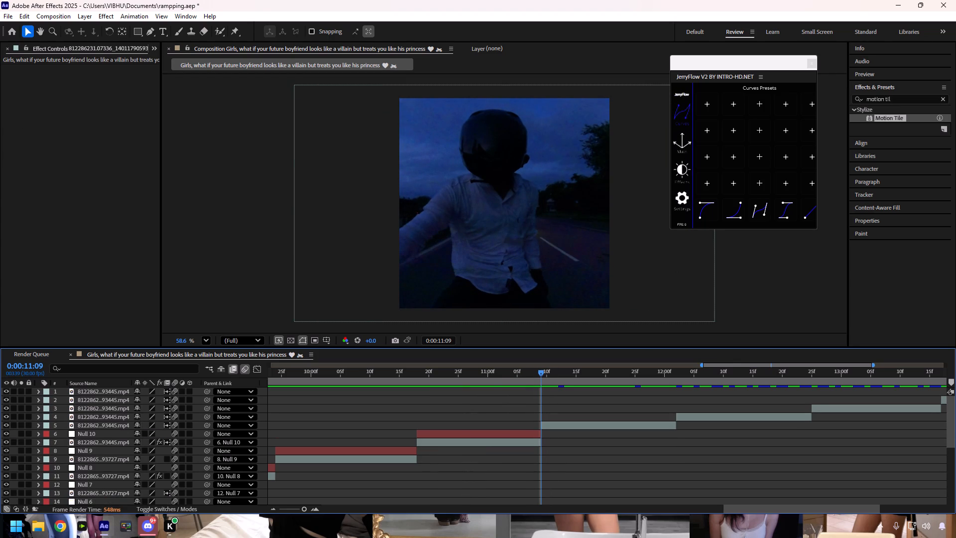
click(264, 429)
click(580, 422)
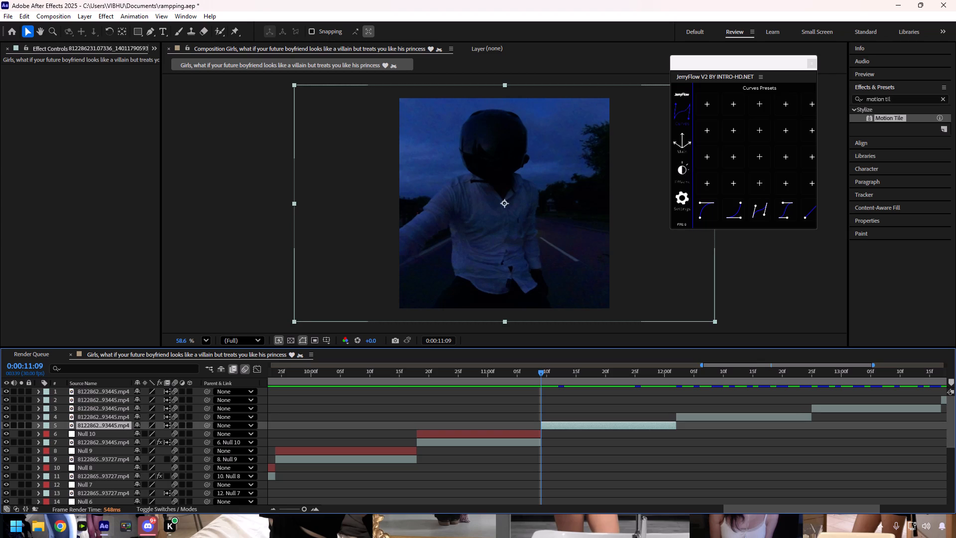
right_click(263, 426)
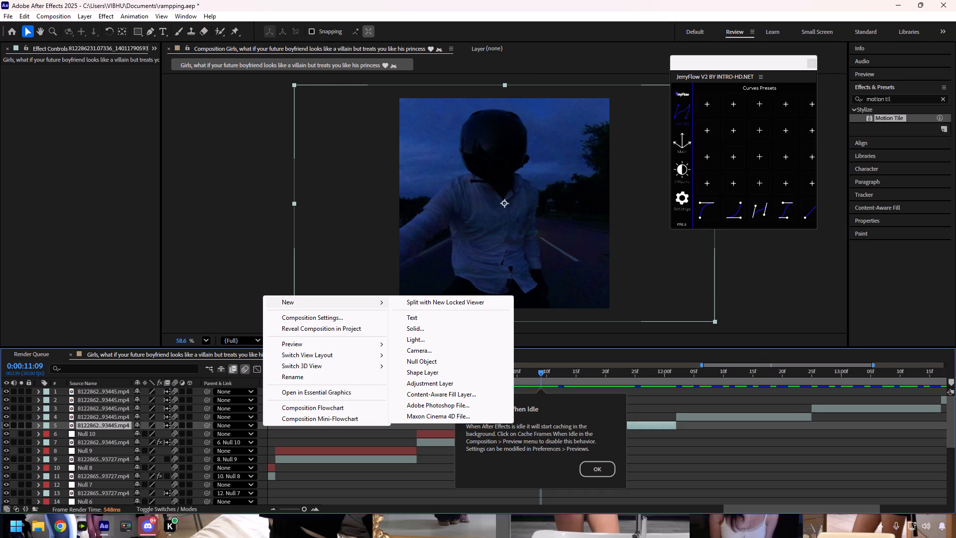
click(588, 465)
right_click(261, 420)
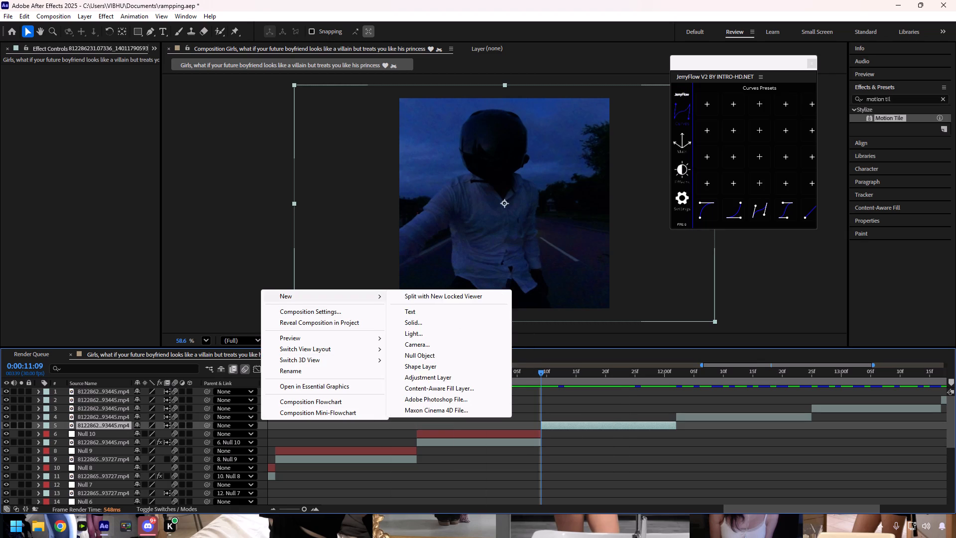
click(431, 358)
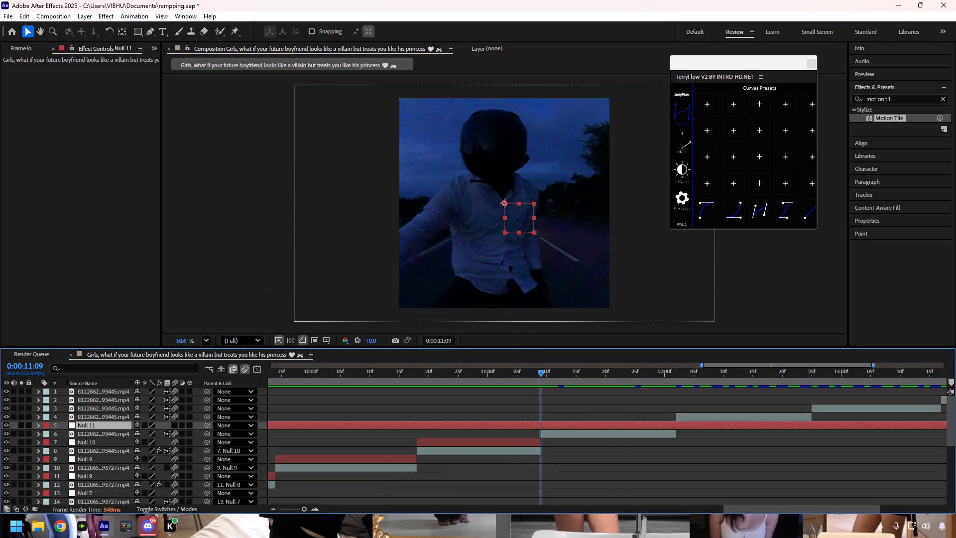
key(ctrl+shift+d)
click(448, 435)
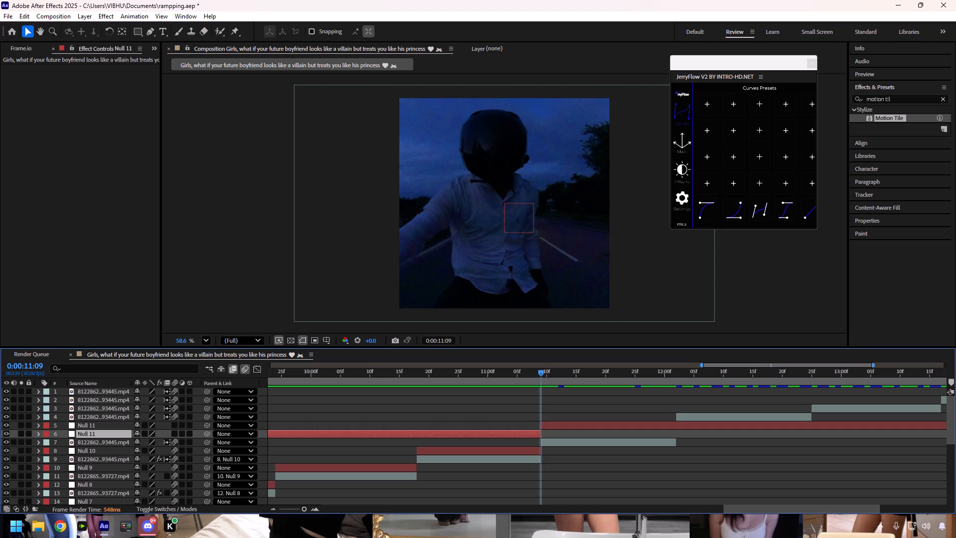
key(Delete)
Split Null 11 at 0:00:12:02, where the clip below it ends, and delete the remainder.
drag(540, 374, 668, 389)
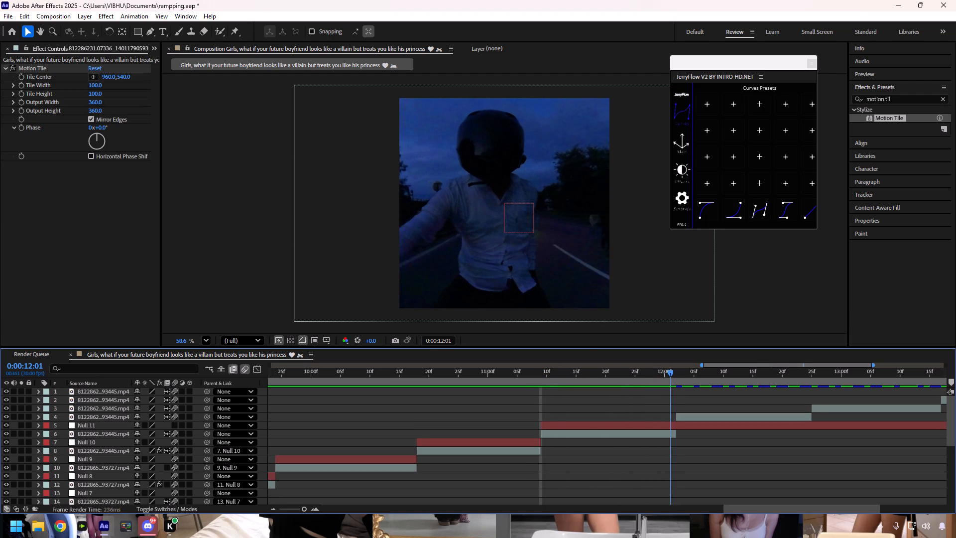
drag(668, 389, 675, 389)
click(677, 424)
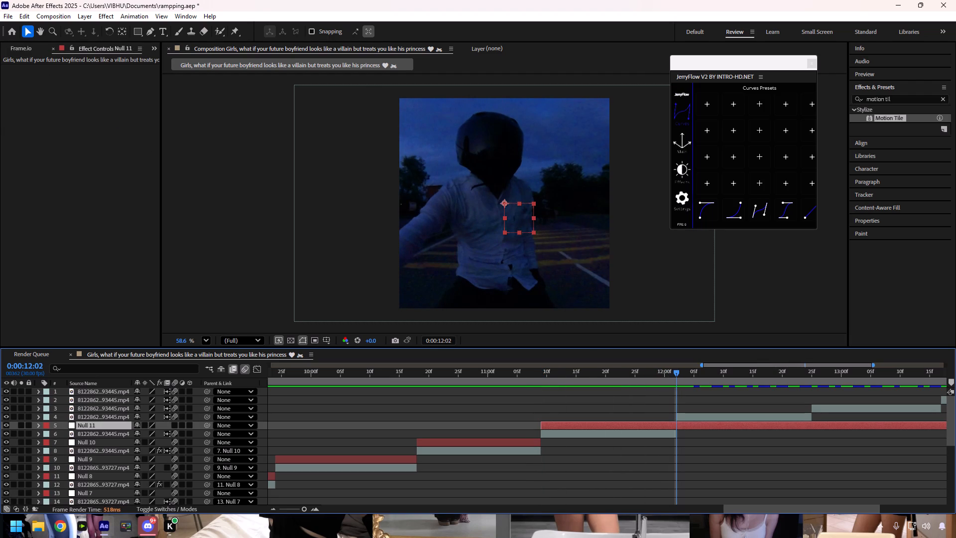
key(ctrl+shift+d)
key(Delete)
At 0:00:11:09, parent the video clip directly below Null 11 to Null 11 and enable motion blur on the null.
drag(677, 379, 634, 384)
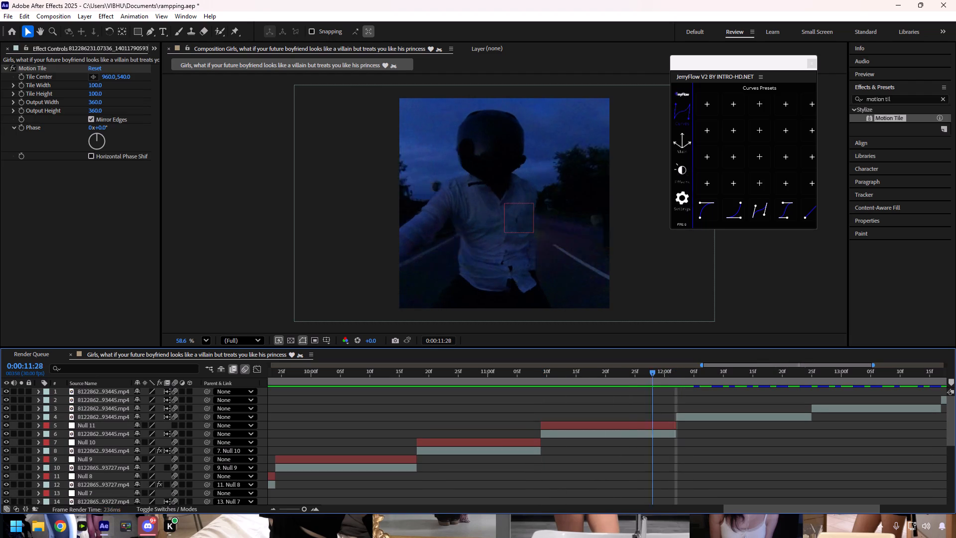
drag(634, 384, 541, 401)
click(550, 435)
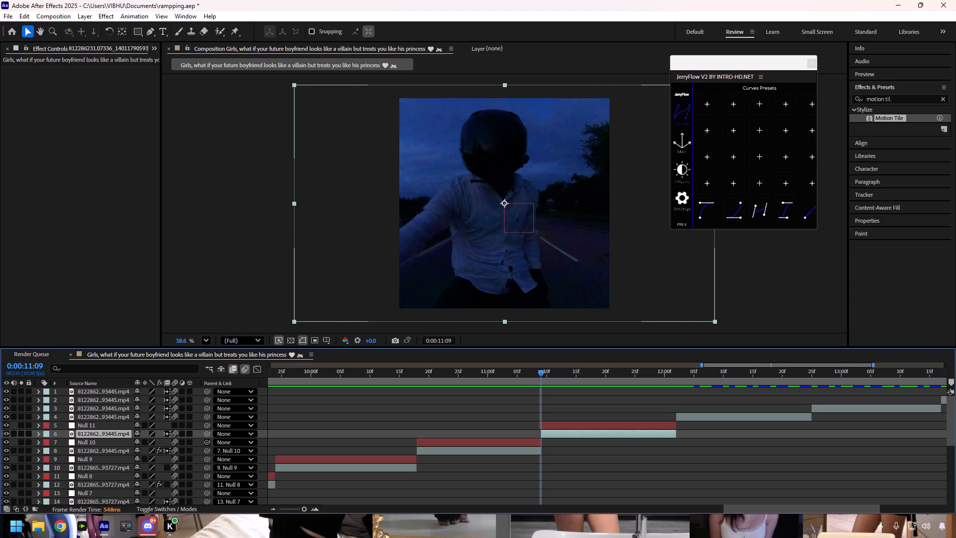
drag(206, 437, 118, 428)
click(172, 429)
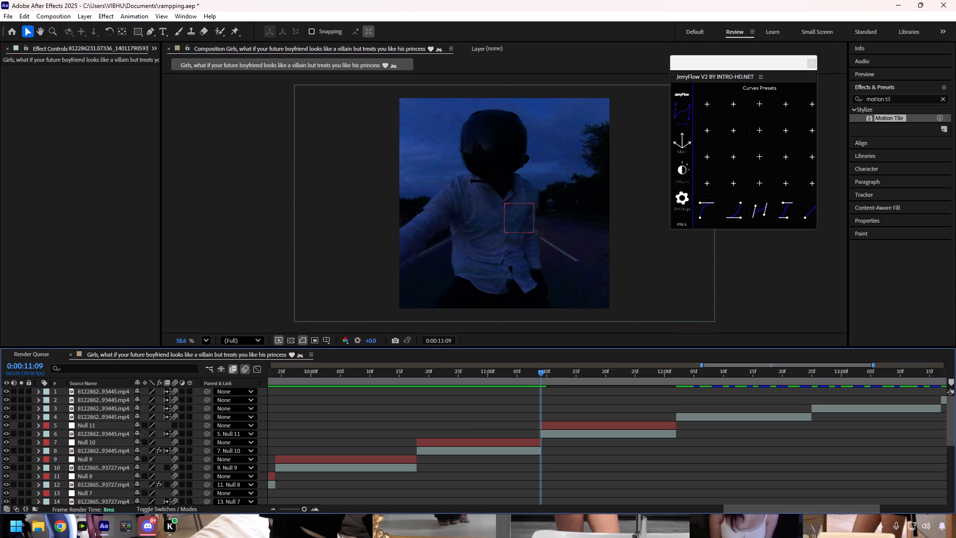
click(173, 427)
Keyframe Null 11's Scale from 150% at 0:00:11:09 to 100% at 0:00:12:02.
click(548, 426)
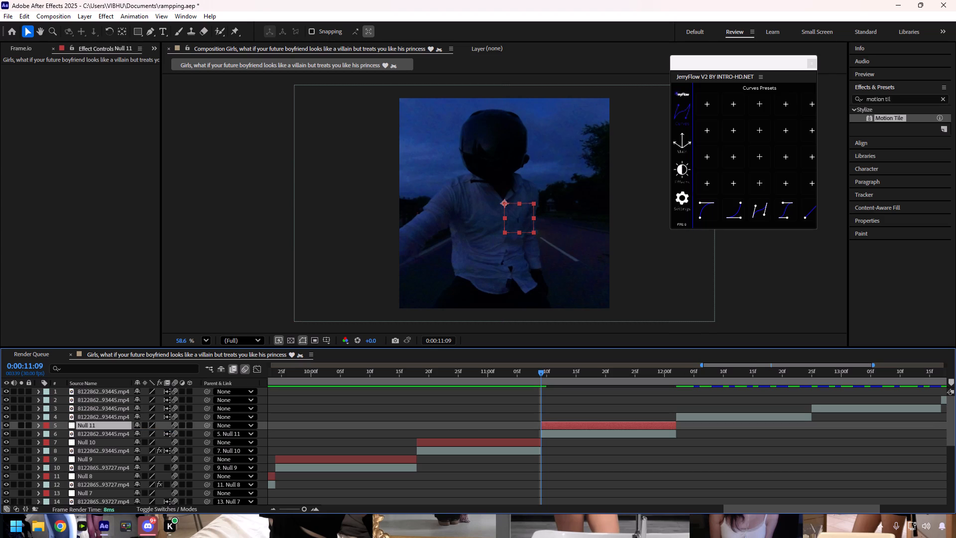
key(s)
click(63, 437)
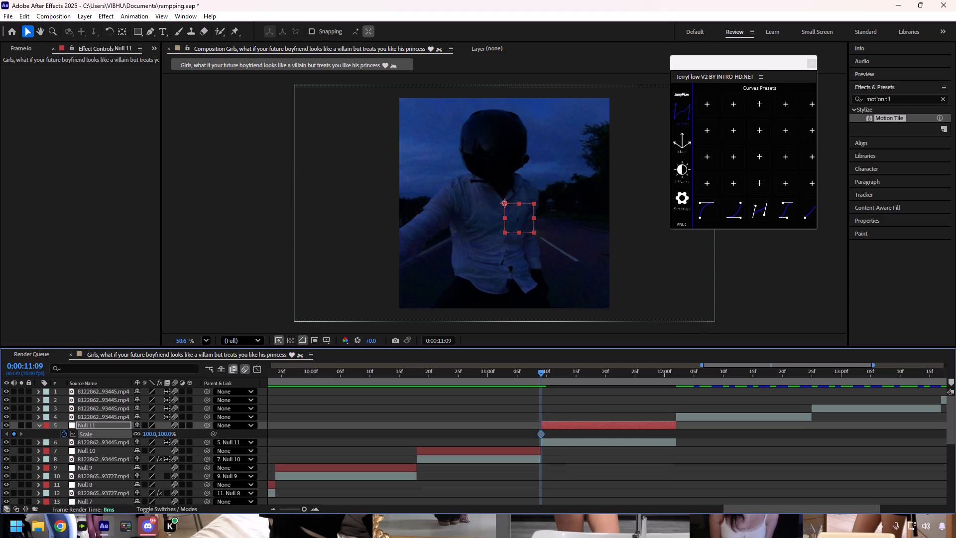
click(146, 438)
click(150, 435)
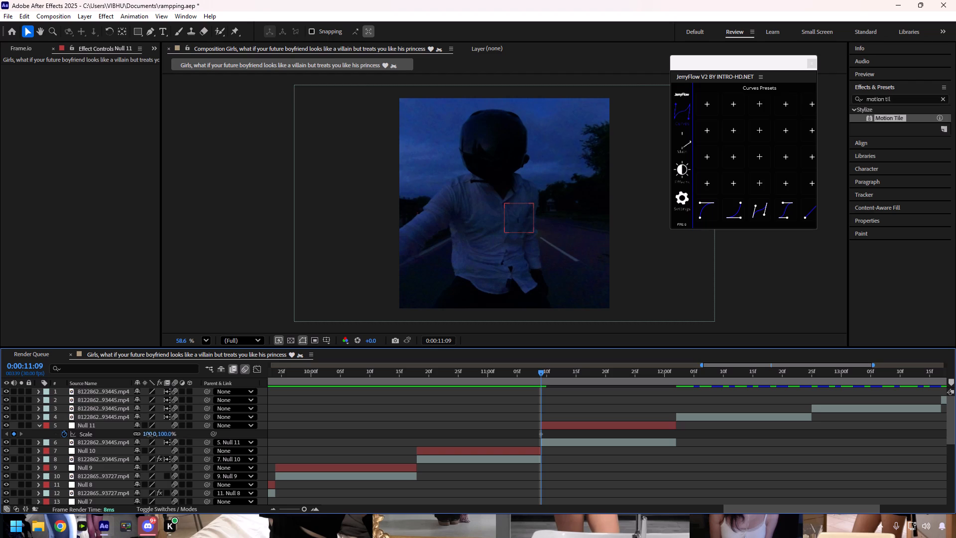
text(150)
key(Return)
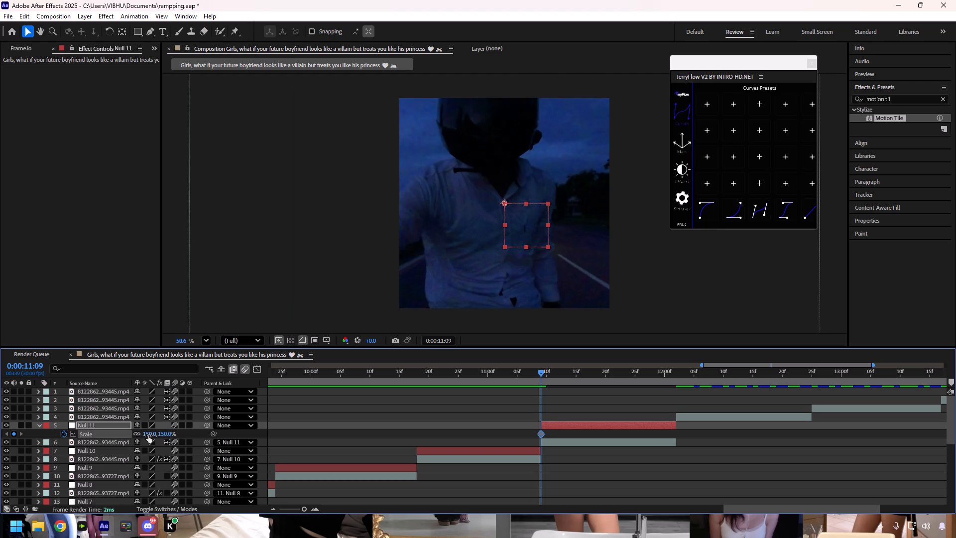
drag(542, 373, 679, 383)
click(145, 436)
text(100)
key(Return)
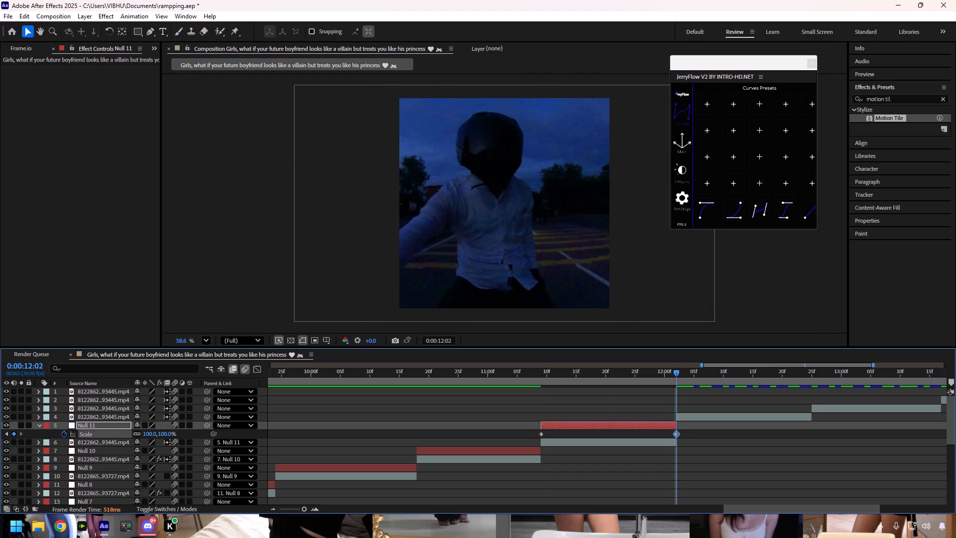
Apply Easy Ease and the N-shaped JerryFlow curve preset to both Scale keyframes of Null 11.
drag(693, 435, 509, 439)
key(F9)
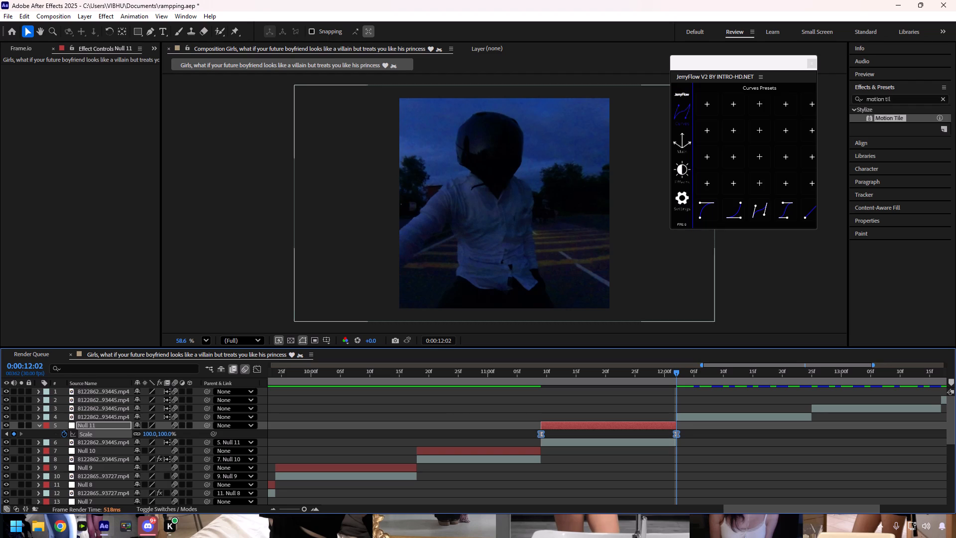
click(757, 215)
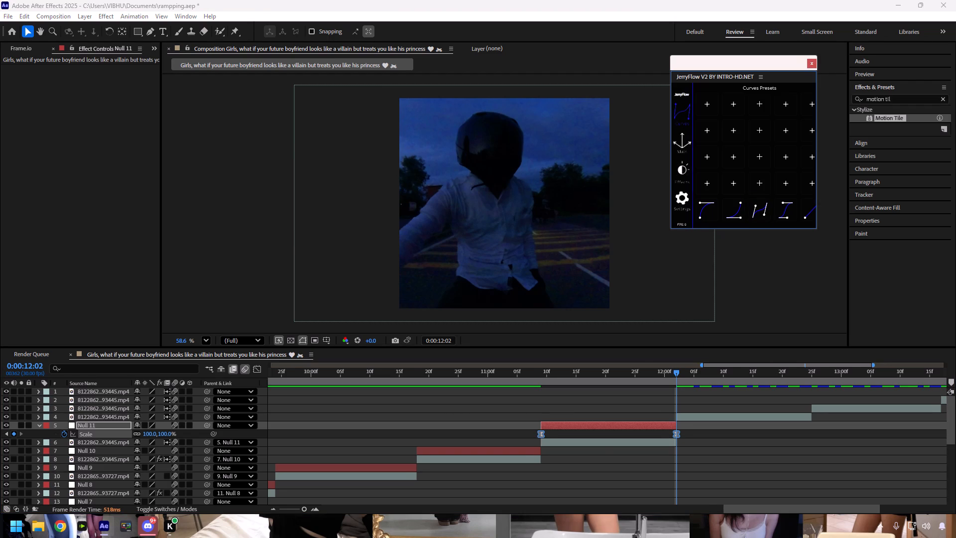
Collapse Null 11, add a null above the clip starting at 0:00:12:02, split it there, and delete the earlier portion.
drag(717, 366, 800, 360)
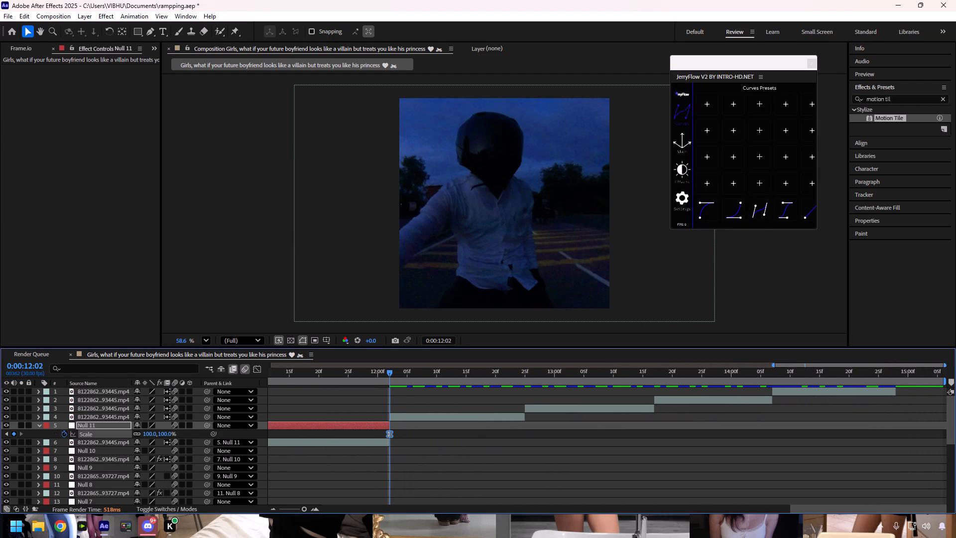
click(412, 417)
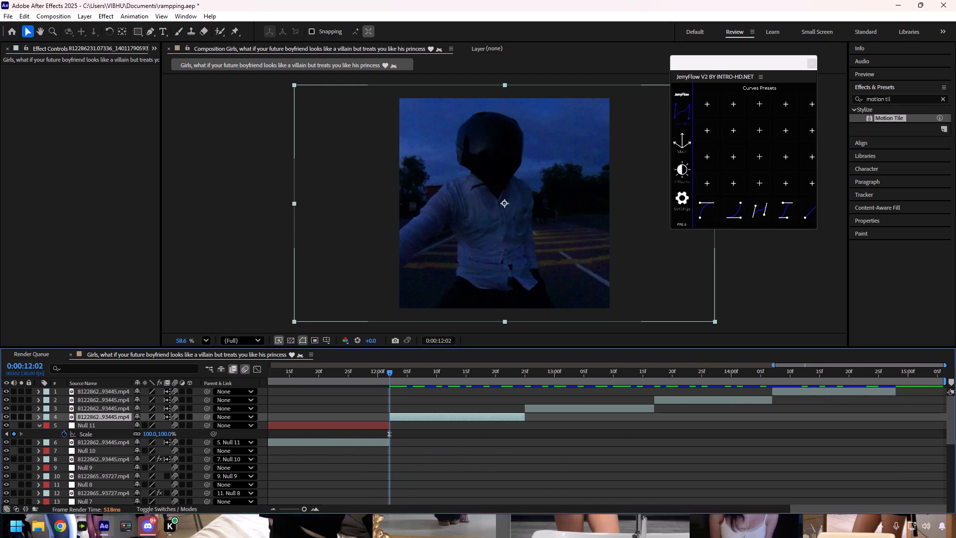
click(39, 427)
right_click(266, 418)
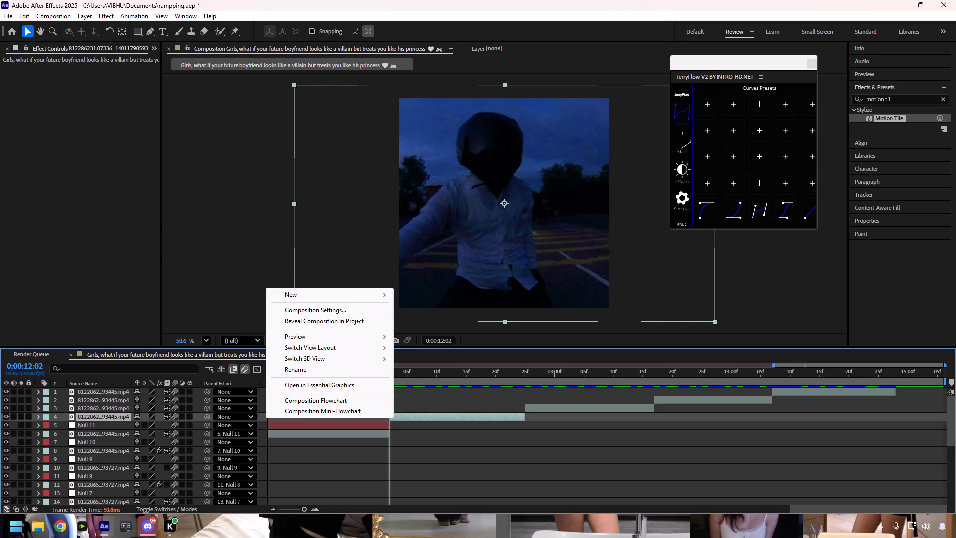
click(434, 357)
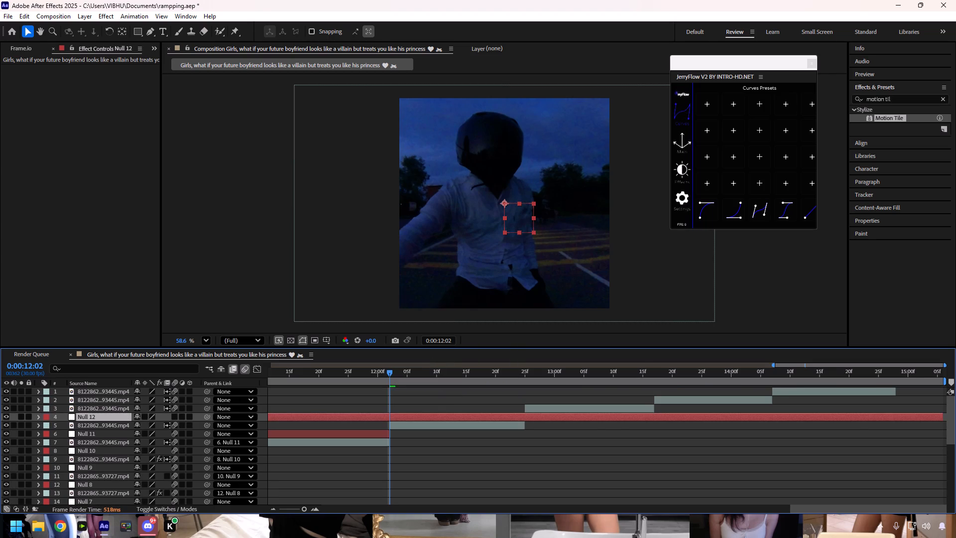
key(ctrl+shift+d)
click(356, 426)
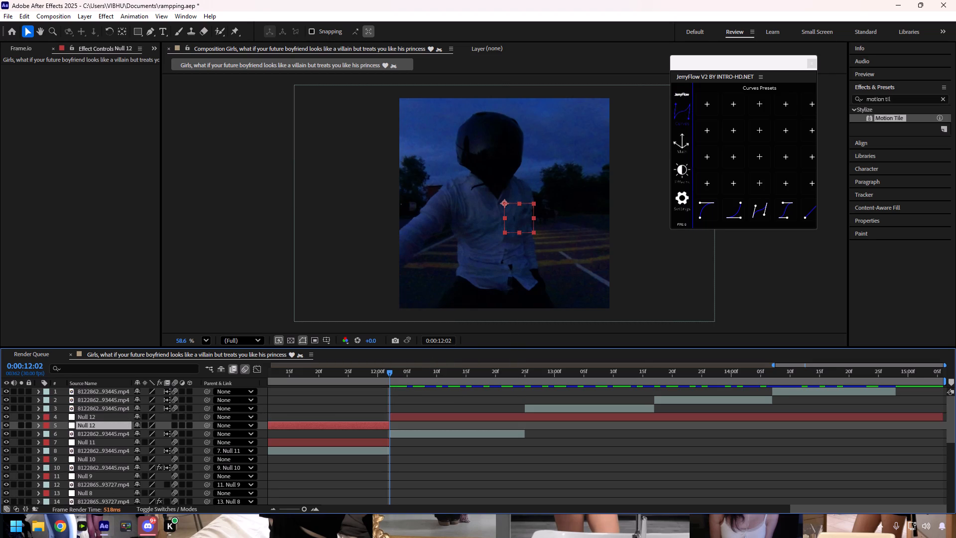
key(Delete)
Split Null 12 at 0:00:12:25, where the clip below it ends, and delete the remainder.
drag(389, 373, 523, 370)
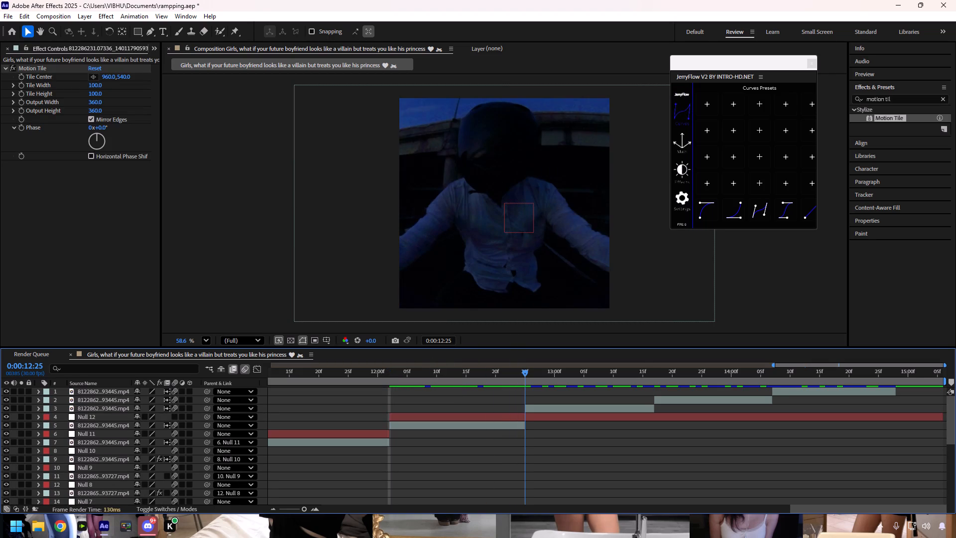
drag(523, 370, 525, 369)
click(537, 415)
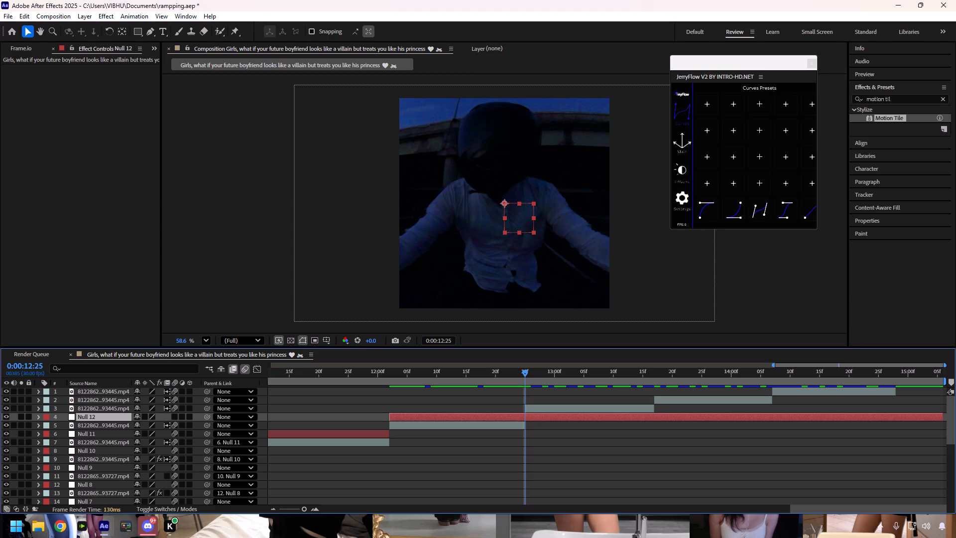
key(ctrl+shift+d)
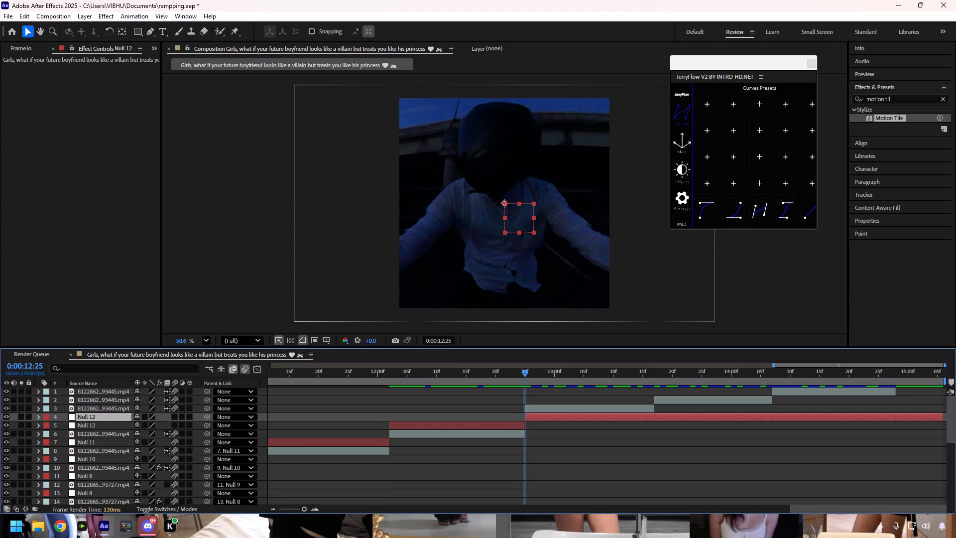
key(Delete)
Parent the video clip directly below Null 12 to Null 12.
click(475, 417)
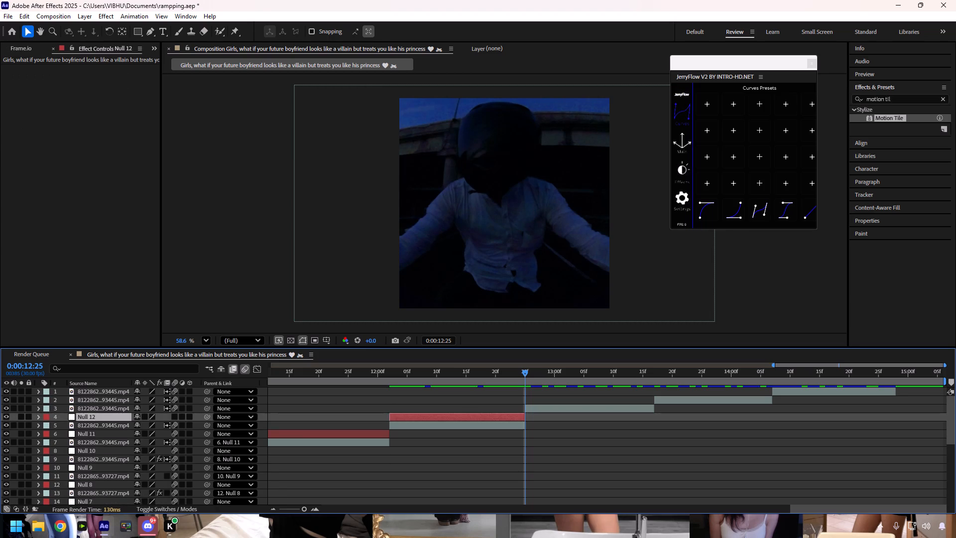
click(433, 429)
click(397, 424)
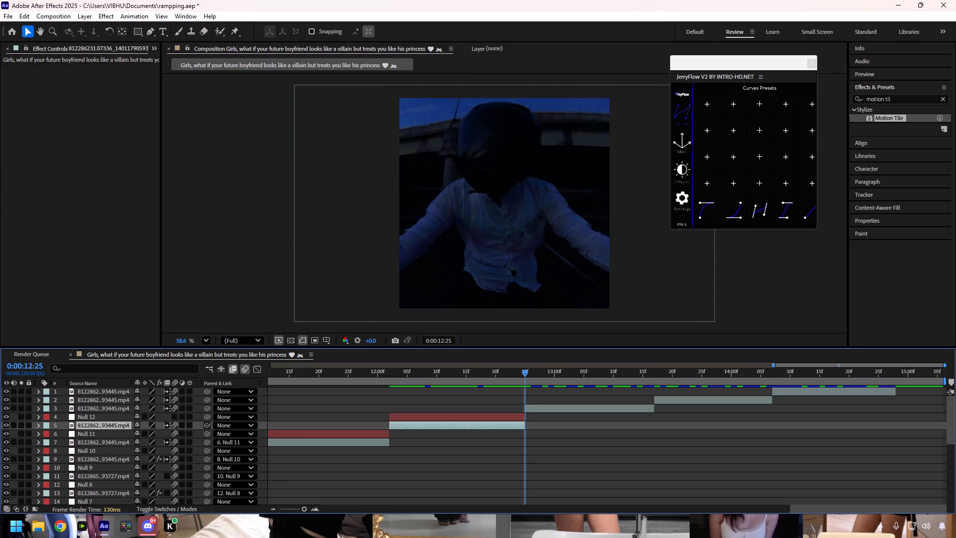
drag(206, 427, 118, 418)
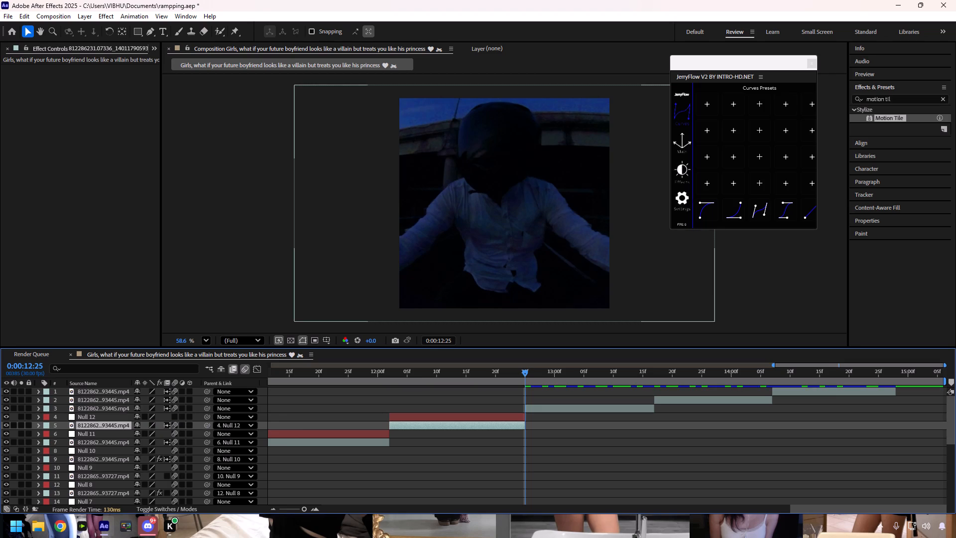
Return to the start of Null 12 at 0:00:12:02, enable the null's motion blur, and select it.
drag(523, 372, 395, 407)
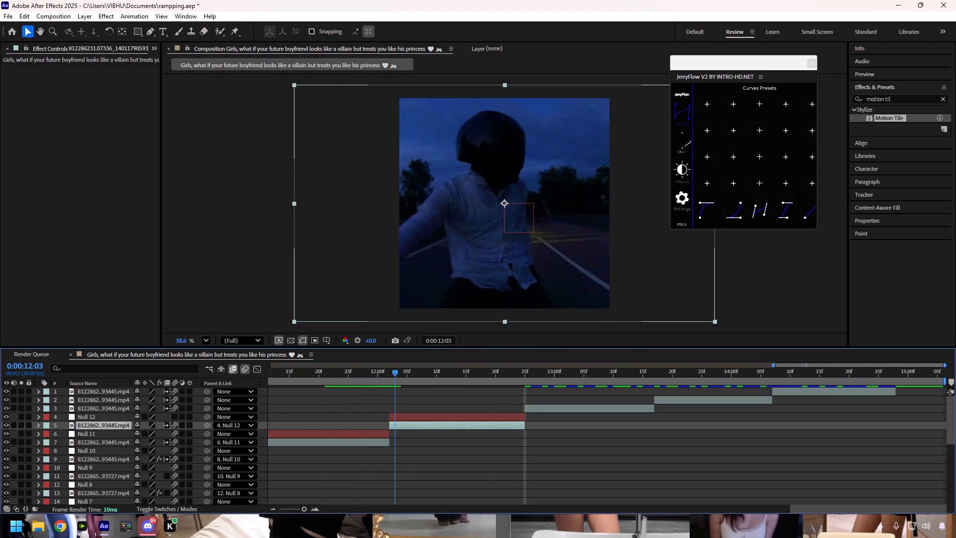
drag(395, 407, 391, 412)
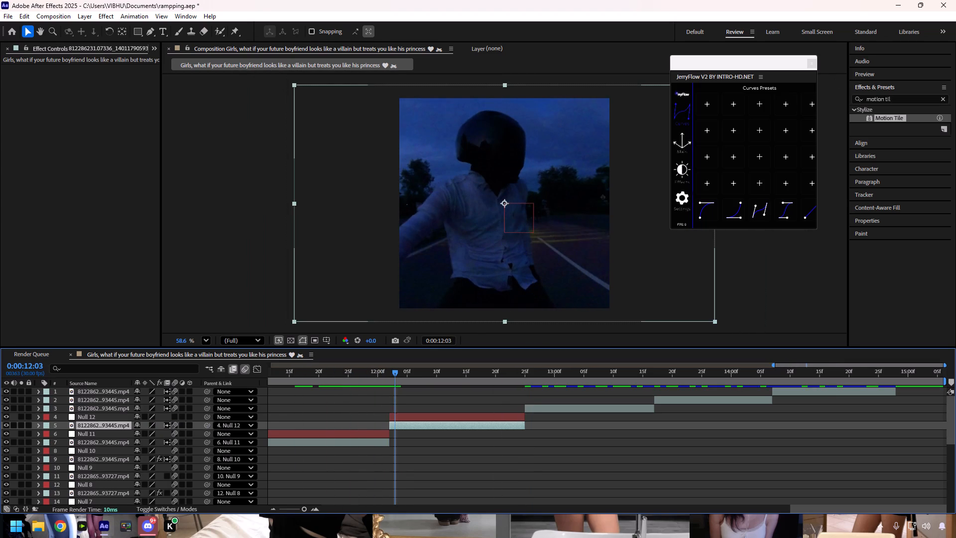
click(393, 378)
click(411, 415)
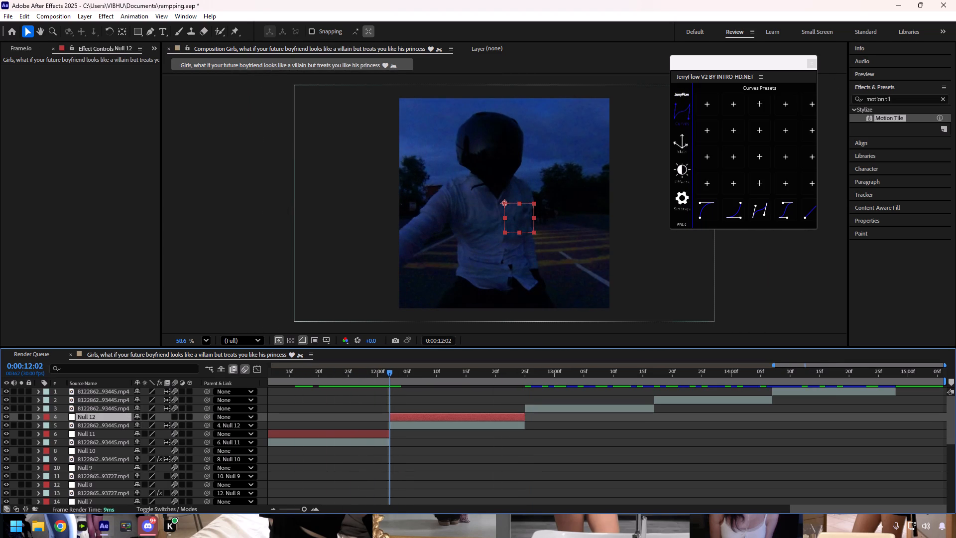
click(403, 429)
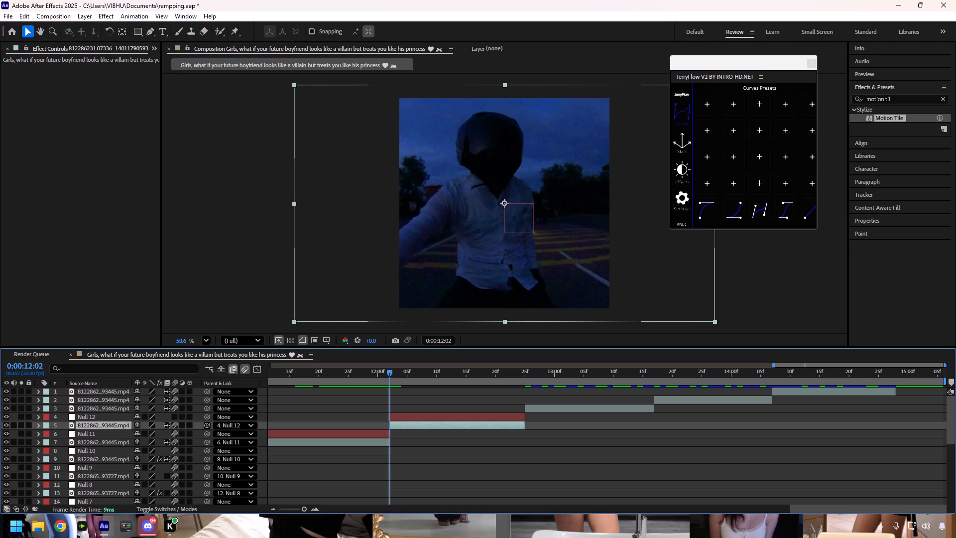
click(173, 419)
click(410, 414)
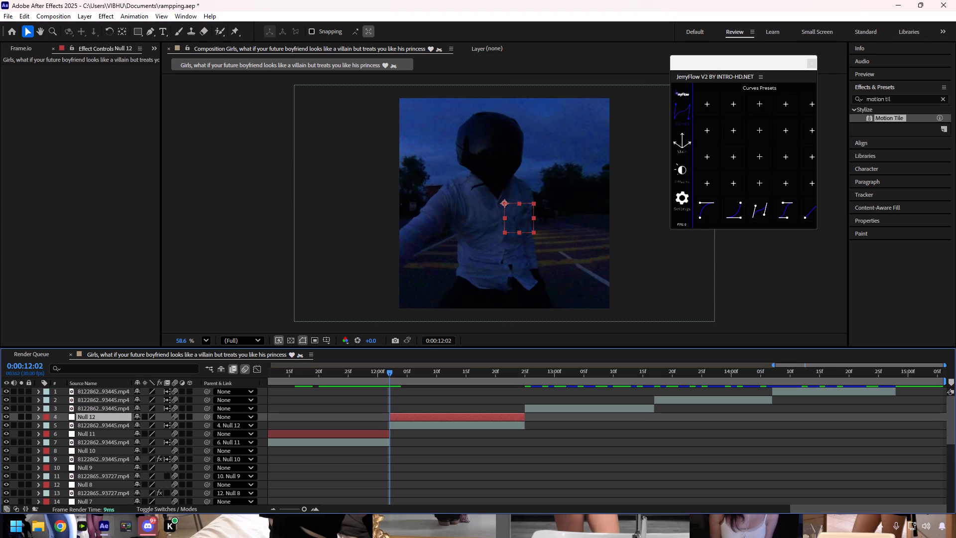
Keyframe Null 12's Scale from 70% at 0:00:12:02 to 100% at 0:00:12:25.
key(s)
click(66, 425)
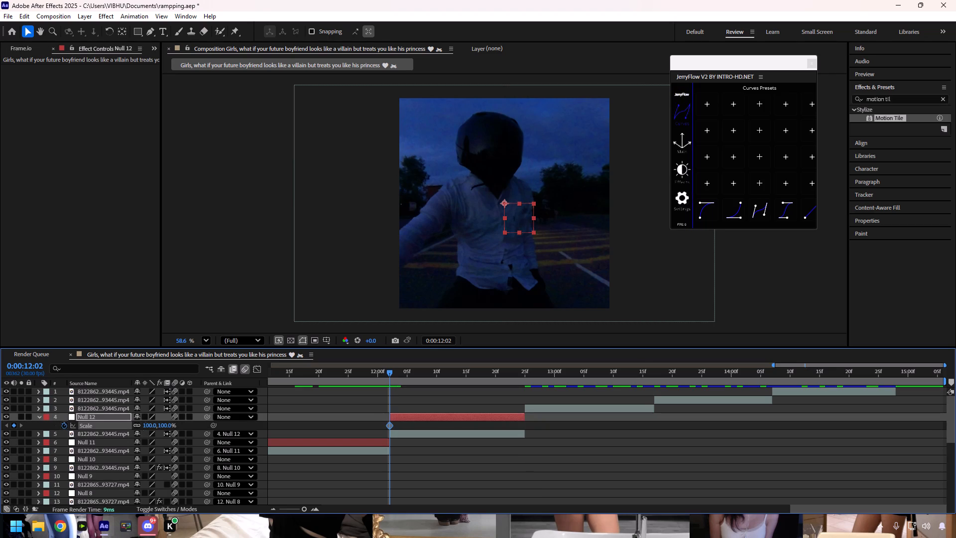
click(144, 423)
text(70)
key(Return)
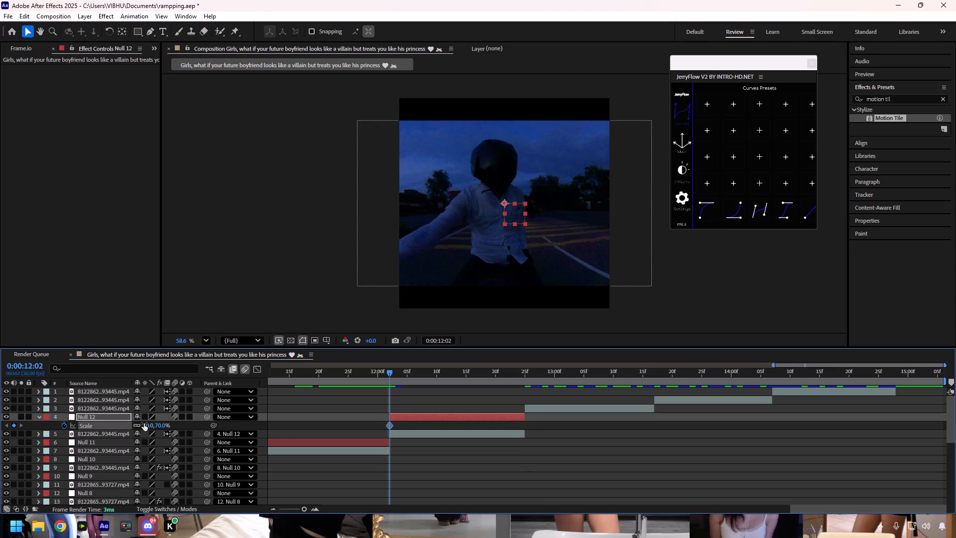
drag(393, 374, 529, 378)
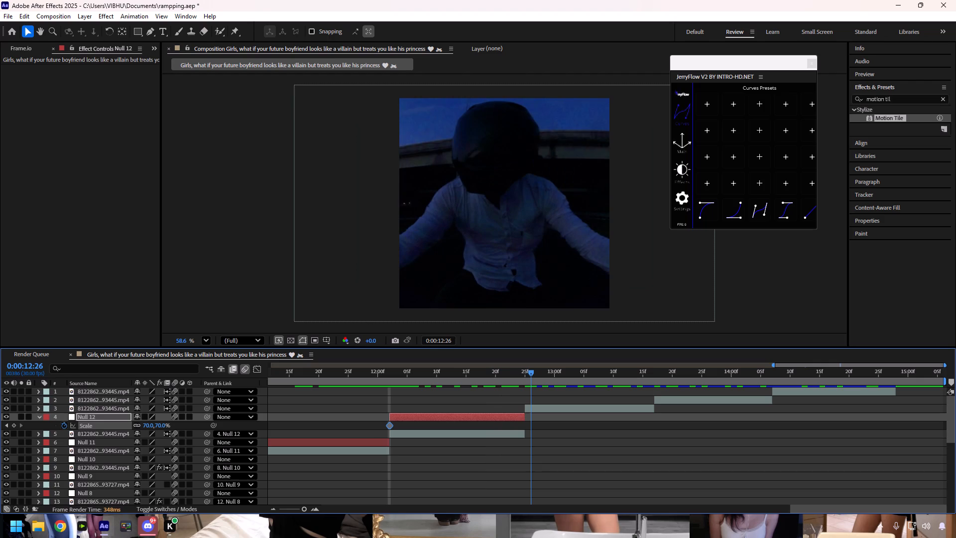
drag(529, 378, 523, 377)
click(148, 426)
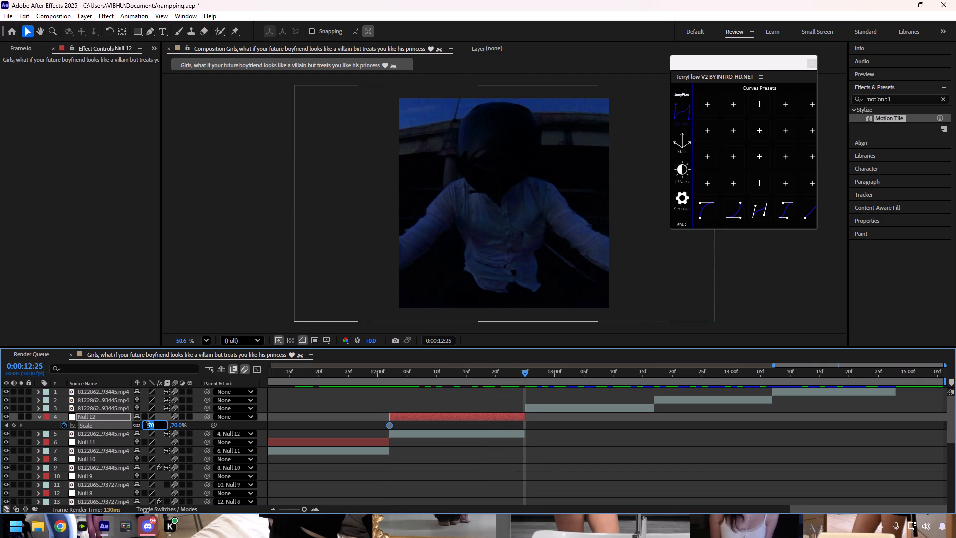
text(100)
key(Return)
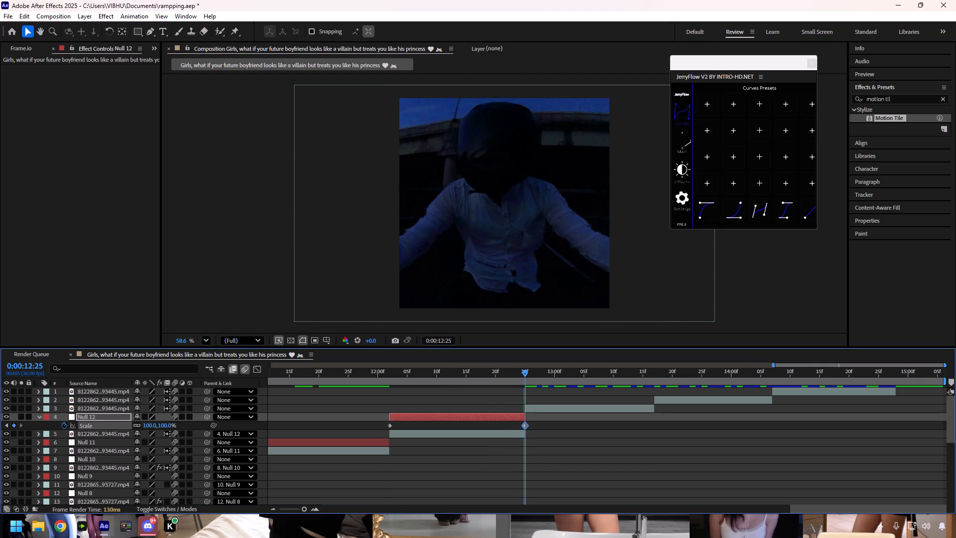
Easy-ease both of Null 12's Scale keyframes and apply JerryFlow's steep S-shaped curve preset to them.
drag(547, 429, 353, 423)
key(F9)
click(758, 217)
Paste the copied Motion Tile effect with mirrored edges onto the video clip directly below Null 12.
click(450, 433)
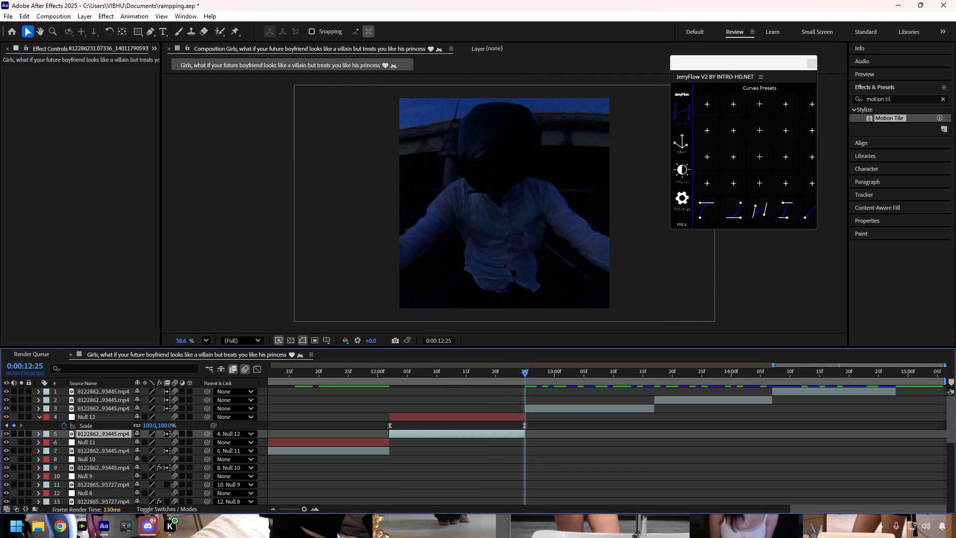
key(ctrl+v)
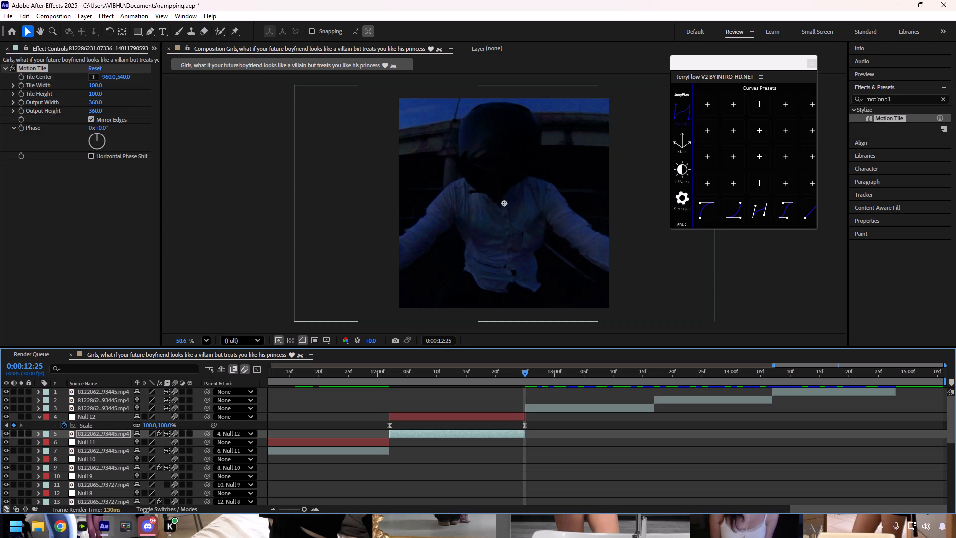
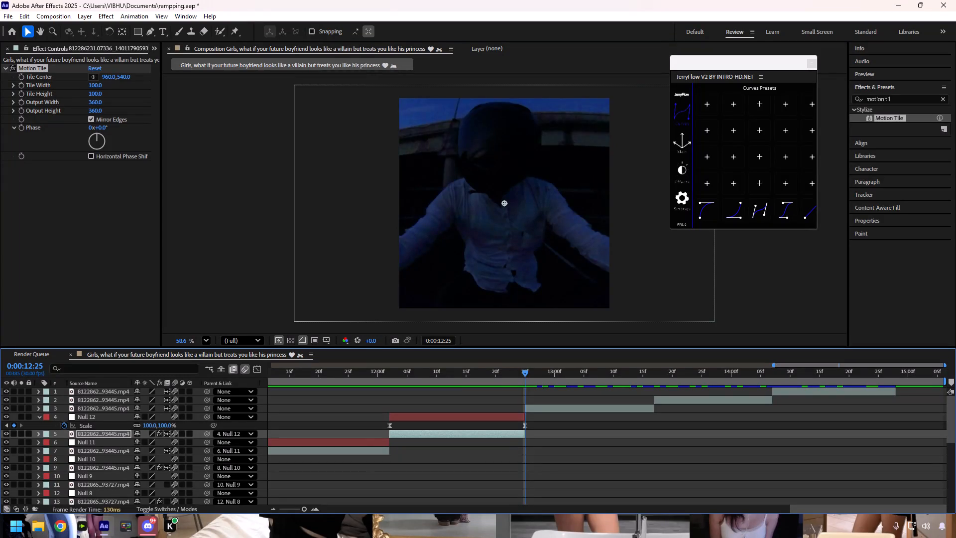
Add a null object above the clip starting at 0:00:12:25 and remove the part of it before that frame.
drag(521, 372, 528, 382)
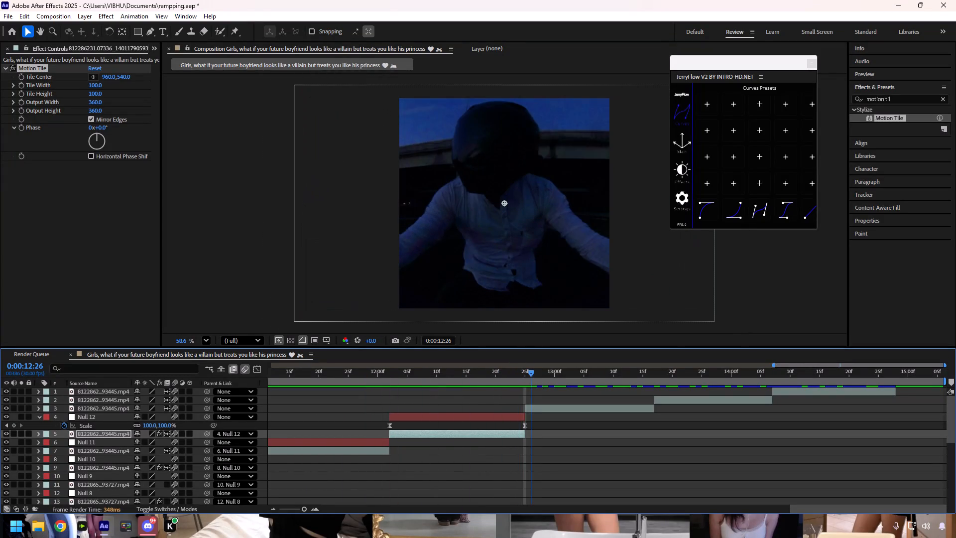
drag(528, 382, 523, 381)
click(538, 406)
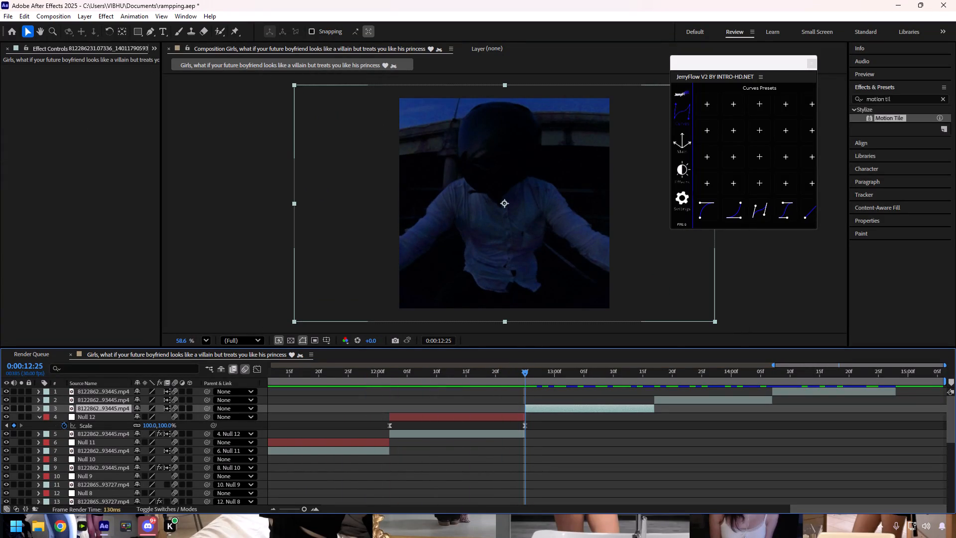
right_click(265, 408)
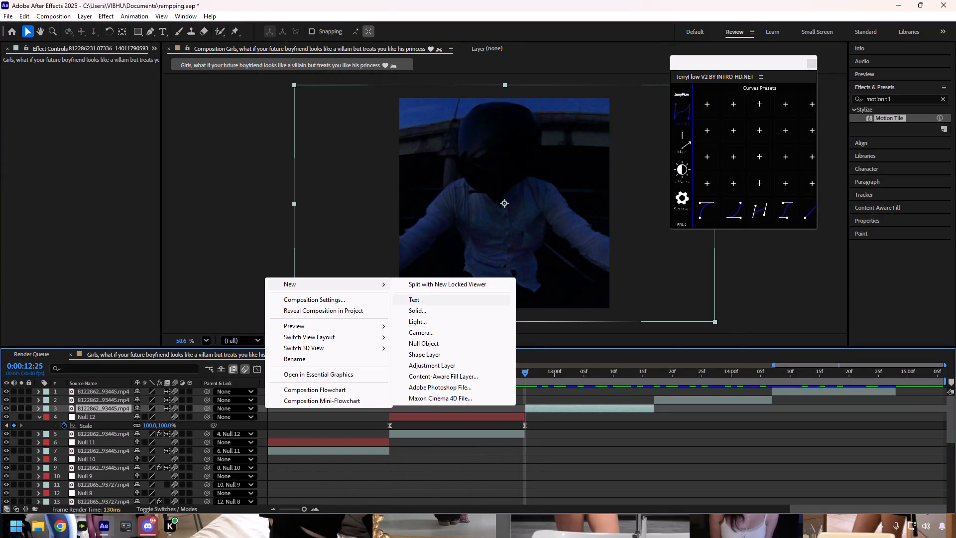
click(418, 341)
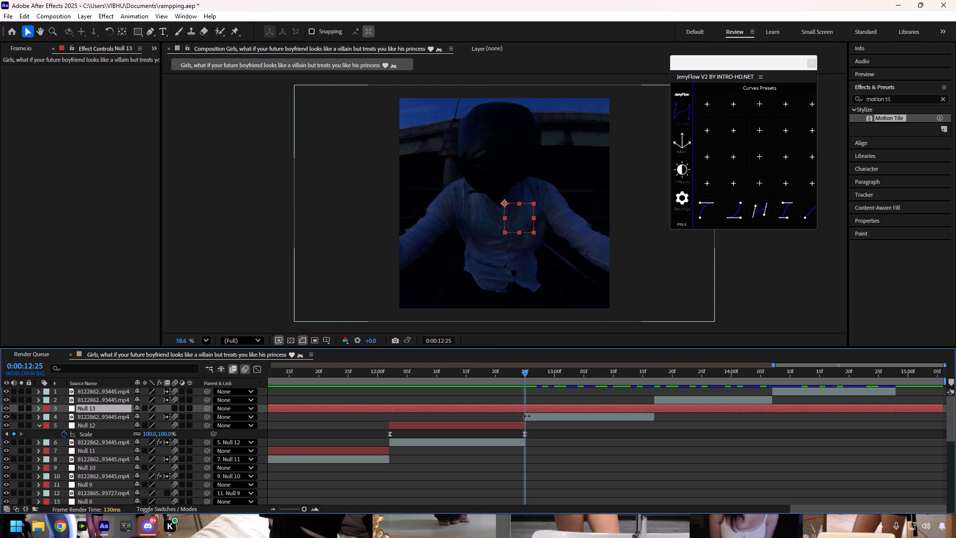
key(ctrl+shift+d)
click(508, 417)
key(Delete)
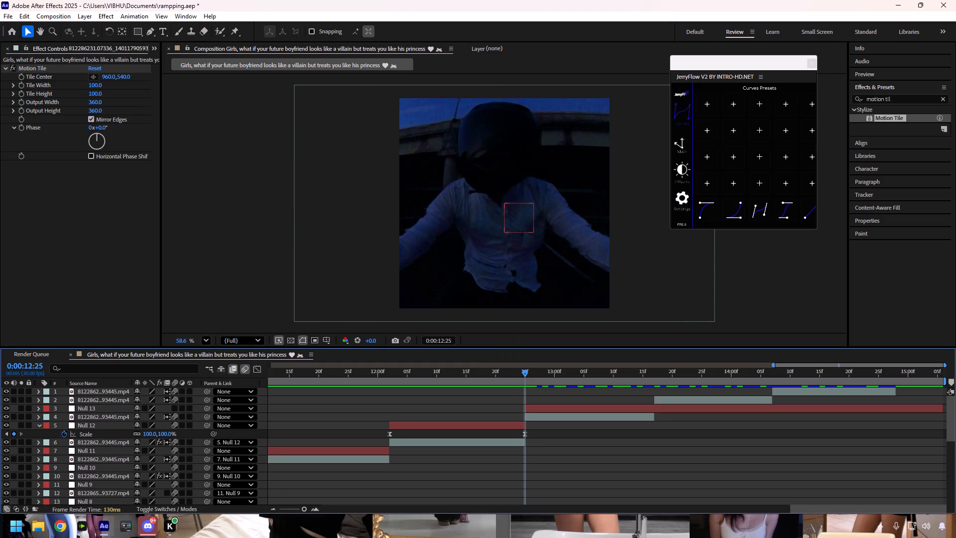
Trim the end of the new null to 0:00:13:17 so it matches the clip beneath it.
click(36, 427)
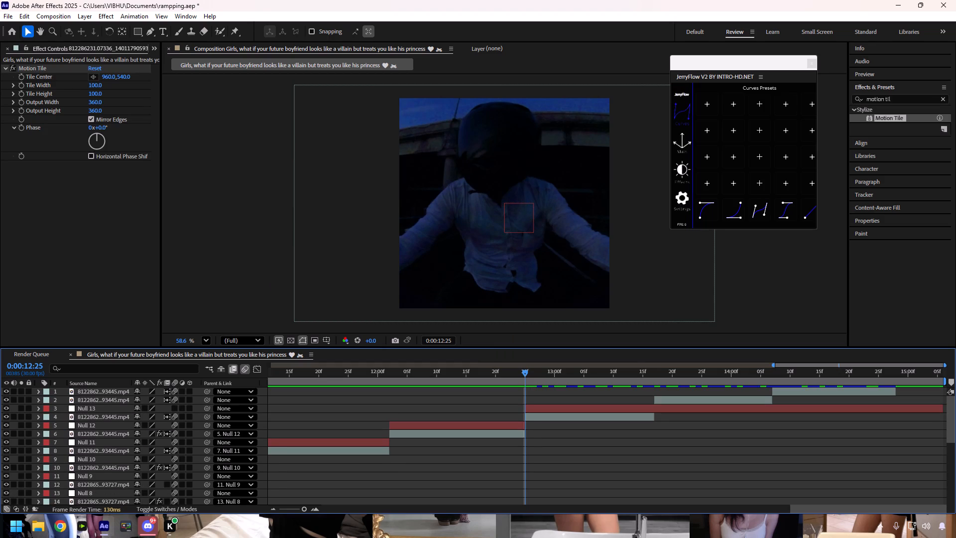
drag(523, 373, 651, 379)
click(650, 413)
click(652, 406)
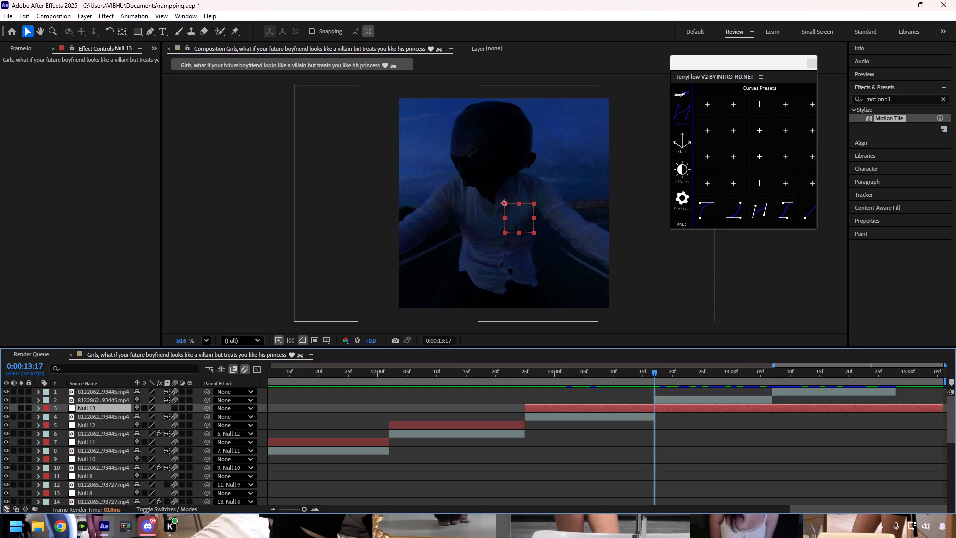
key(ctrl+shift+d)
key(Delete)
Parent the clip that starts at 0:00:12:25 to Null 13.
drag(650, 373, 507, 388)
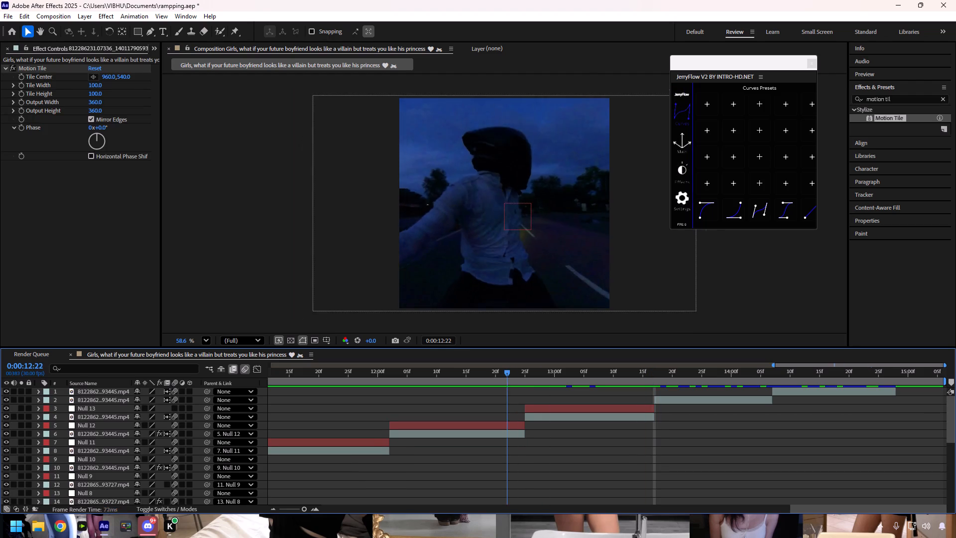
drag(507, 388, 526, 386)
click(537, 418)
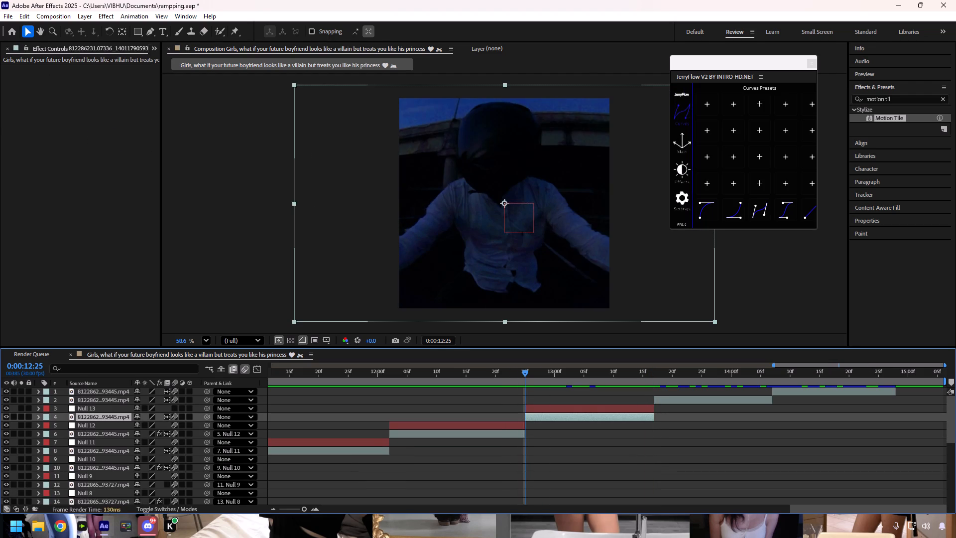
drag(205, 419, 91, 408)
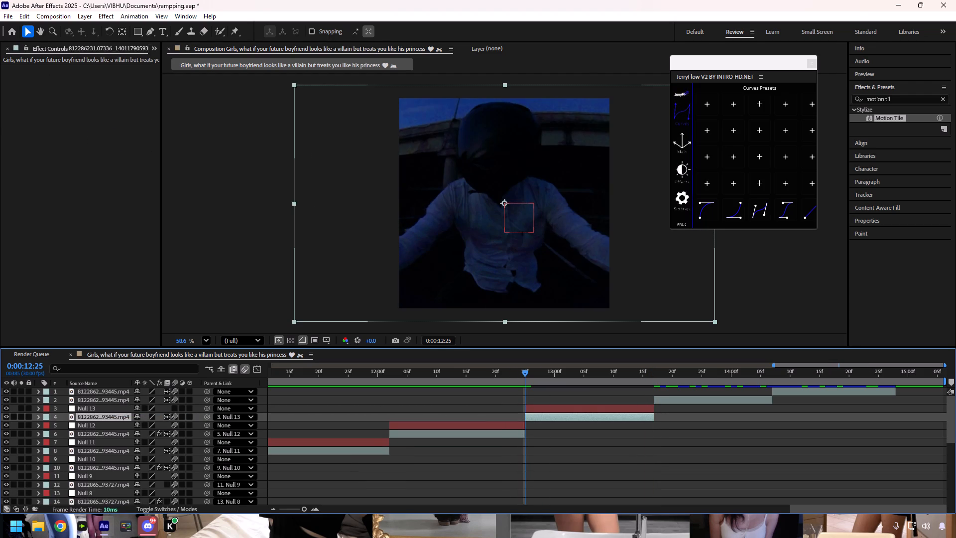
click(173, 410)
Start Scale keyframing on Null 13 at 0:00:12:25 with a value of 150%.
click(541, 409)
key(s)
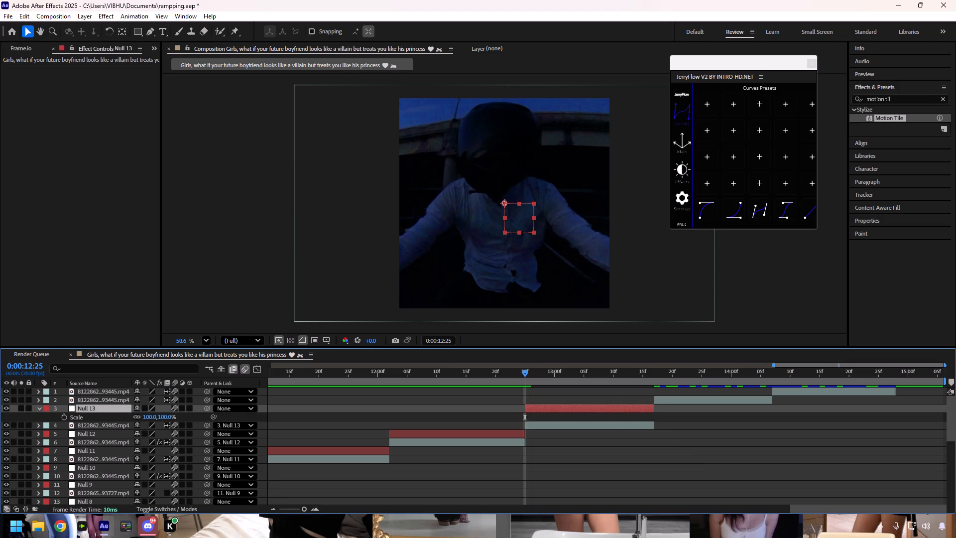
click(64, 418)
click(146, 419)
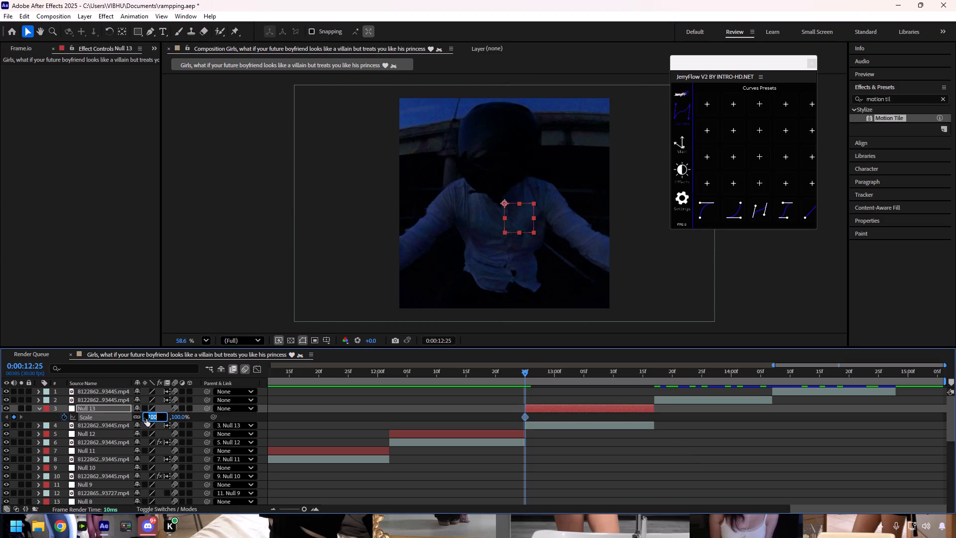
text(150)
key(Return)
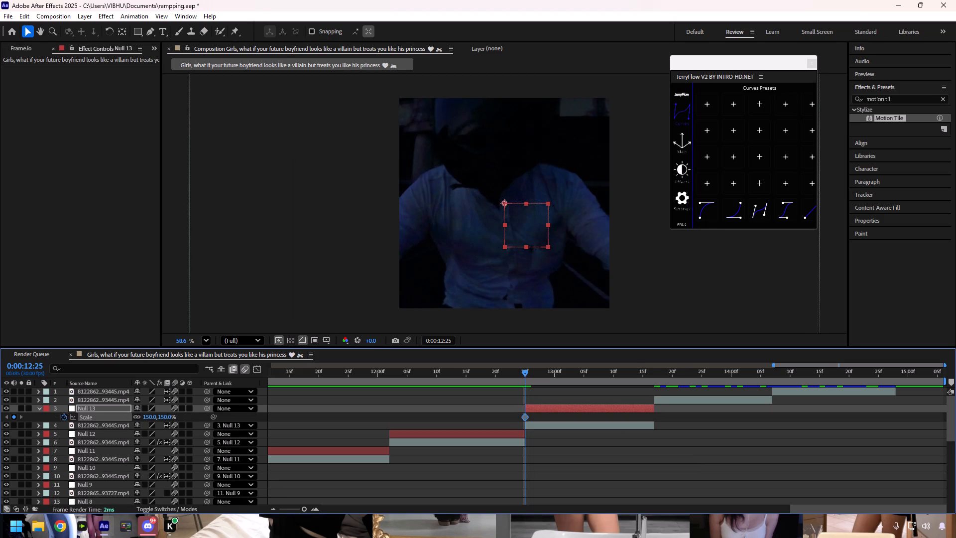
Add a Scale keyframe of 100% at the end of Null 13, at 0:00:13:17.
drag(526, 374, 655, 389)
click(150, 415)
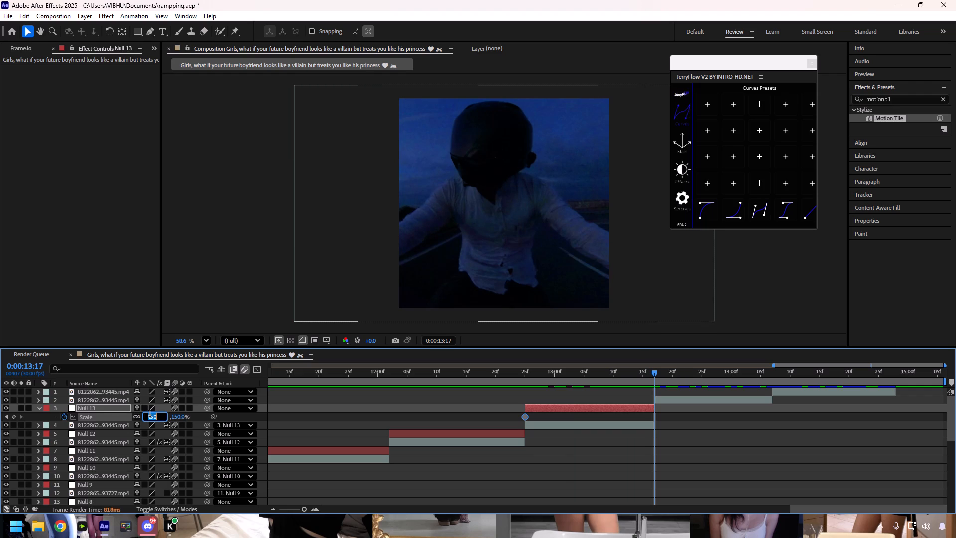
text(100)
key(Return)
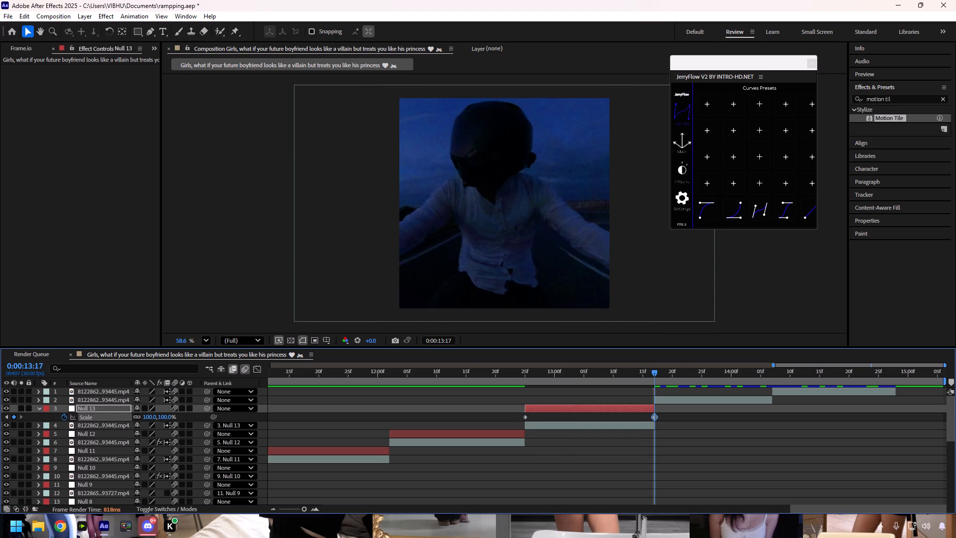
Apply Easy Ease and the steep N-shaped JerryFlow curve preset to both Scale keyframes of Null 13.
drag(665, 415, 479, 412)
key(F9)
click(756, 214)
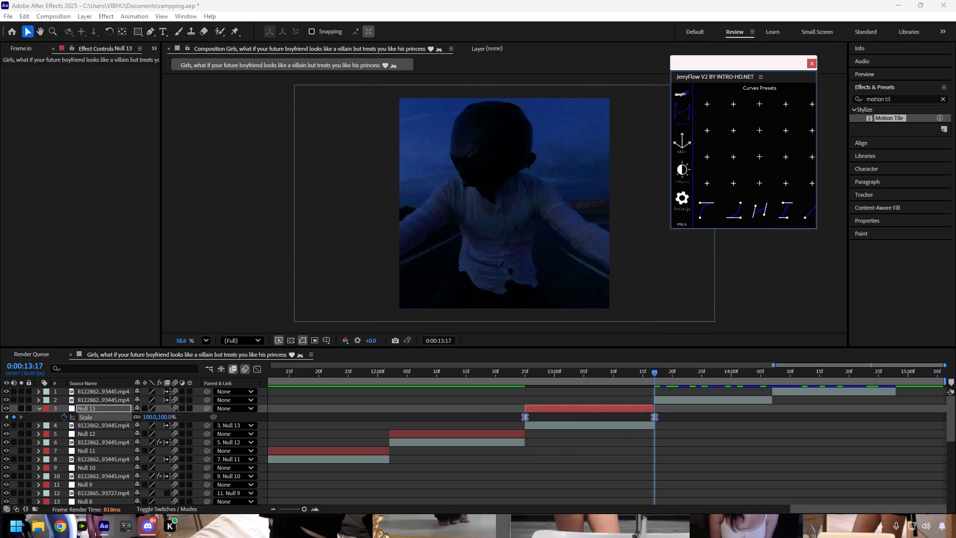
Add a null object above the clip starting at 0:00:13:17 and remove the part of it before that frame.
drag(654, 371, 644, 383)
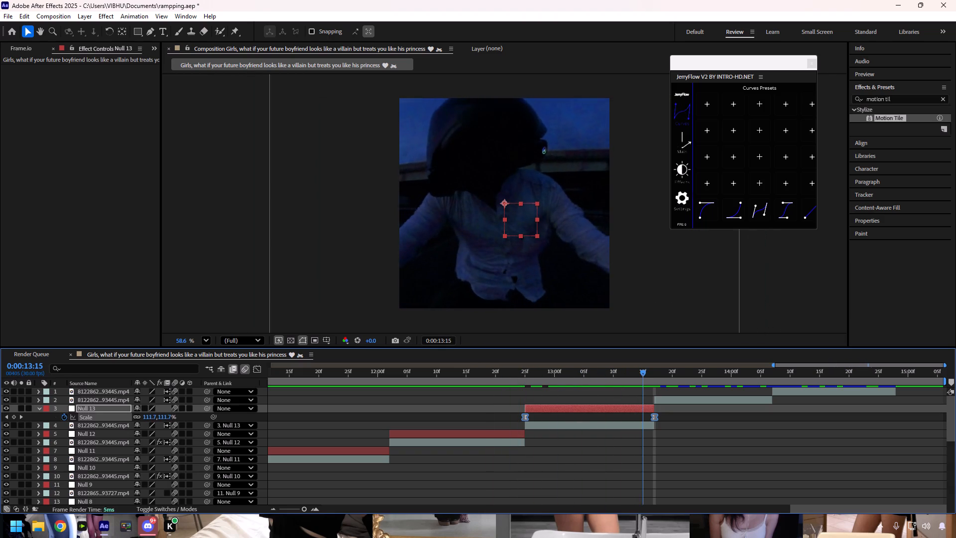
drag(644, 383, 653, 384)
click(665, 402)
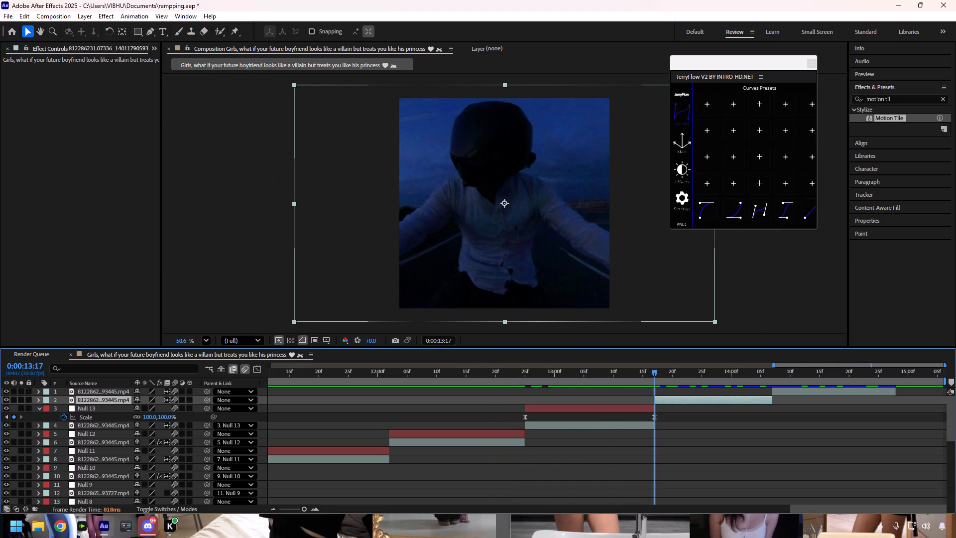
click(38, 410)
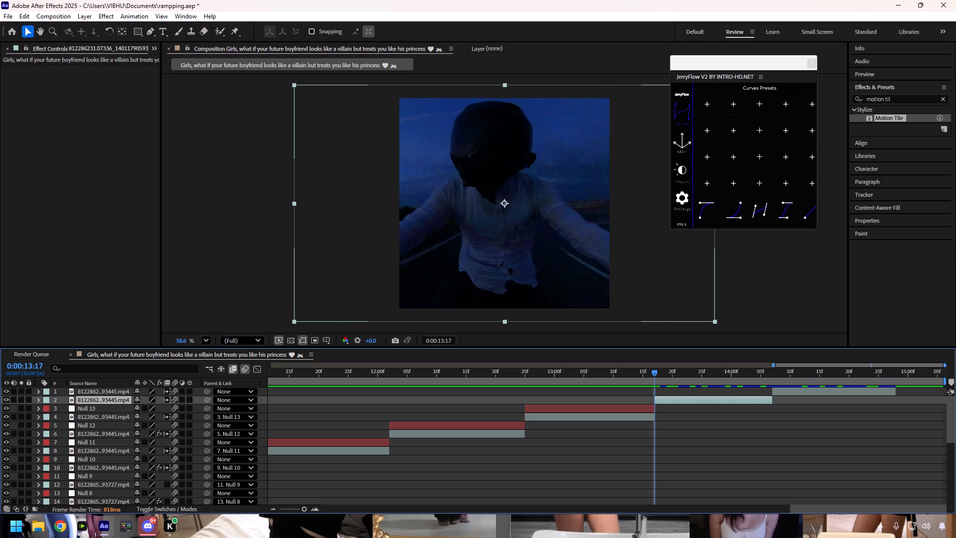
drag(656, 377, 665, 387)
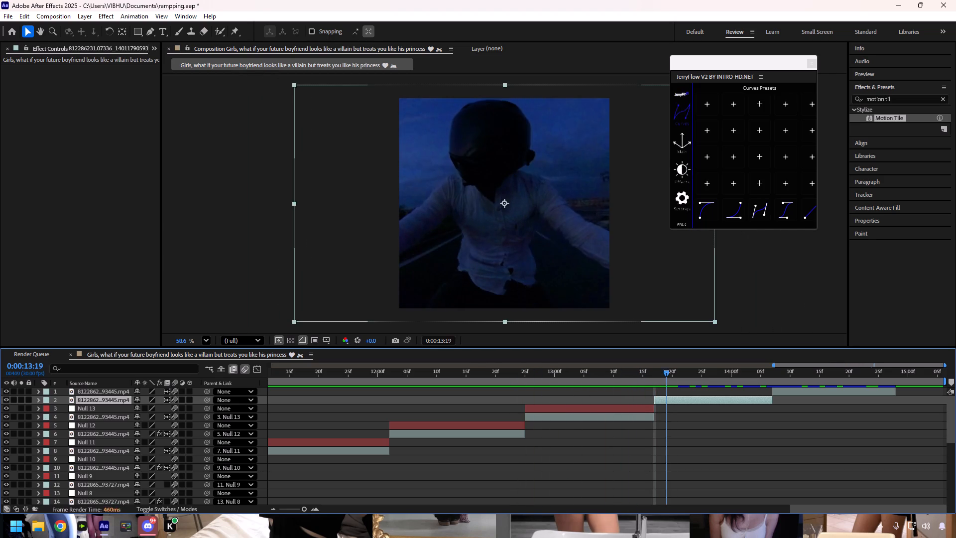
drag(665, 387, 653, 388)
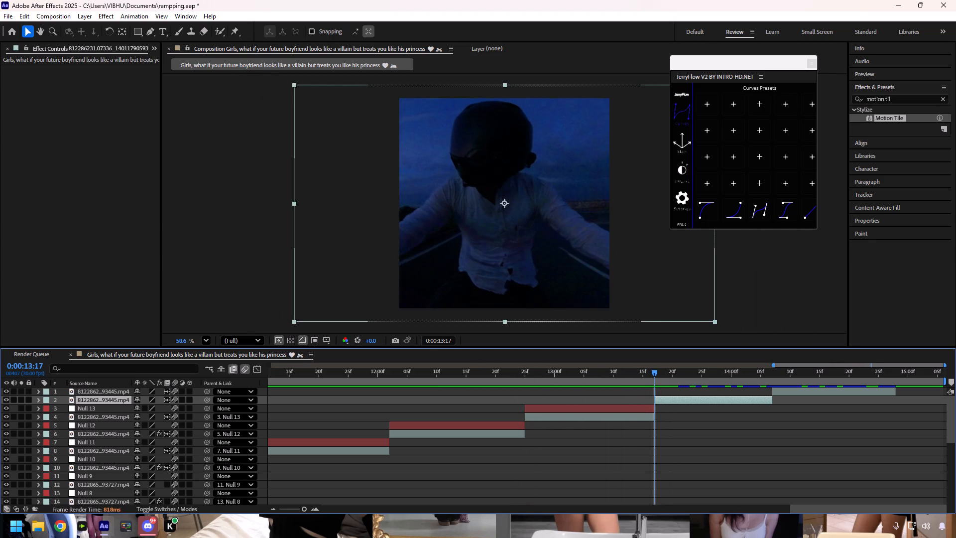
right_click(260, 400)
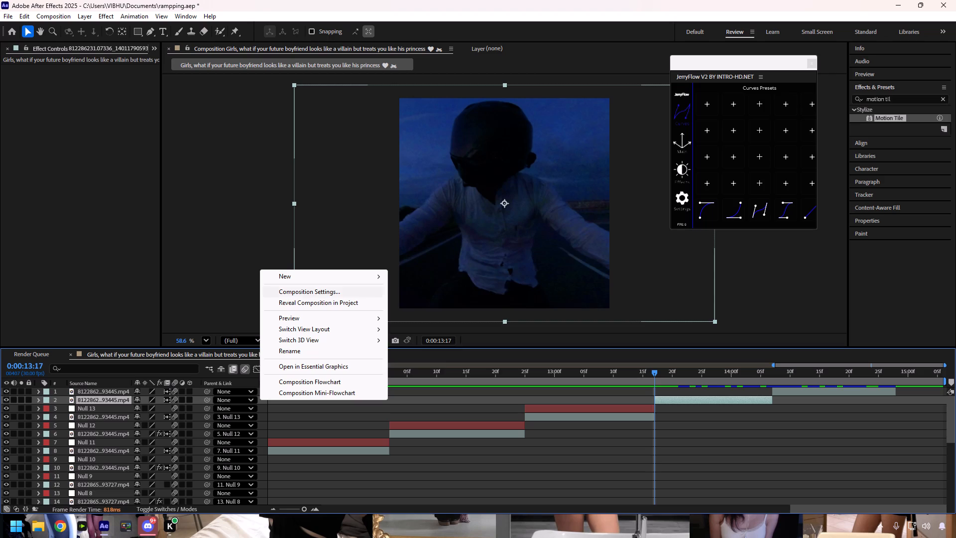
click(416, 336)
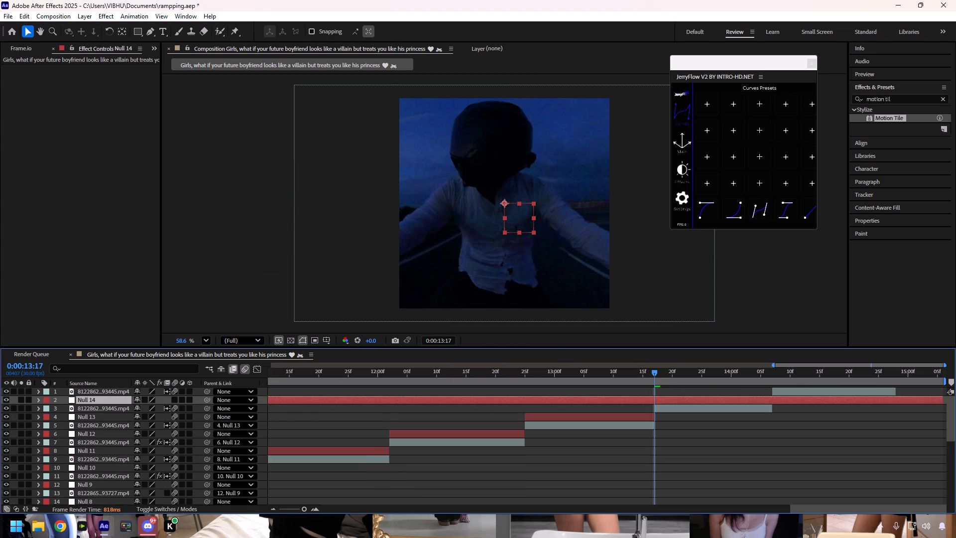
key(ctrl+shift+d)
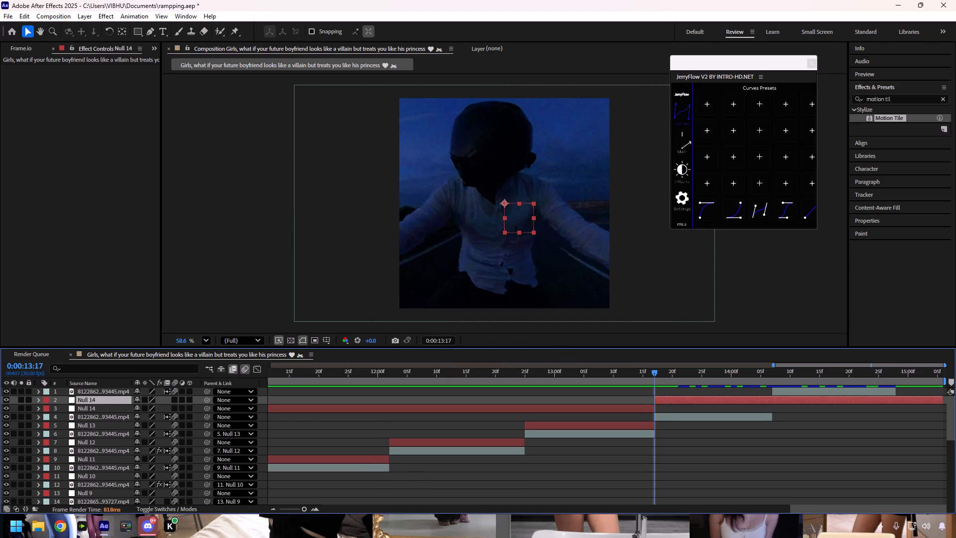
click(631, 409)
key(Delete)
Trim the end of the new null to 0:00:14:07 so it matches the clip beneath it.
drag(653, 372, 769, 380)
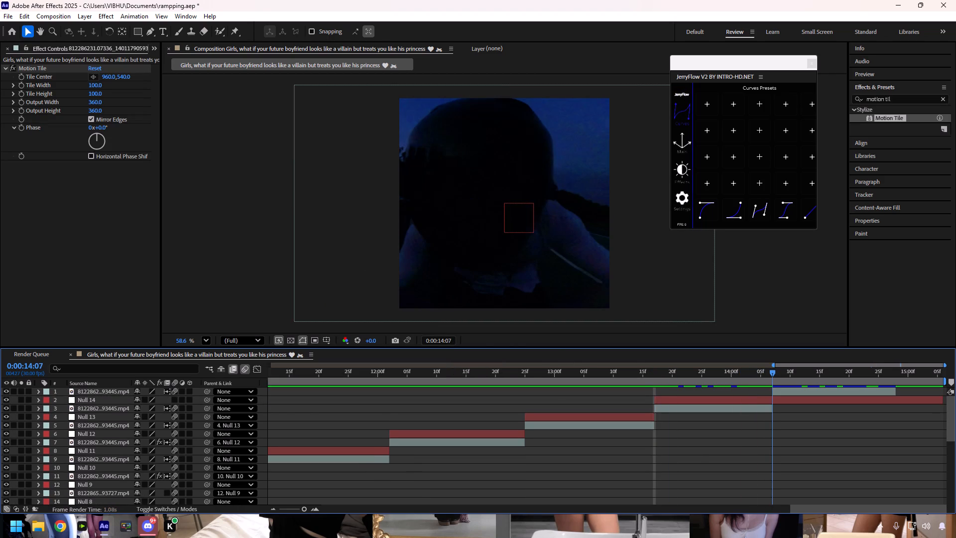
drag(769, 380, 771, 380)
click(771, 399)
key(ctrl+shift+d)
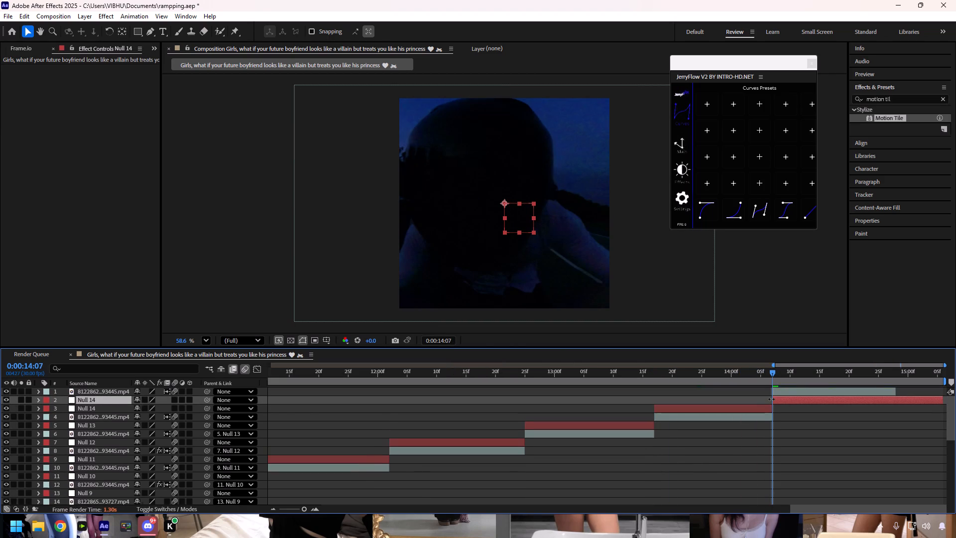
key(Delete)
Parent the clip that starts at 0:00:13:17 to Null 14.
click(747, 410)
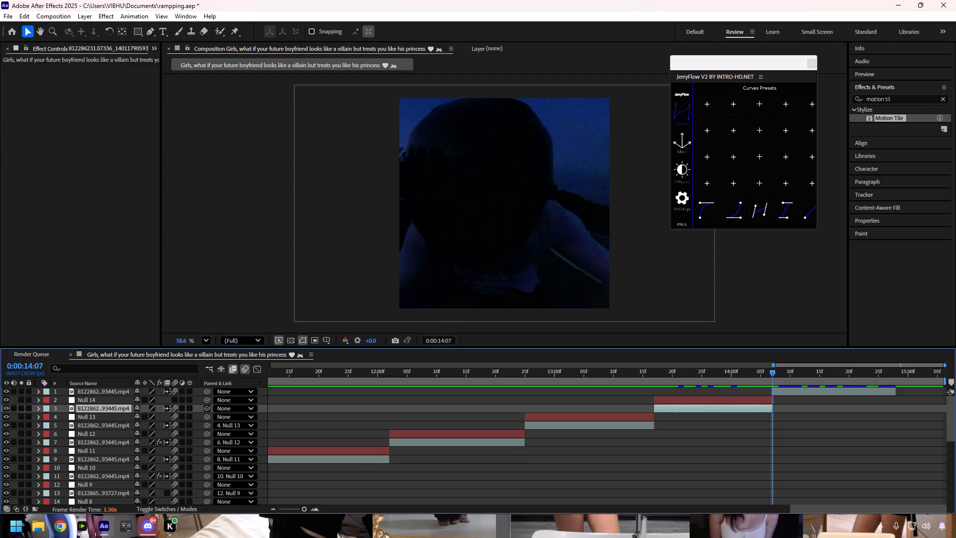
drag(208, 404, 126, 398)
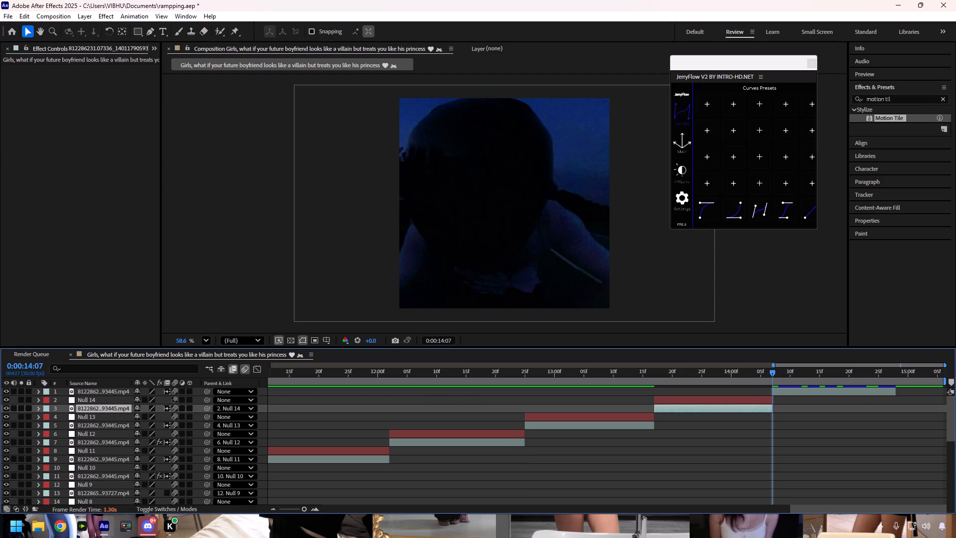
click(171, 399)
click(666, 410)
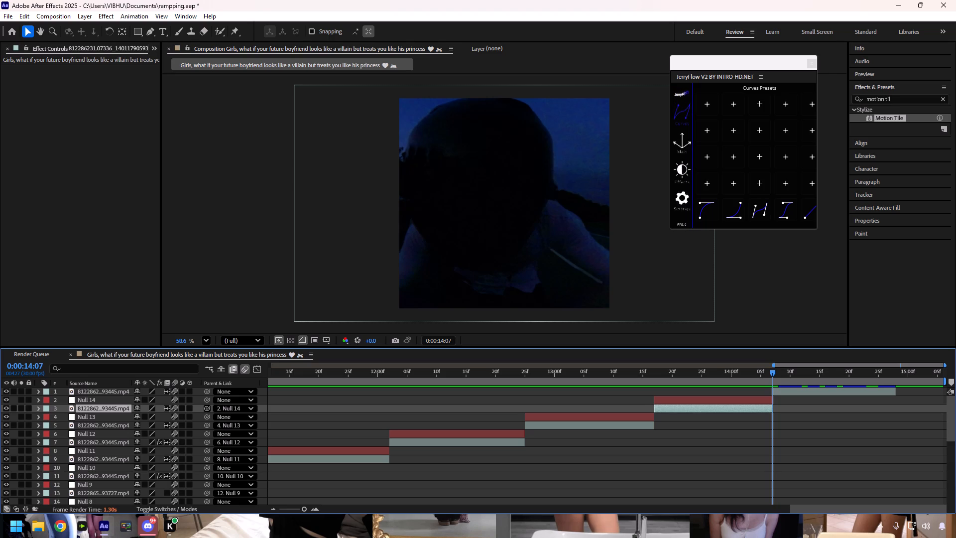
click(204, 407)
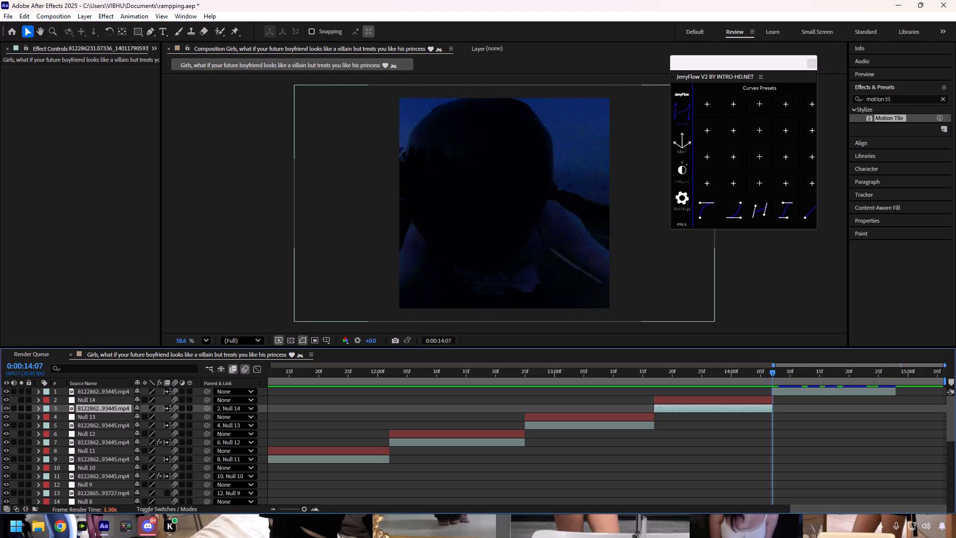
Add a Scale keyframe of 70% to Null 14 at its first frame, 0:00:13:17.
drag(772, 376, 651, 394)
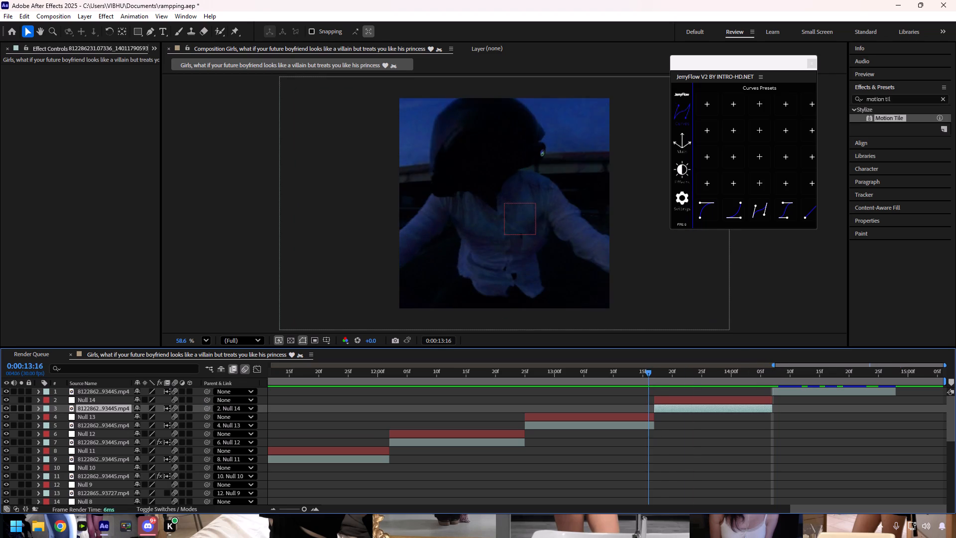
drag(651, 394, 656, 395)
click(673, 399)
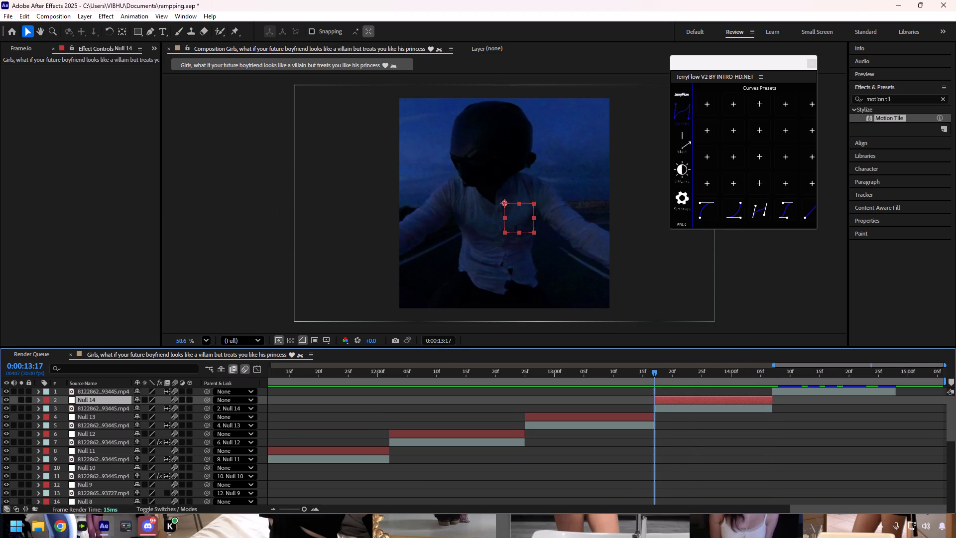
key(s)
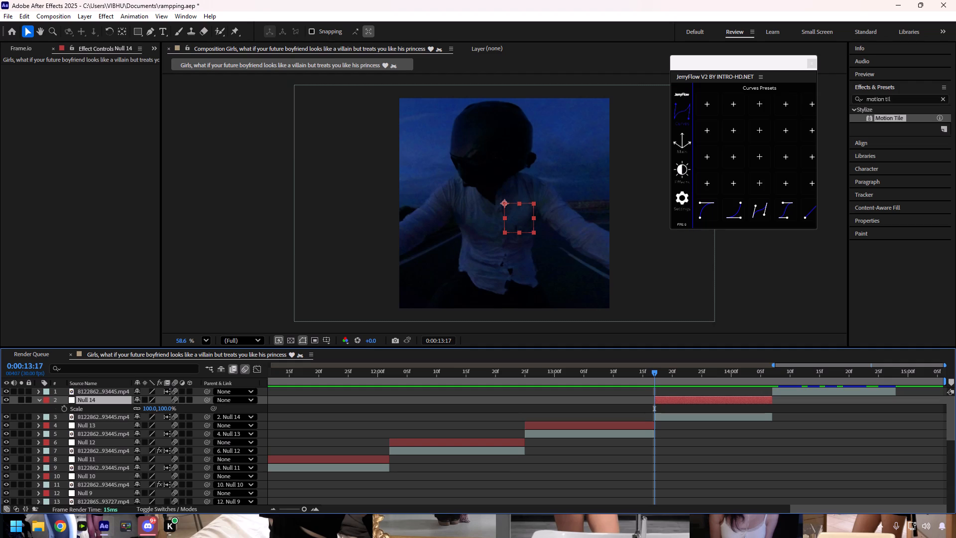
drag(653, 373, 523, 382)
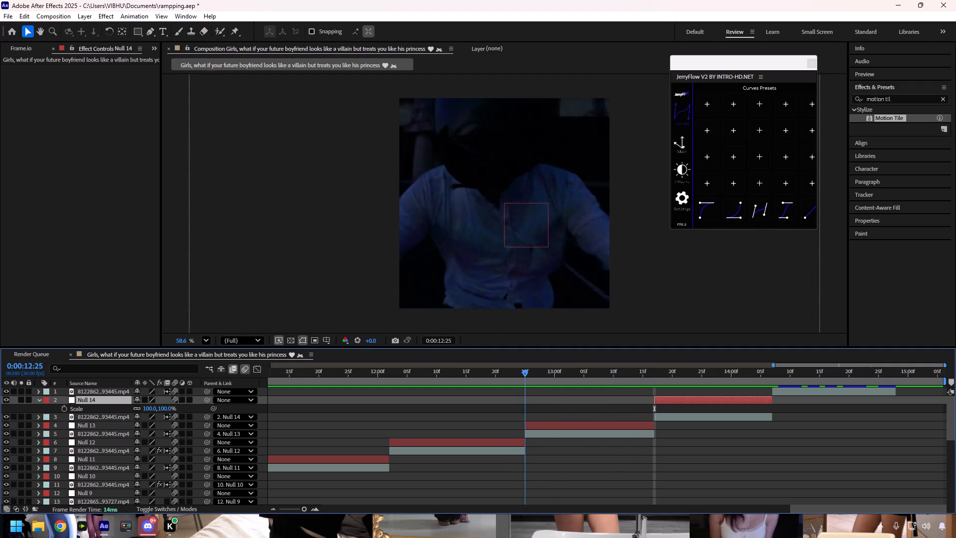
drag(523, 382, 653, 390)
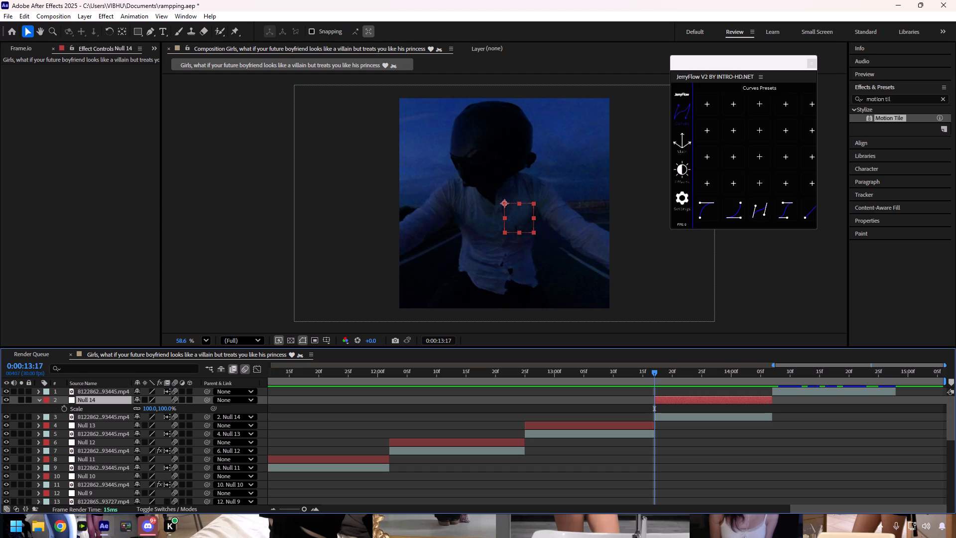
click(62, 410)
click(145, 407)
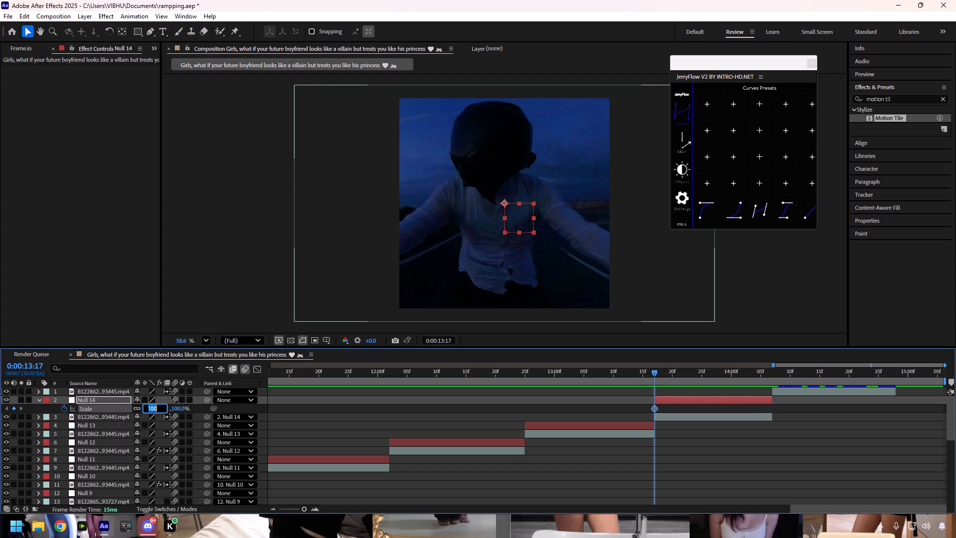
drag(655, 370, 481, 382)
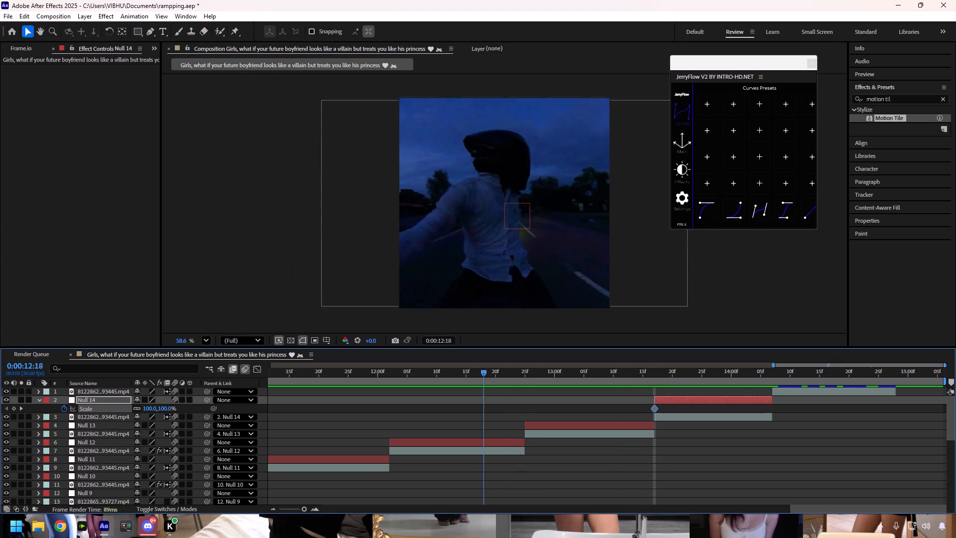
drag(481, 382, 657, 383)
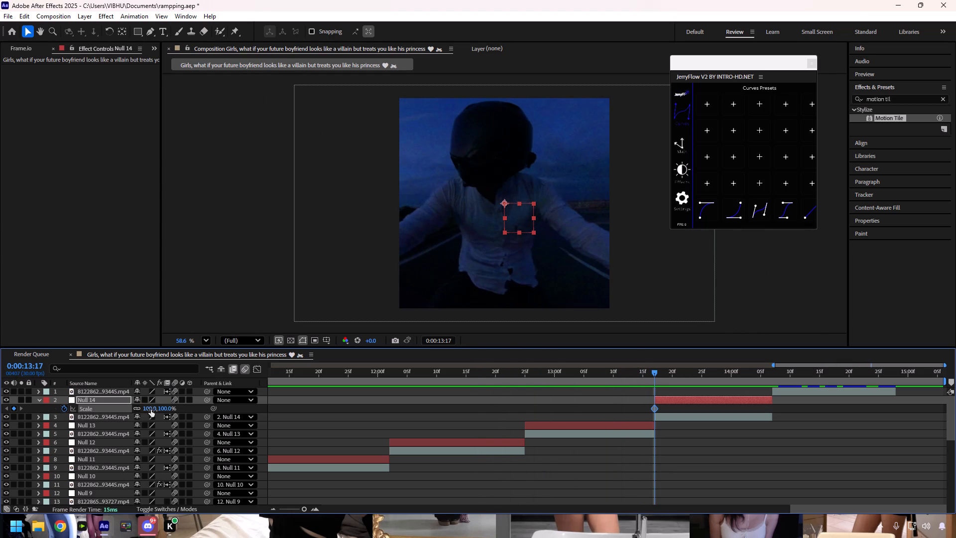
click(151, 409)
text(70)
key(Return)
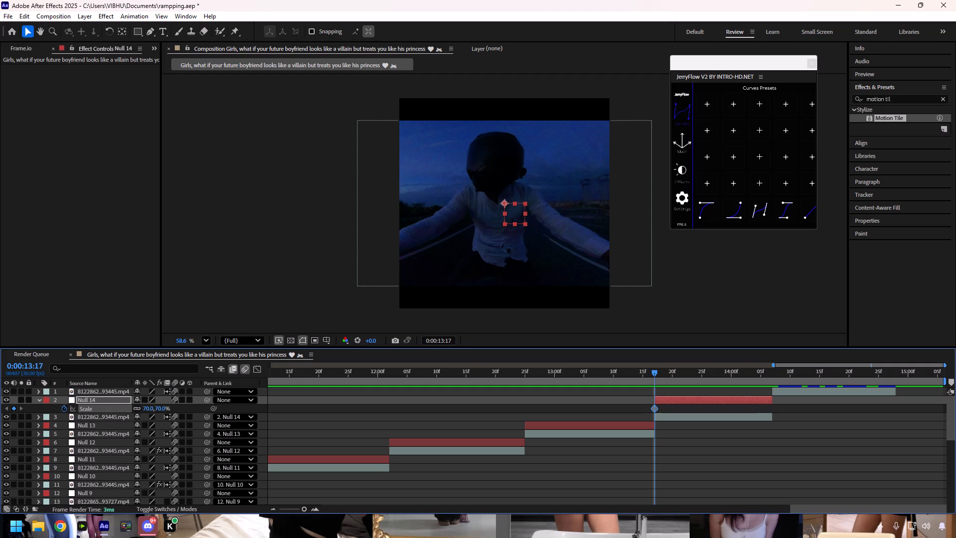
Add a second Scale keyframe of 100% to Null 14 at its end, 0:00:14:07.
drag(655, 372, 772, 379)
click(151, 406)
text(100)
key(Return)
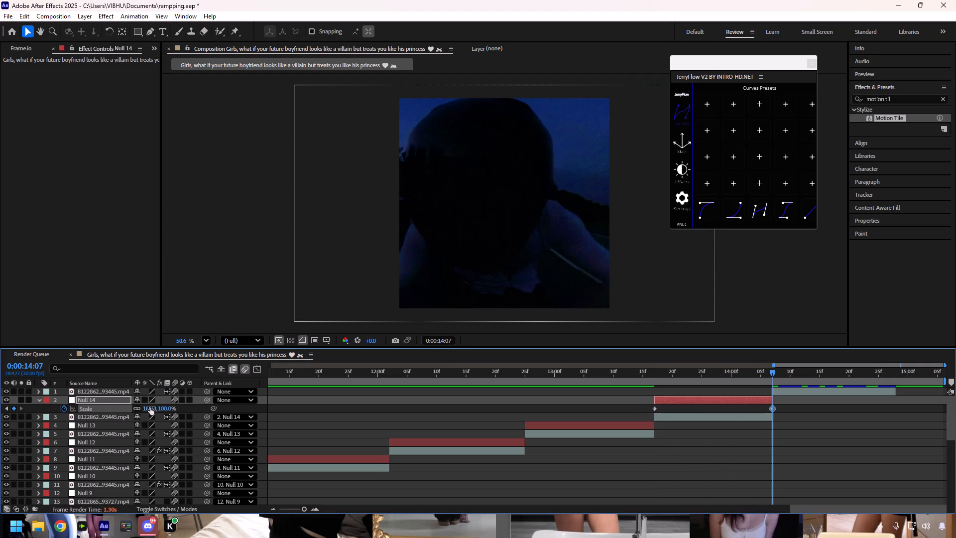
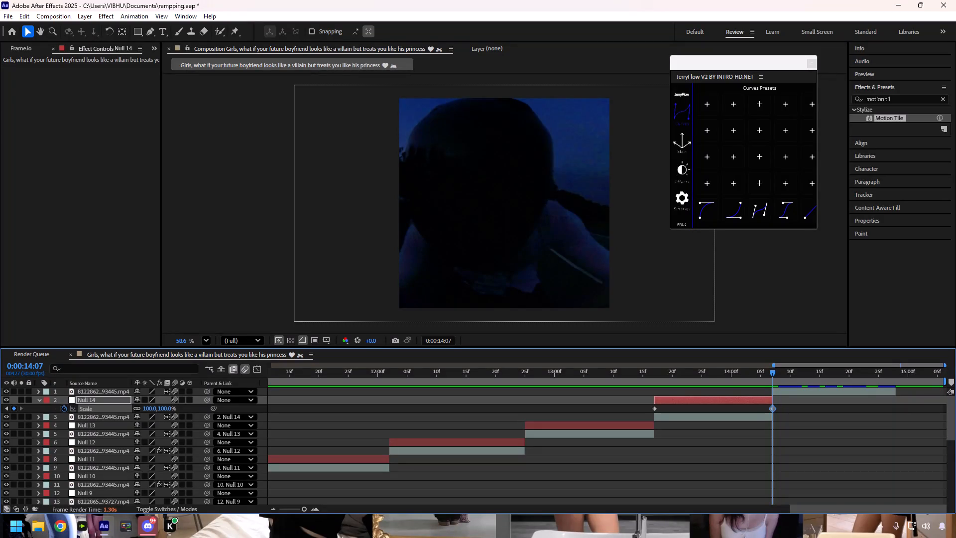
Easy Ease both Scale keyframes of Null 14 and apply JerryFlow's steep S-shaped curve preset to them.
drag(789, 407, 629, 409)
key(F9)
click(754, 208)
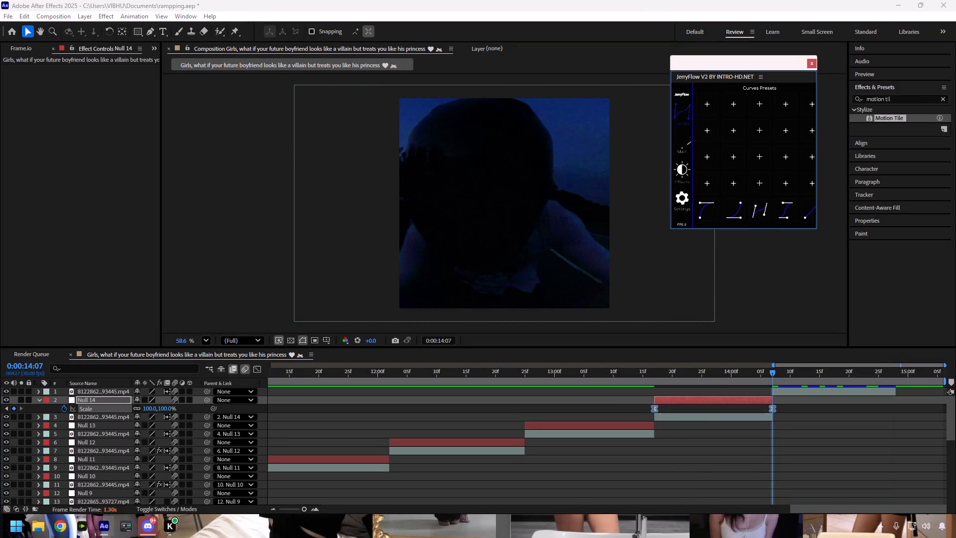
click(35, 397)
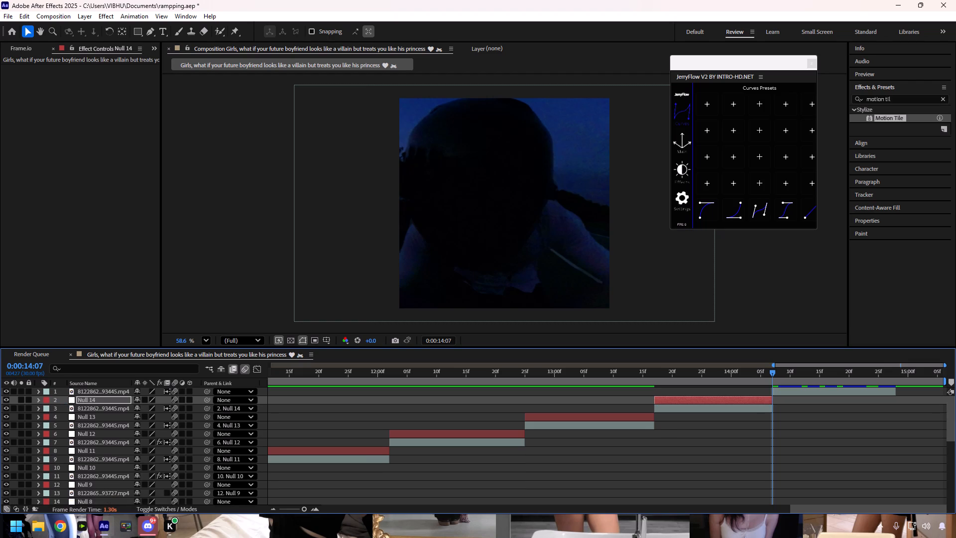
Paste the copied Motion Tile effect, with 360 output width and height and mirrored edges, onto the clip parented to Null 14.
click(786, 388)
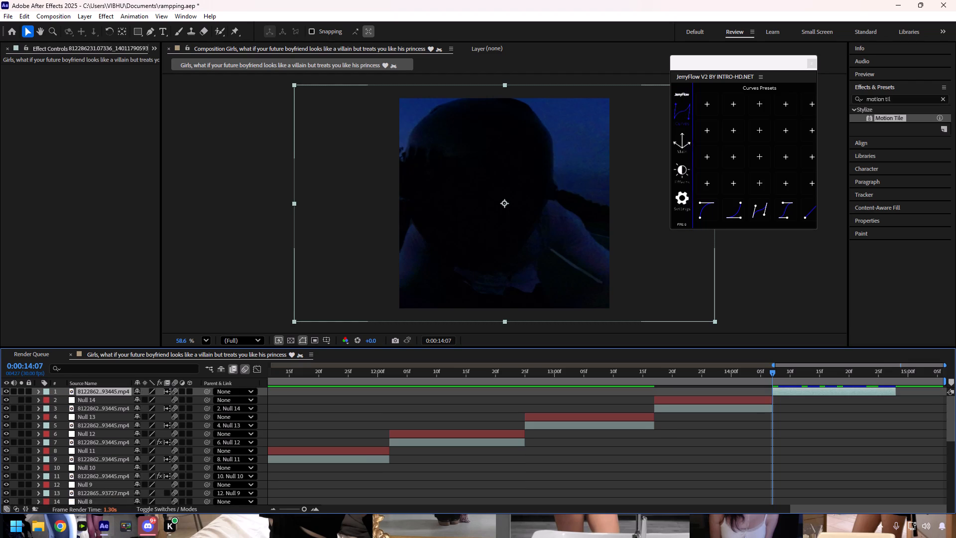
drag(768, 372, 693, 386)
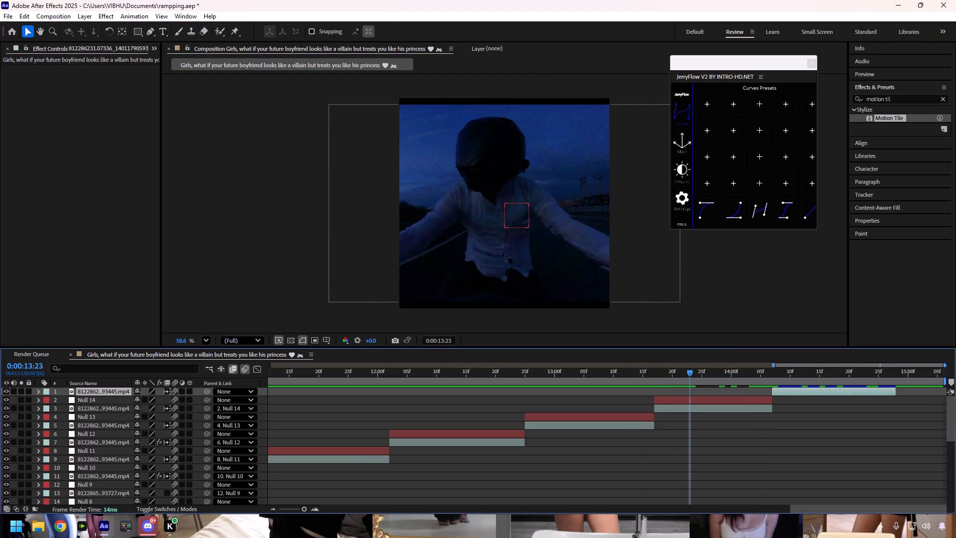
click(694, 407)
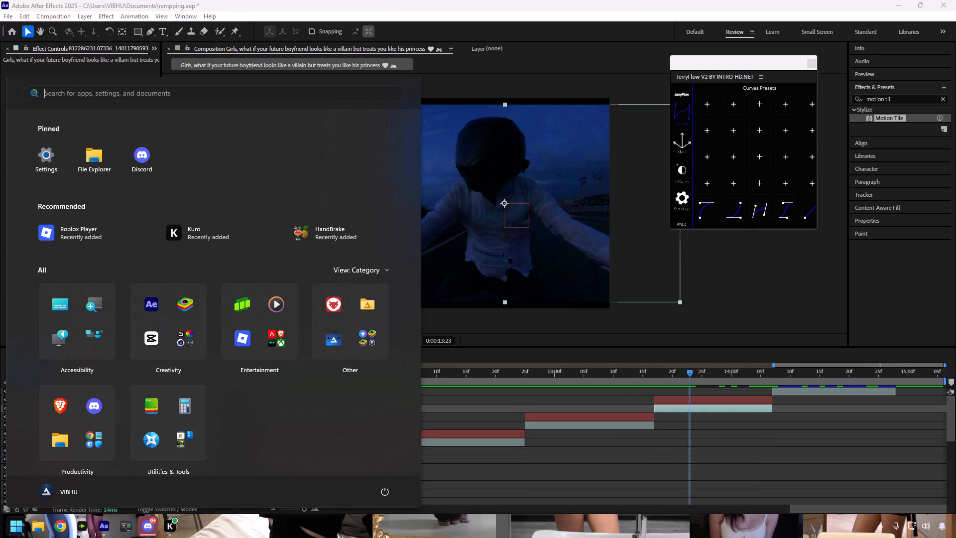
click(693, 340)
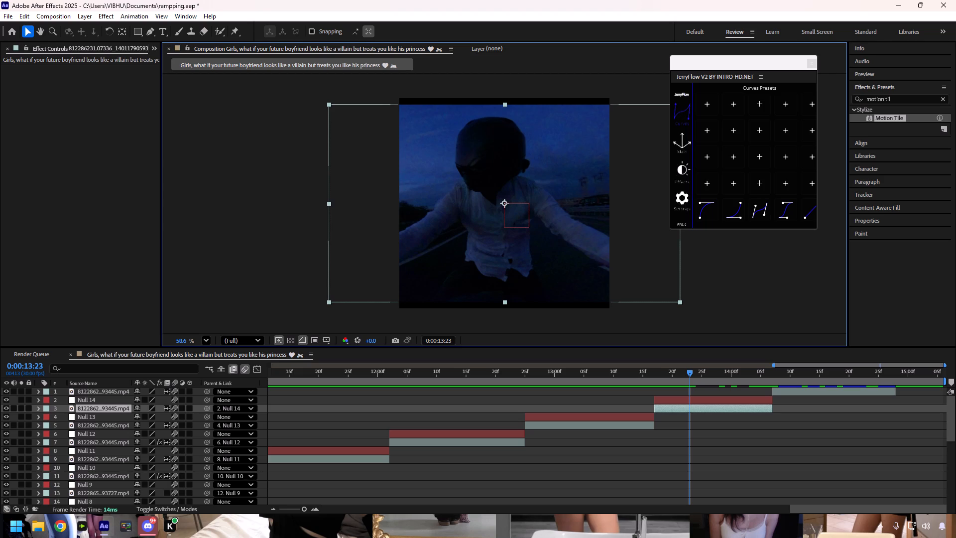
key(v)
key(ctrl+v)
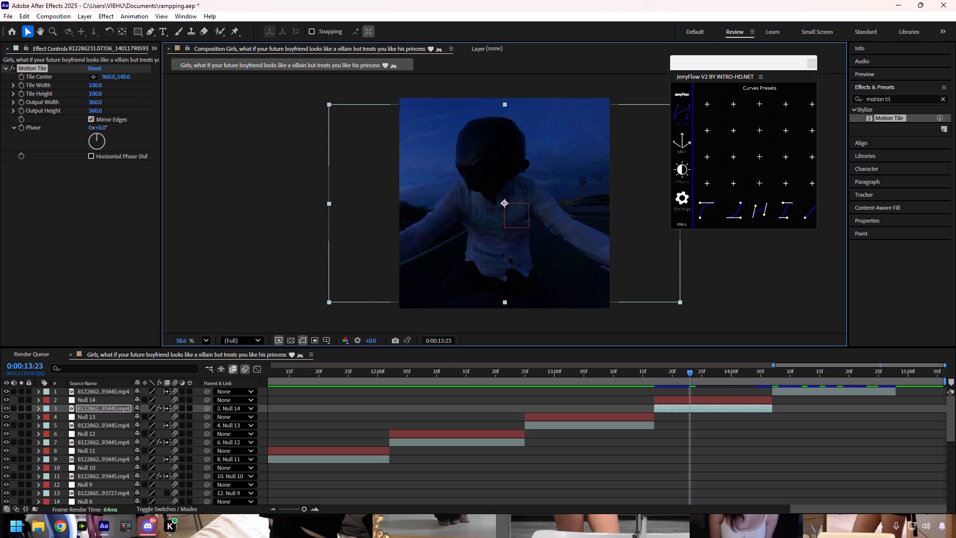
drag(689, 370, 738, 372)
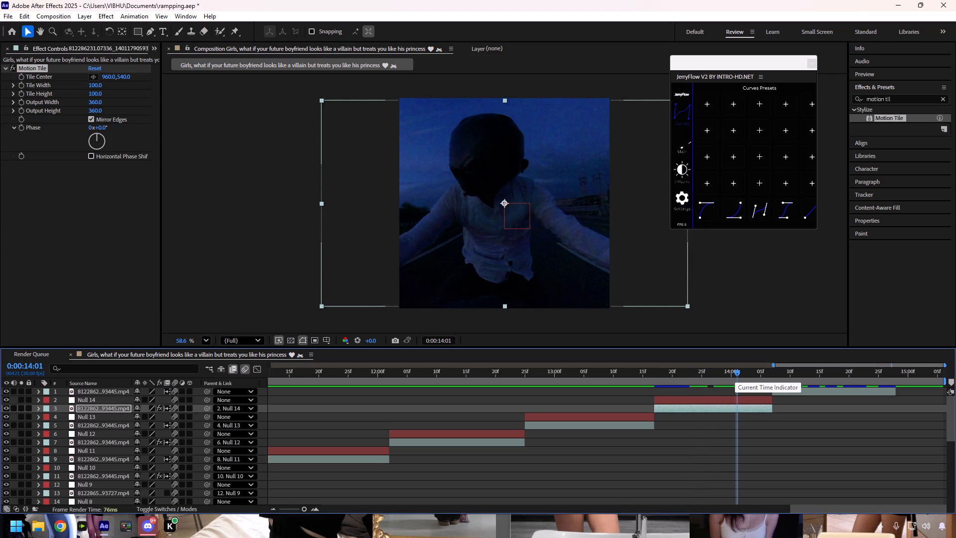
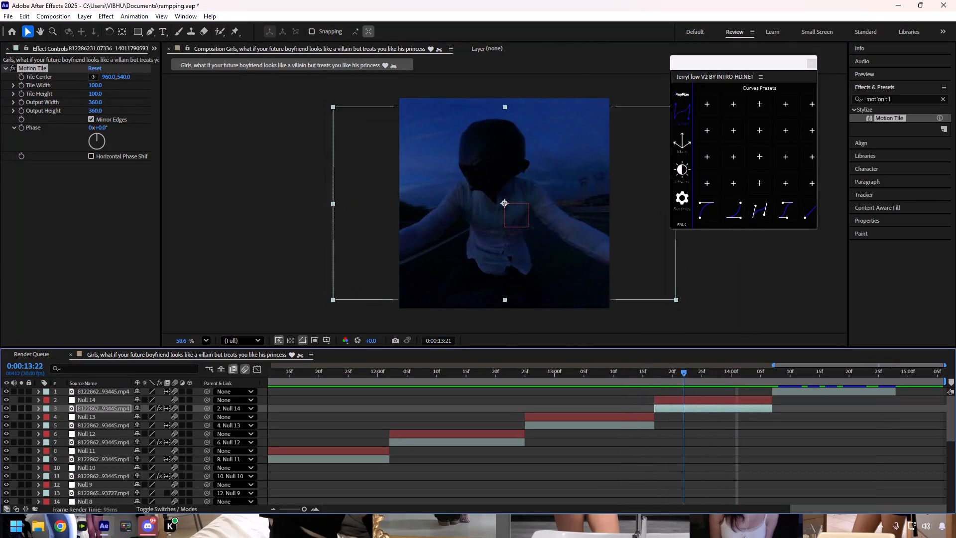
Add a null object for the clip following Null 14's, split it at the clip's start at 0:00:14:07, and delete the earlier portion.
click(777, 390)
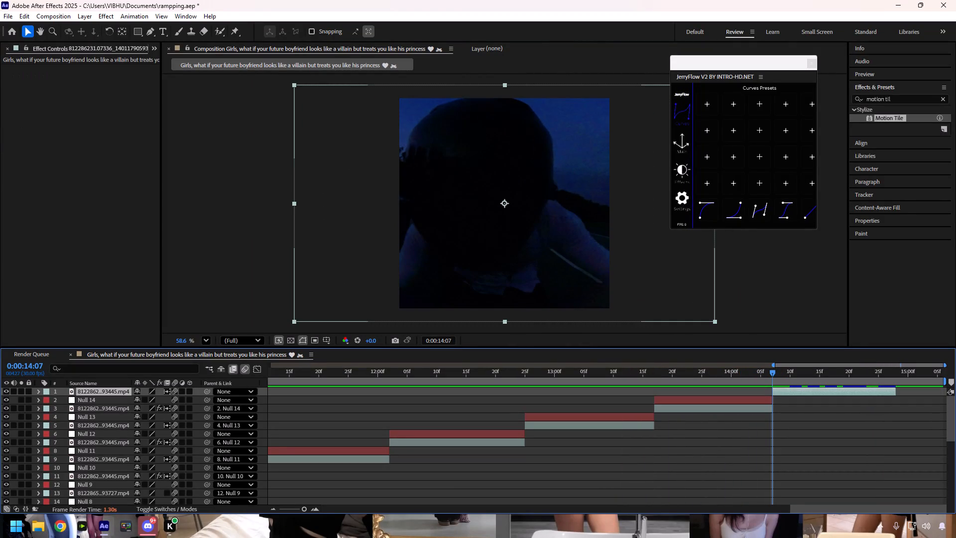
right_click(263, 393)
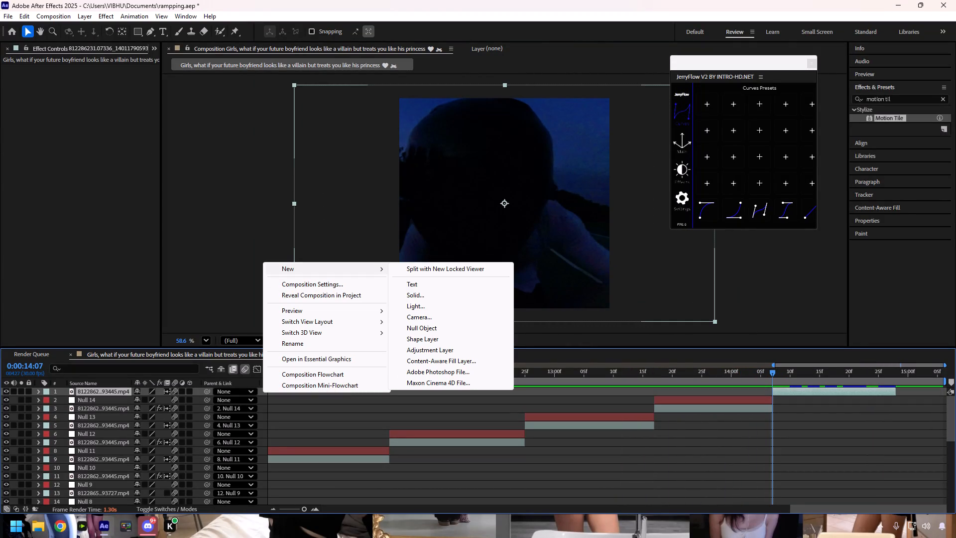
click(421, 328)
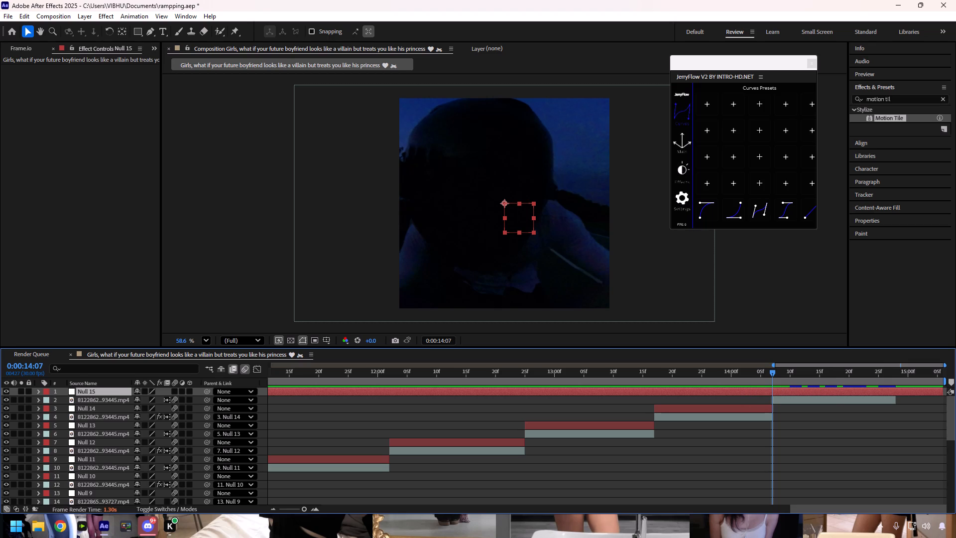
key(ctrl+shift+d)
click(736, 403)
key(Delete)
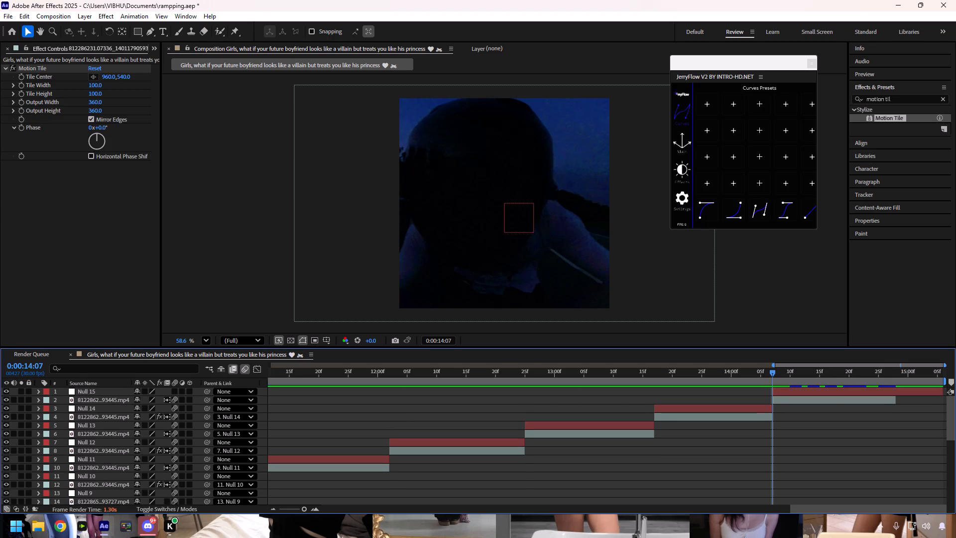
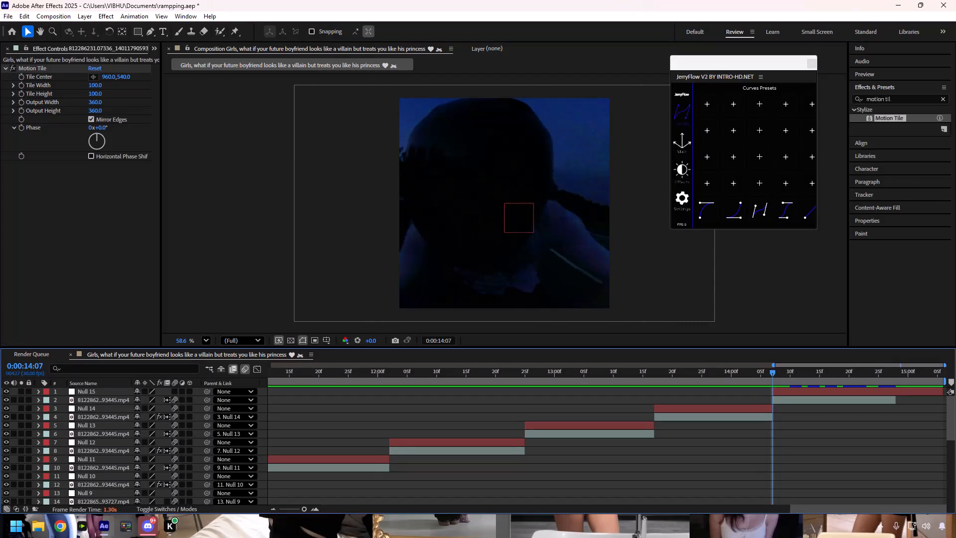
Split Null 15 at the end of its clip at 0:00:14:28 and delete the later portion.
drag(771, 373, 867, 383)
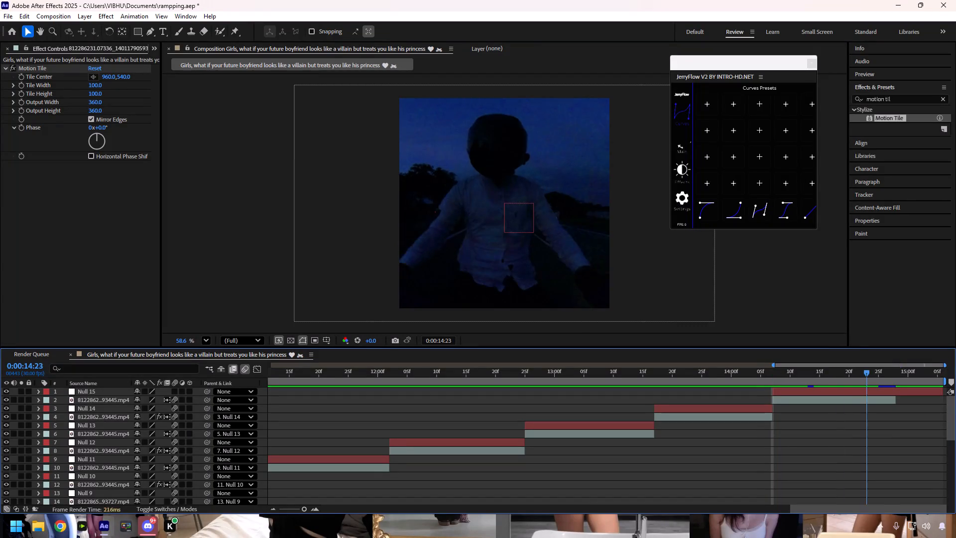
drag(867, 383, 897, 386)
click(895, 389)
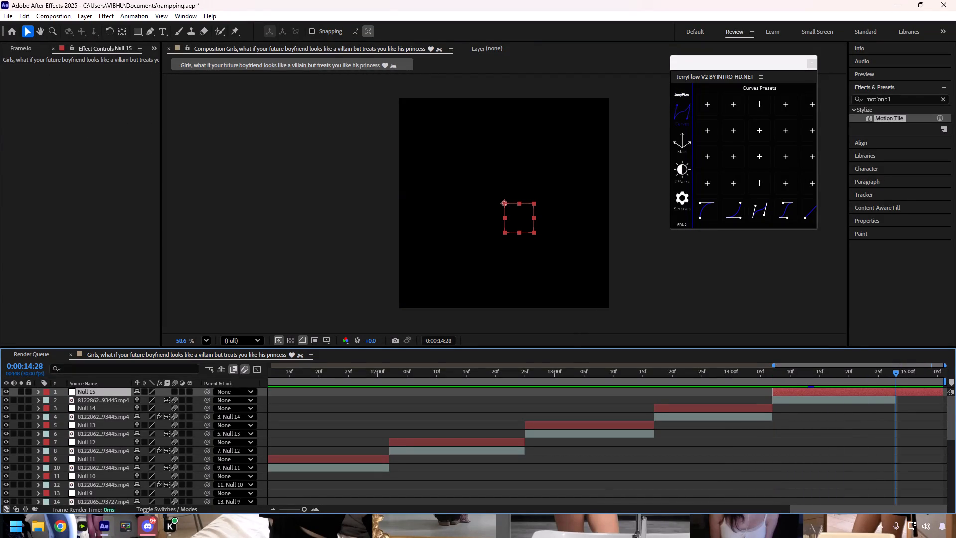
key(ctrl+shift+d)
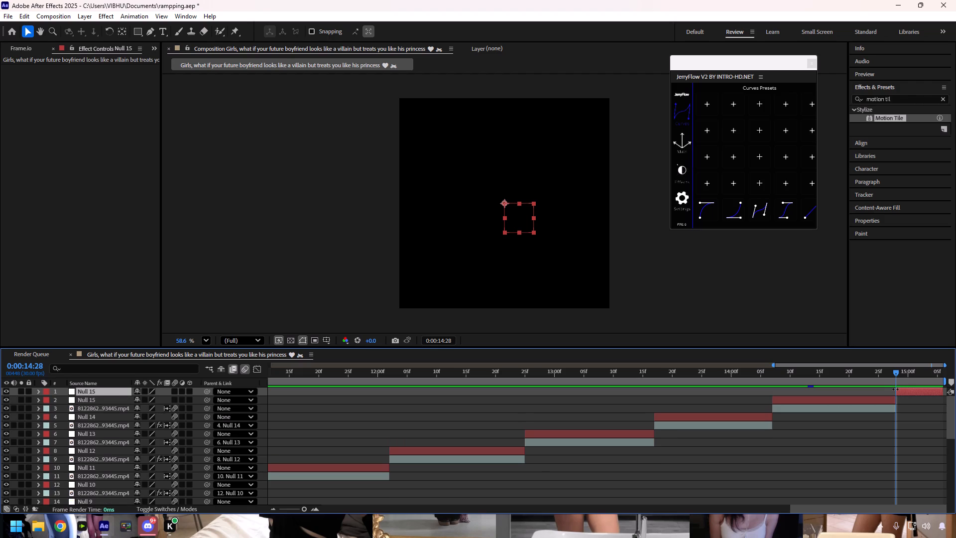
key(End)
key(Delete)
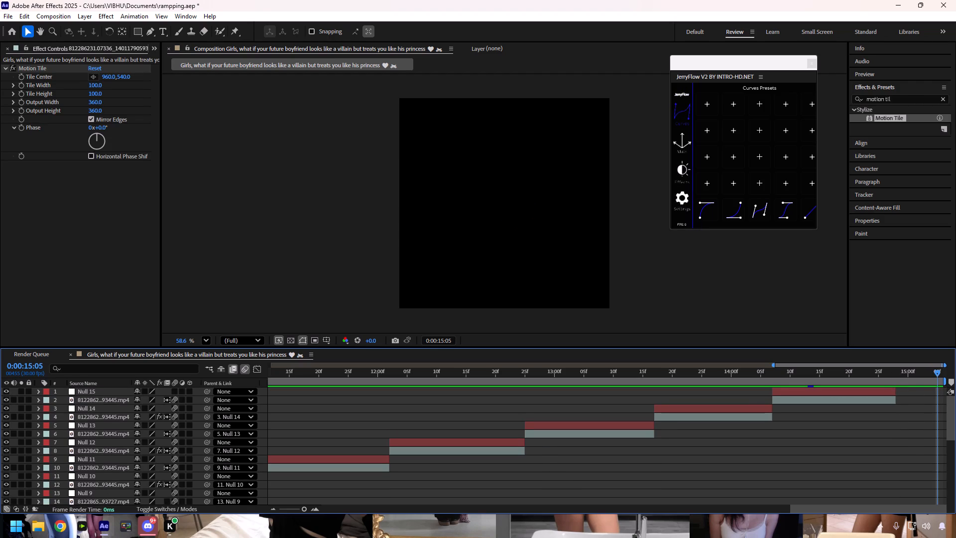
Parent the last clip, starting at 0:00:14:07, to Null 15 and switch on motion blur for the null.
drag(936, 375, 776, 400)
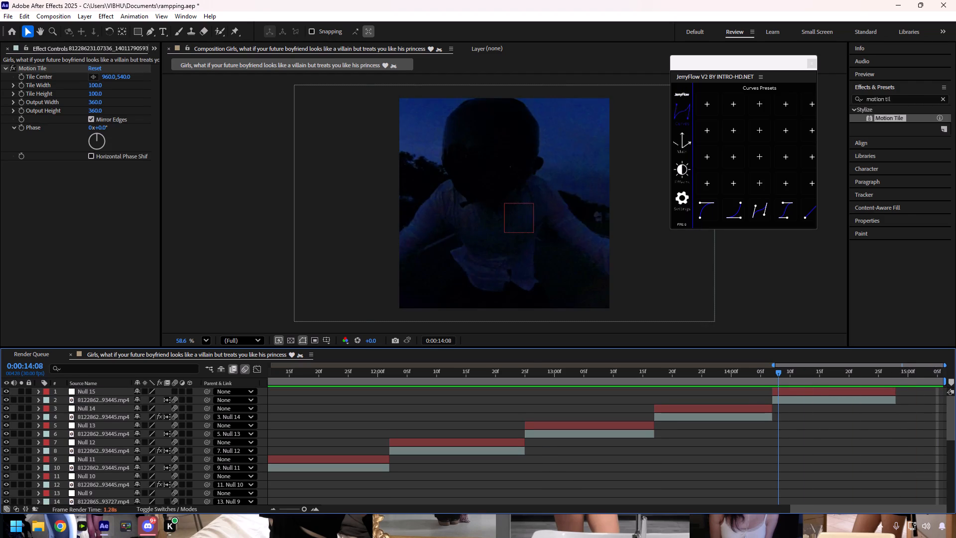
drag(776, 400, 772, 400)
click(780, 400)
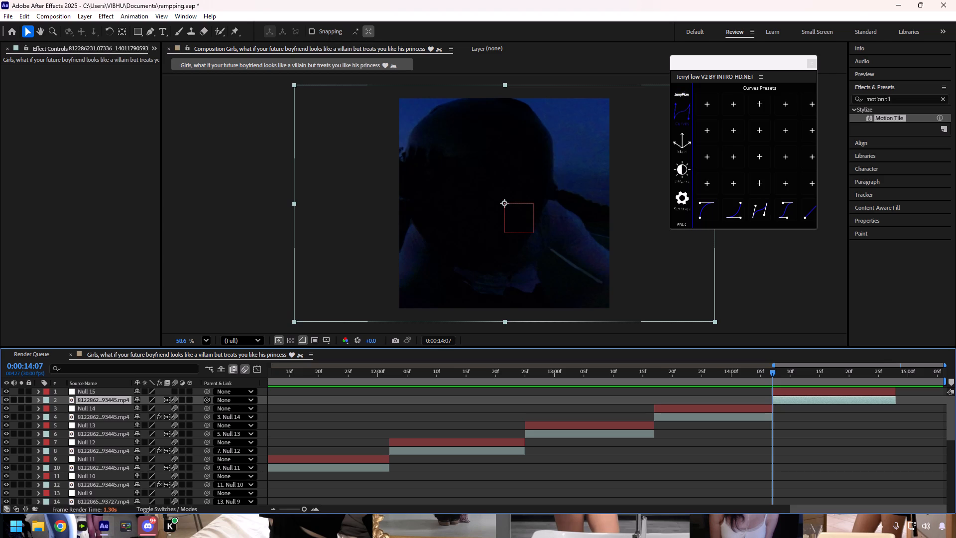
drag(208, 401, 115, 394)
click(175, 395)
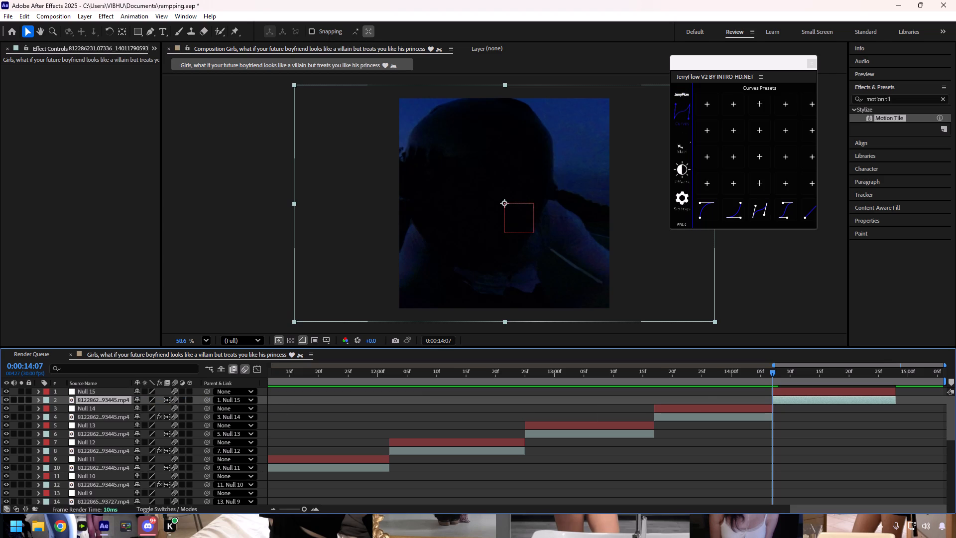
Keyframe Null 15's scale from 150% at the clip's start, 0:00:14:07, to 100% at its end, 0:00:14:28.
click(781, 393)
key(s)
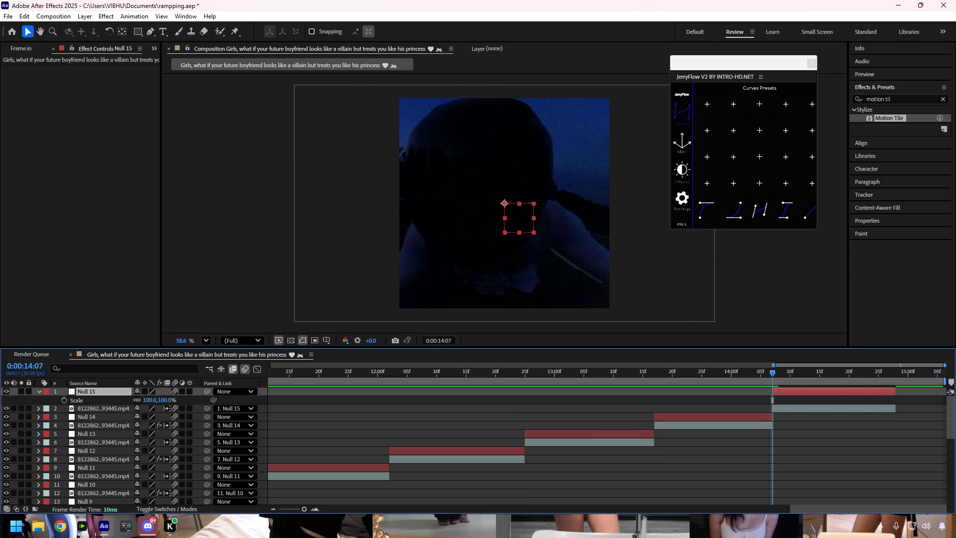
click(63, 399)
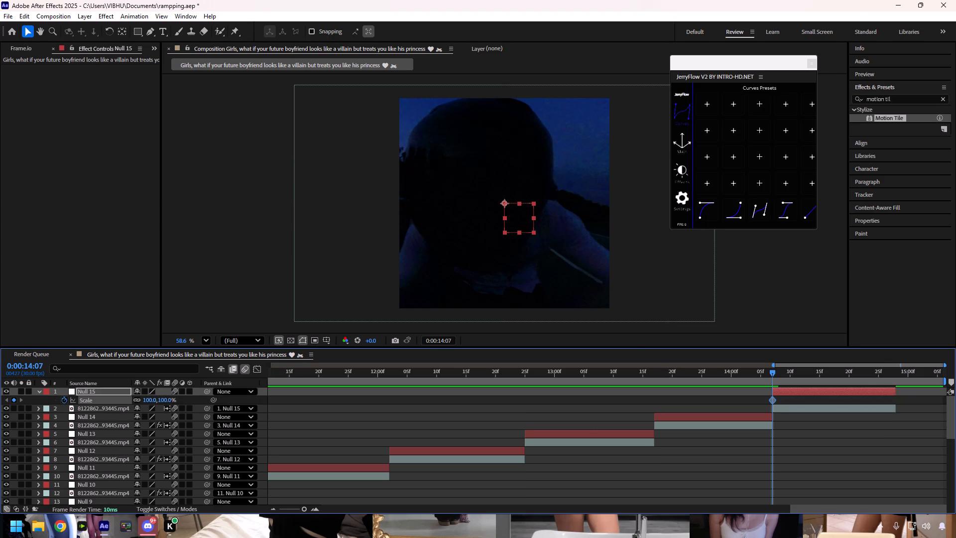
click(146, 398)
text(150)
key(Return)
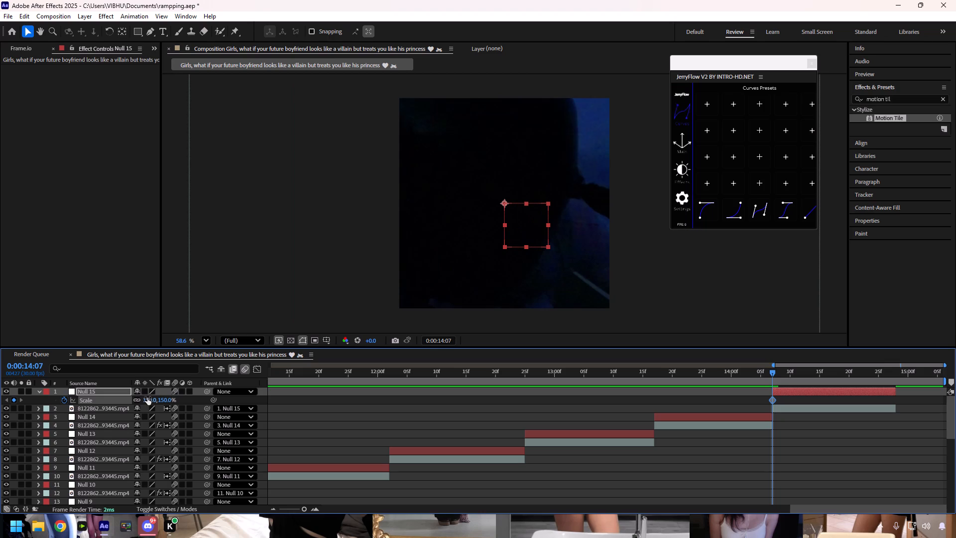
drag(772, 370, 885, 389)
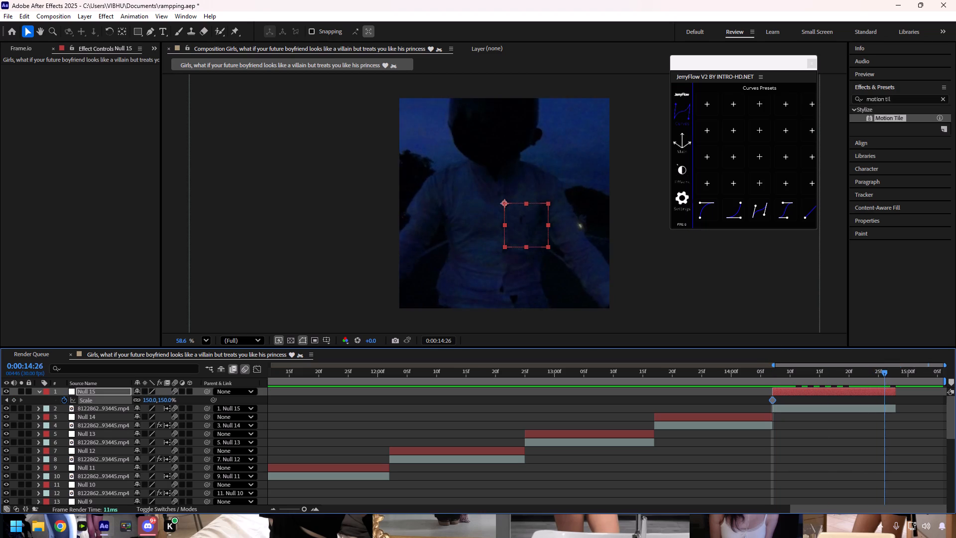
drag(885, 389, 894, 389)
click(152, 398)
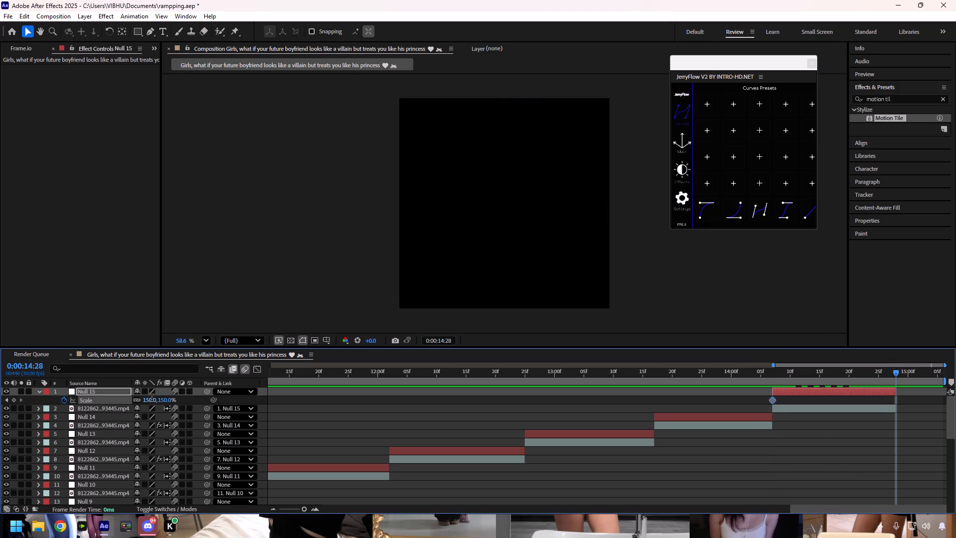
text(100)
key(Return)
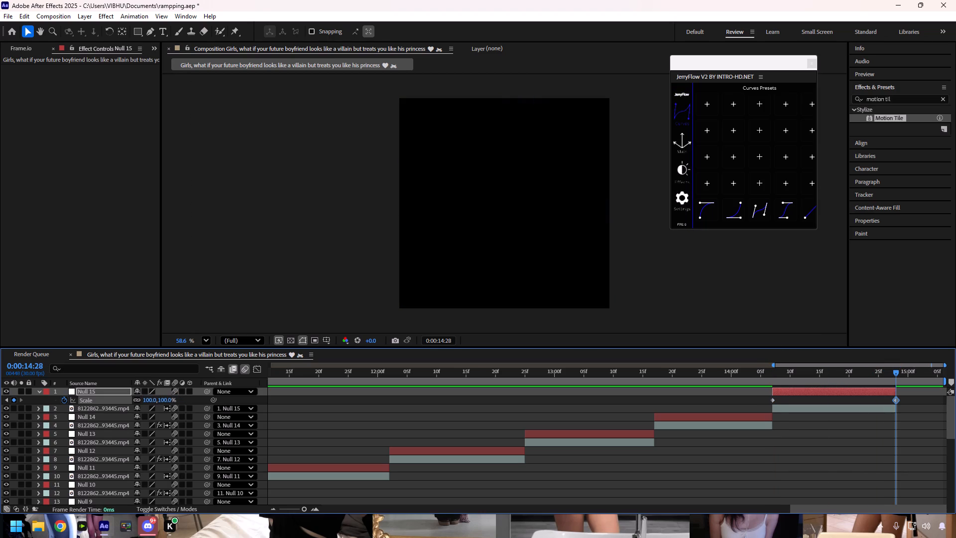
Apply Easy Ease and the steep S-shaped JerryFlow curve preset to both of Null 15's scale keyframes.
drag(910, 400, 744, 389)
key(F9)
click(754, 211)
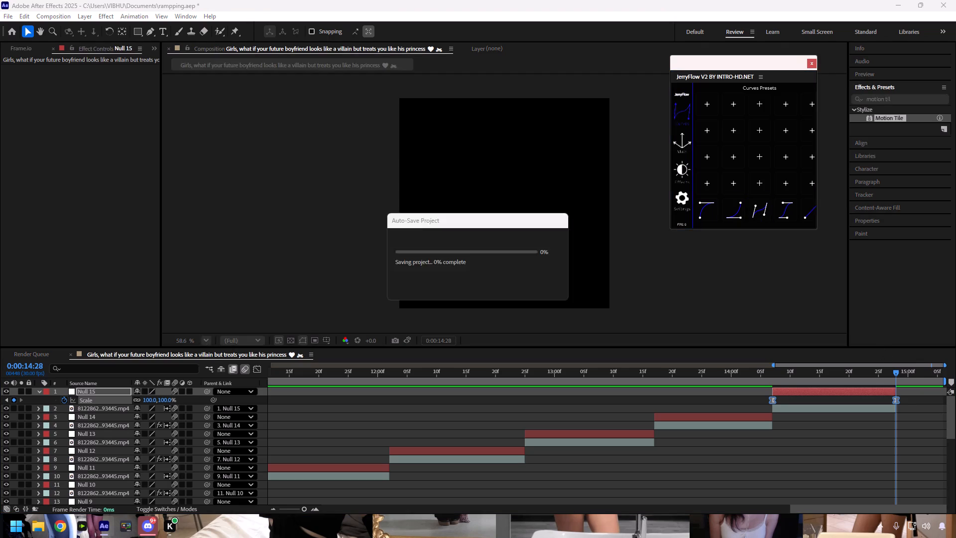
Return the playhead to the start of the composition at 0:00:00:00 and save the project.
drag(893, 371, 19, 371)
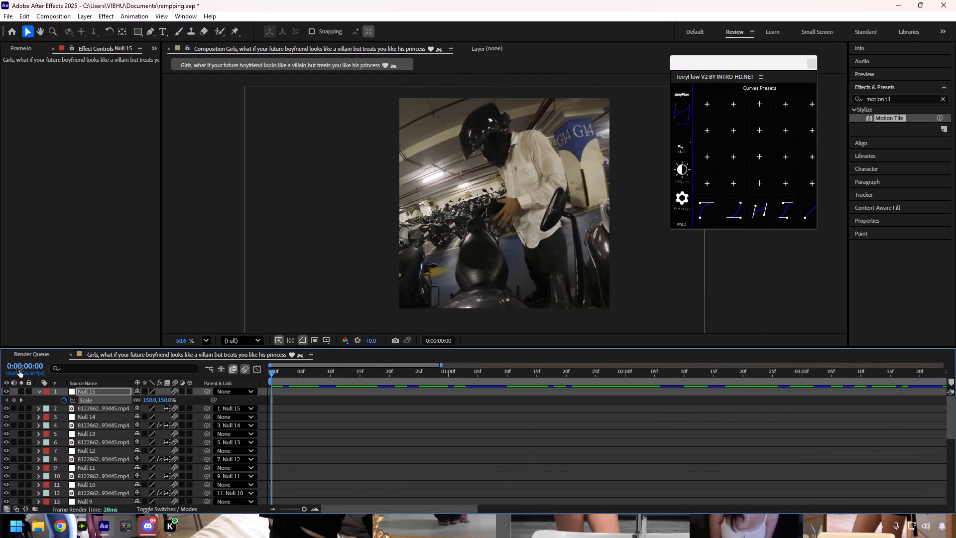
key(ctrl+s)
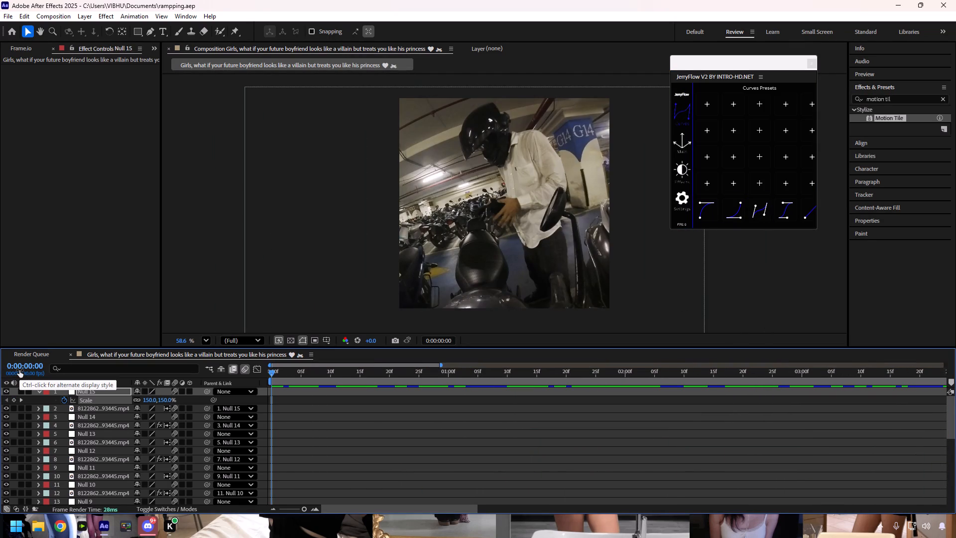
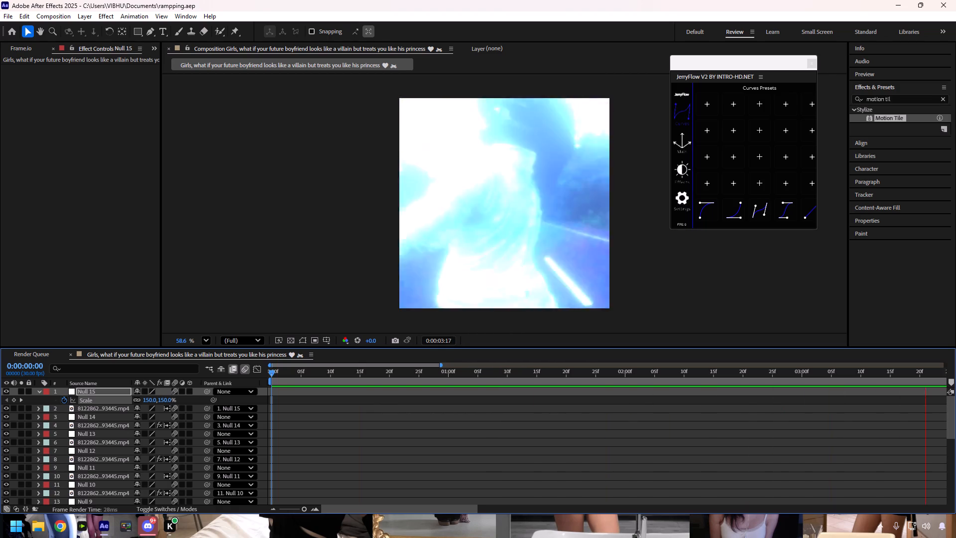
Stop the preview, return the playhead to 0:00:00:00 and add a new adjustment layer above Null 15.
key(space)
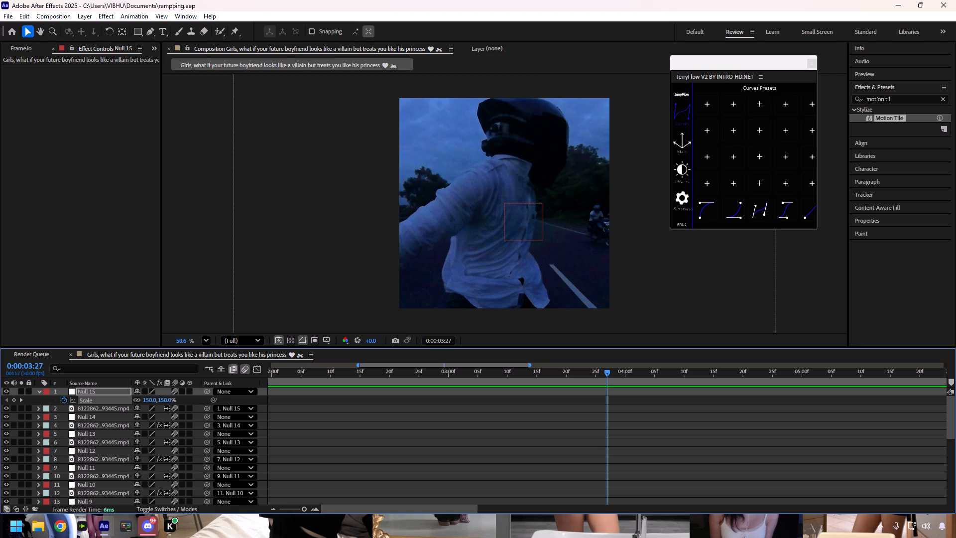
drag(601, 374, 109, 383)
click(39, 393)
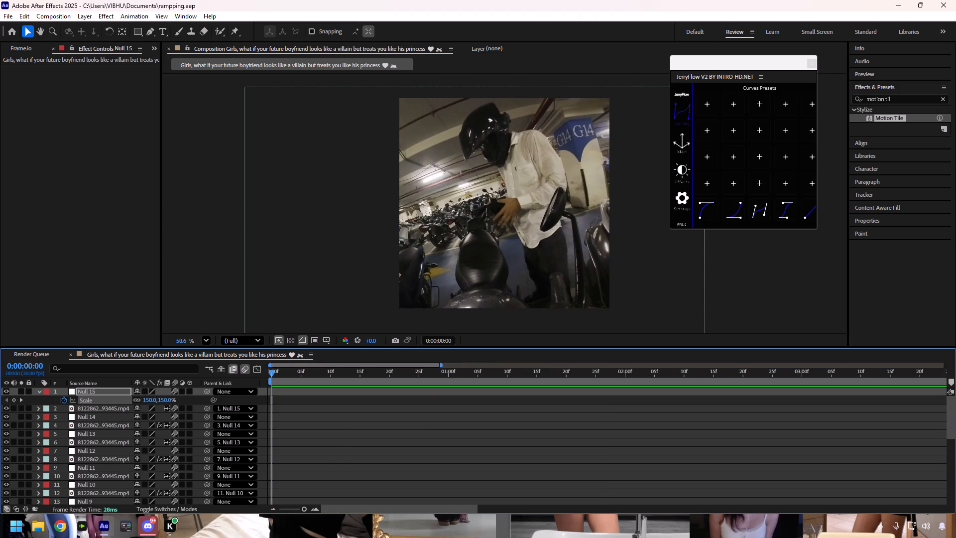
right_click(260, 392)
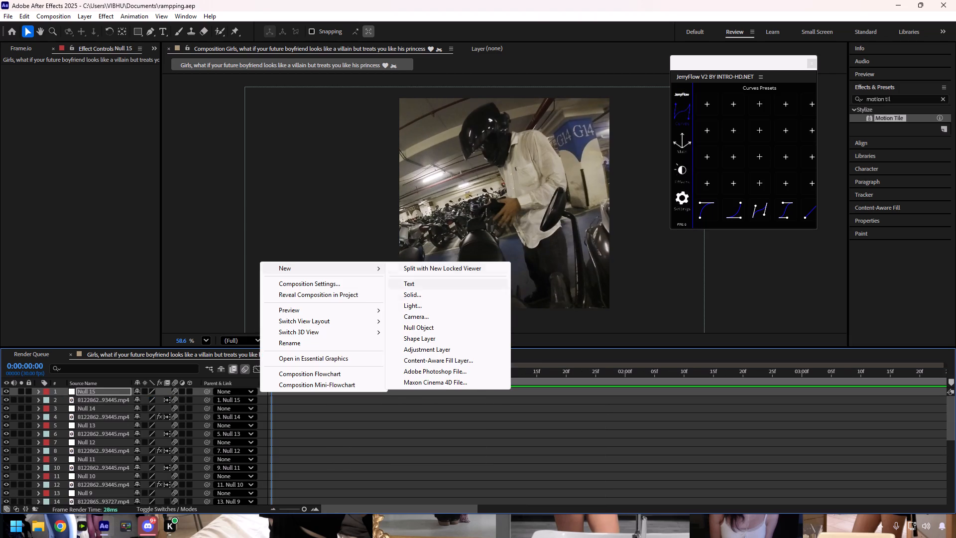
click(429, 350)
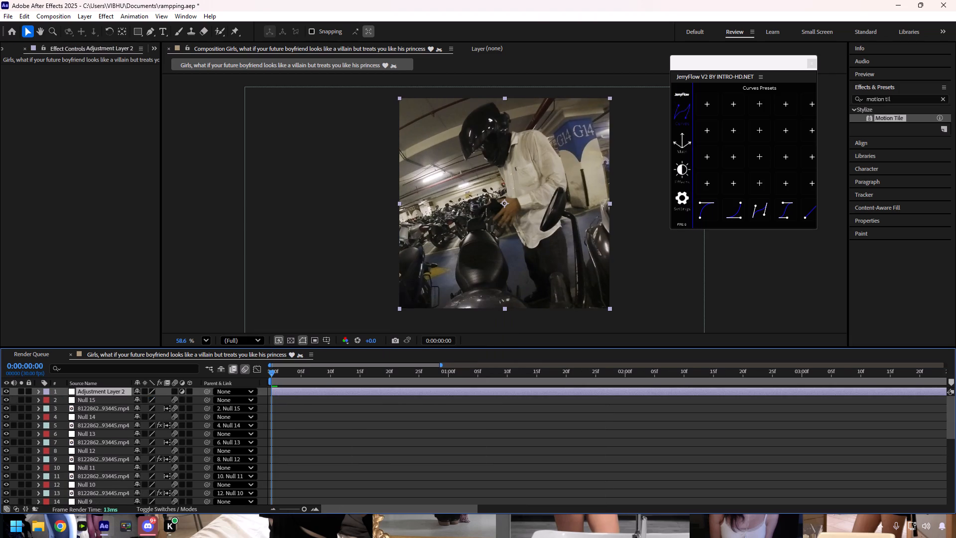
Apply the saved animation preset "enhance cc no 1.ffx" from User Presets to the new adjustment layer.
click(130, 18)
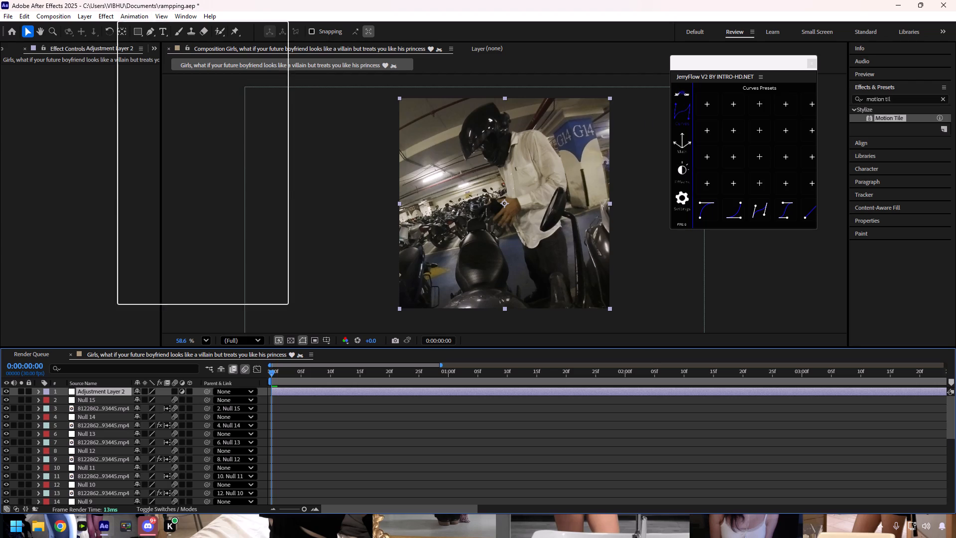
click(158, 39)
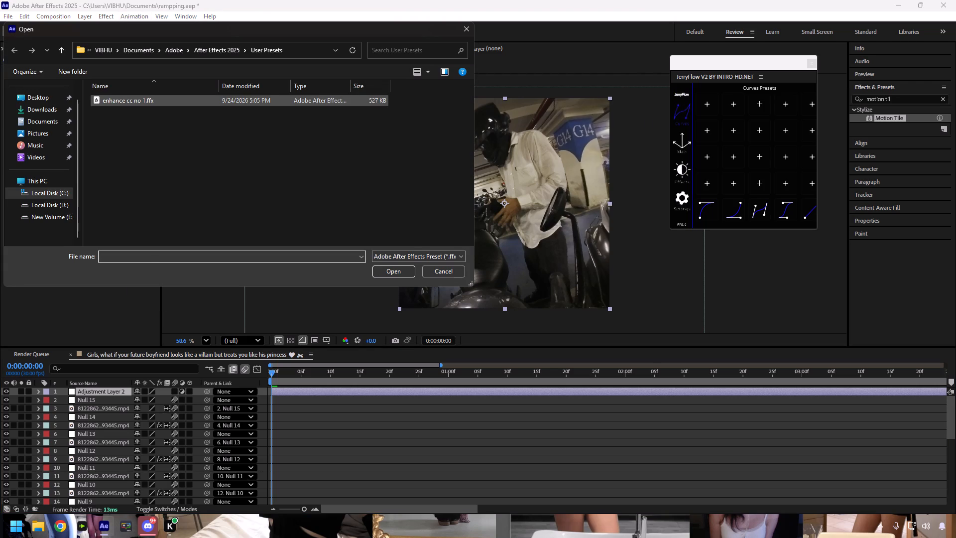
click(220, 99)
click(393, 272)
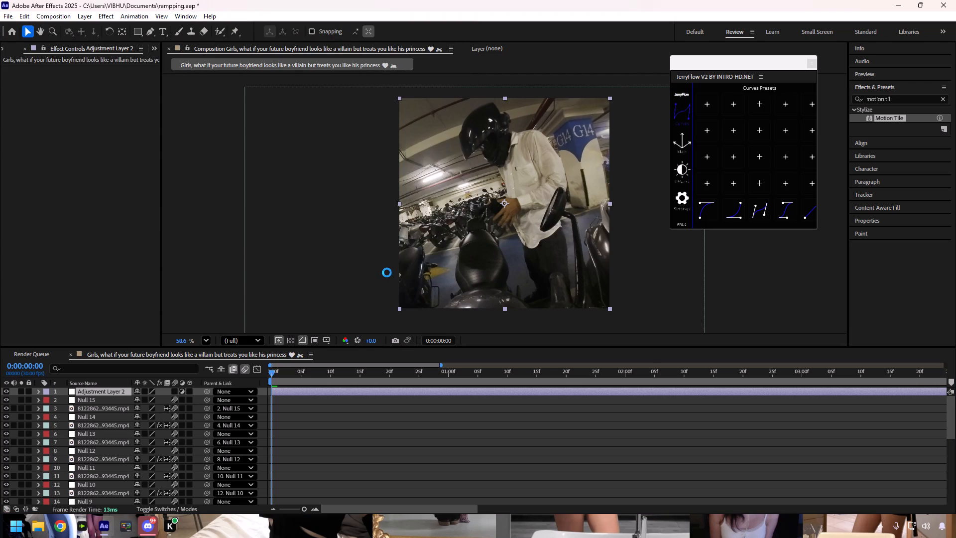
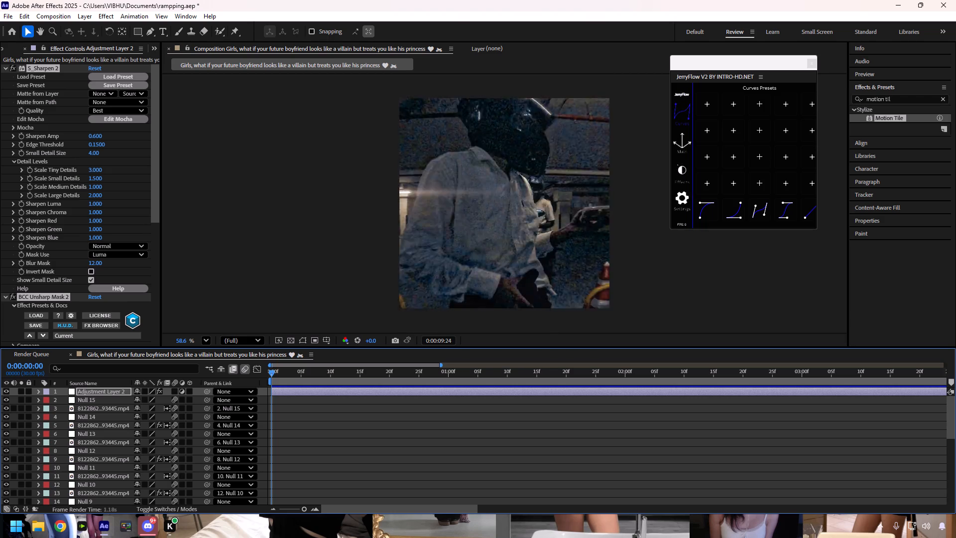
Collapse the effects on Adjustment Layer 2 and add Lumetri Color below Brightness & Contrast.
click(3, 297)
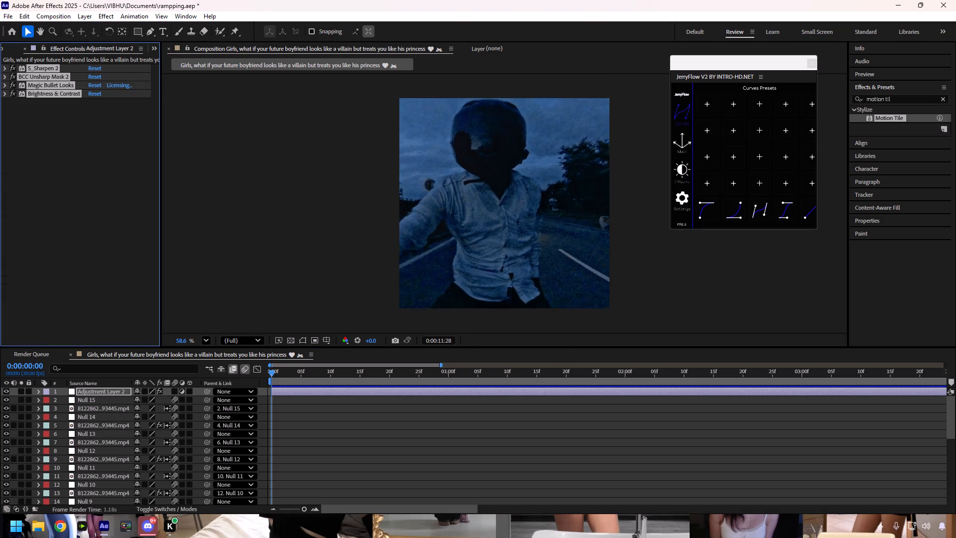
click(30, 150)
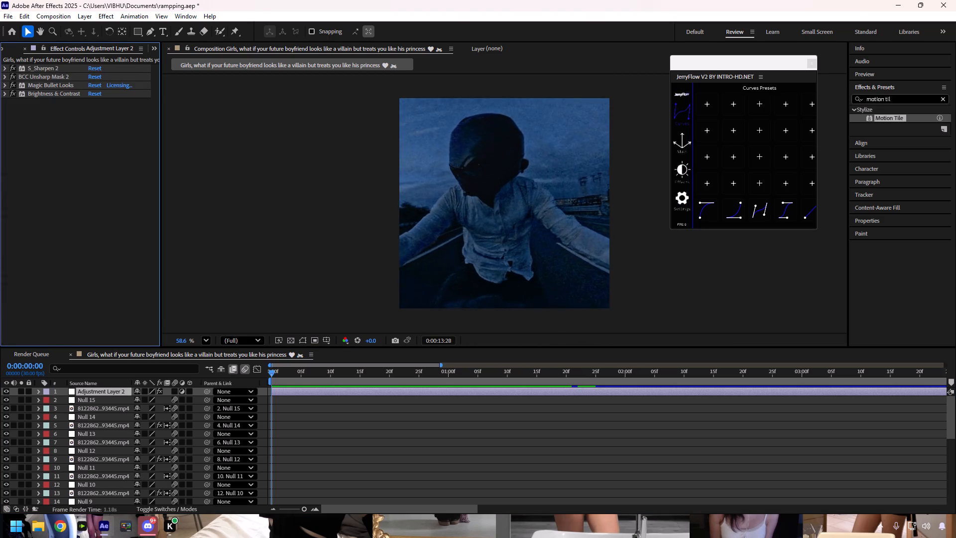
click(941, 99)
click(909, 98)
text(lumetri)
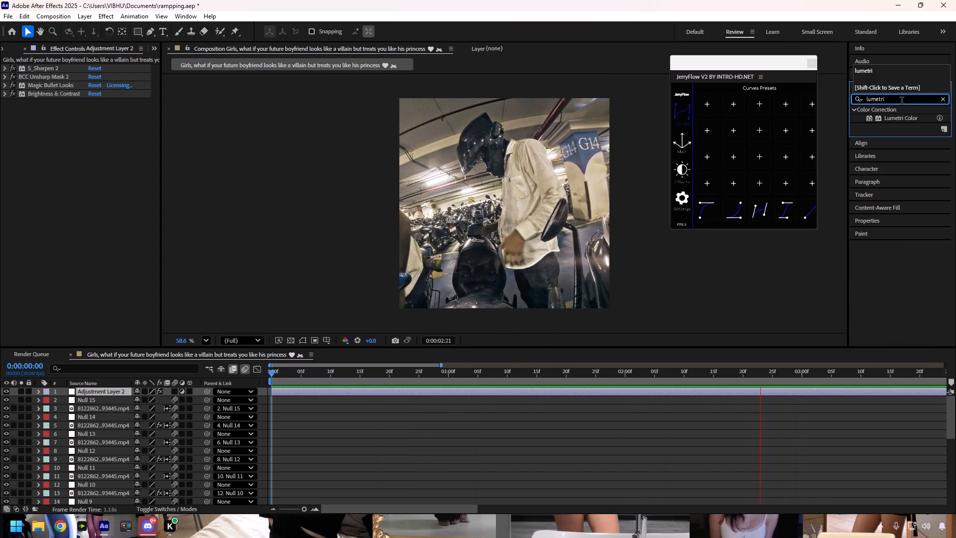
drag(903, 117, 59, 138)
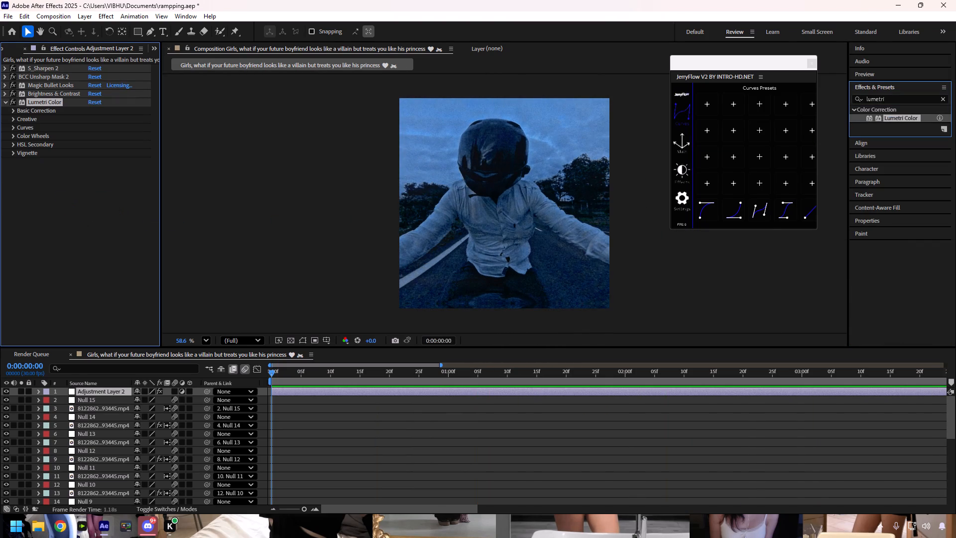
Expand Lumetri Color's Basic Correction settings and try to raise the Contrast.
click(11, 112)
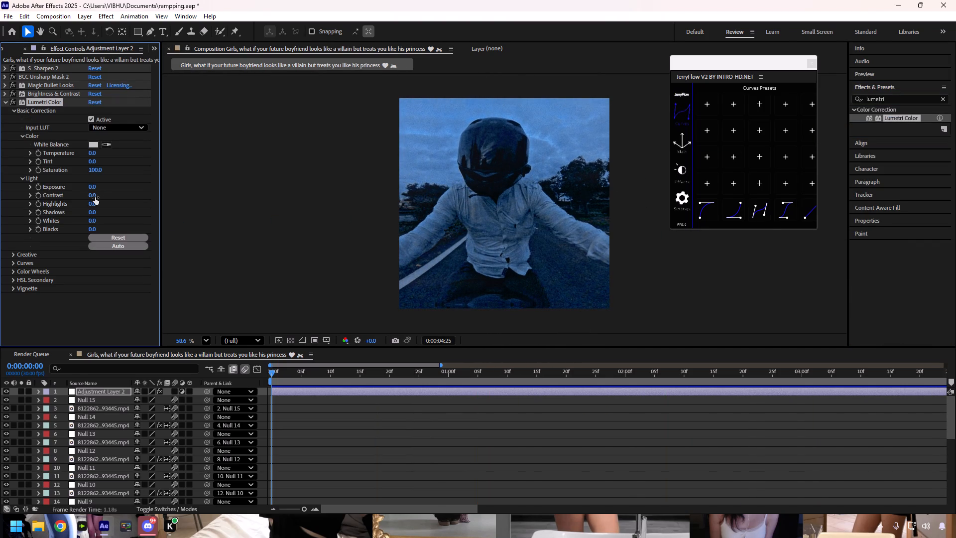
drag(95, 197, 125, 197)
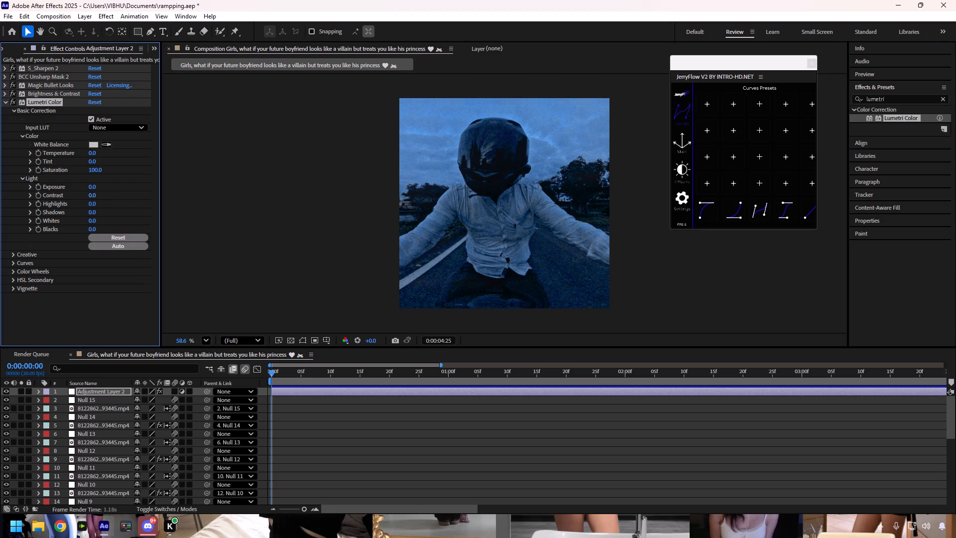
Scrub the opening frames up to 0:00:00:16 to examine the grade and look through the layer stack.
click(271, 370)
drag(271, 370, 275, 371)
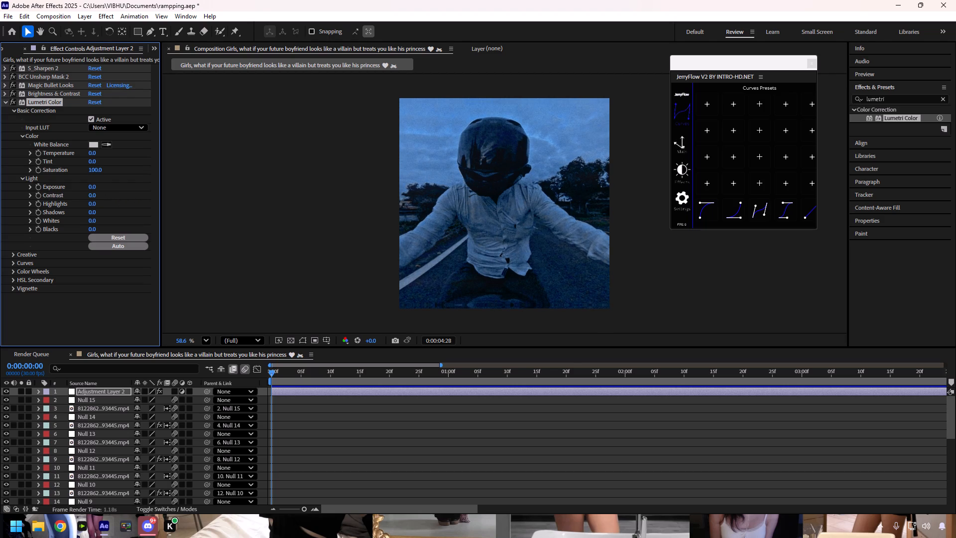
drag(275, 371, 251, 375)
drag(273, 373, 370, 383)
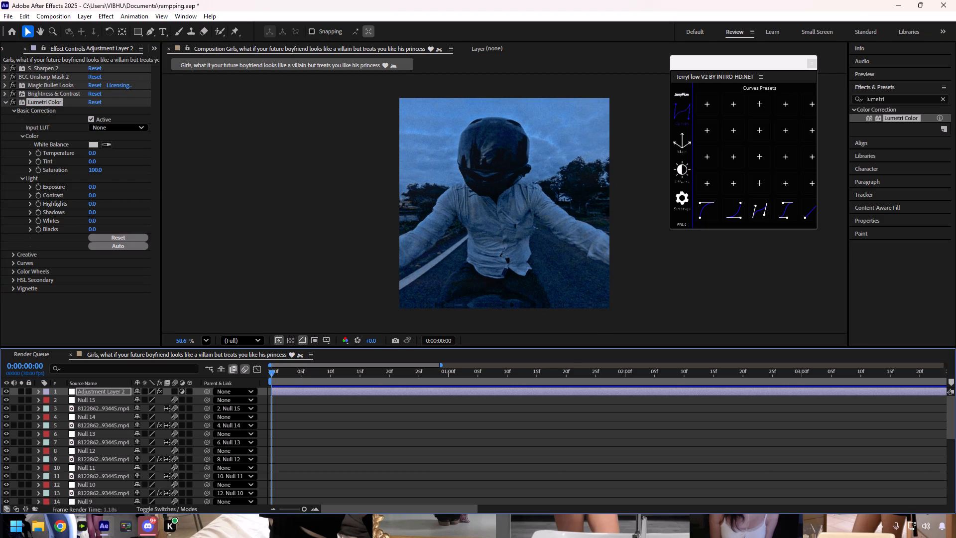
click(351, 388)
scroll(363, 371, down, 10)
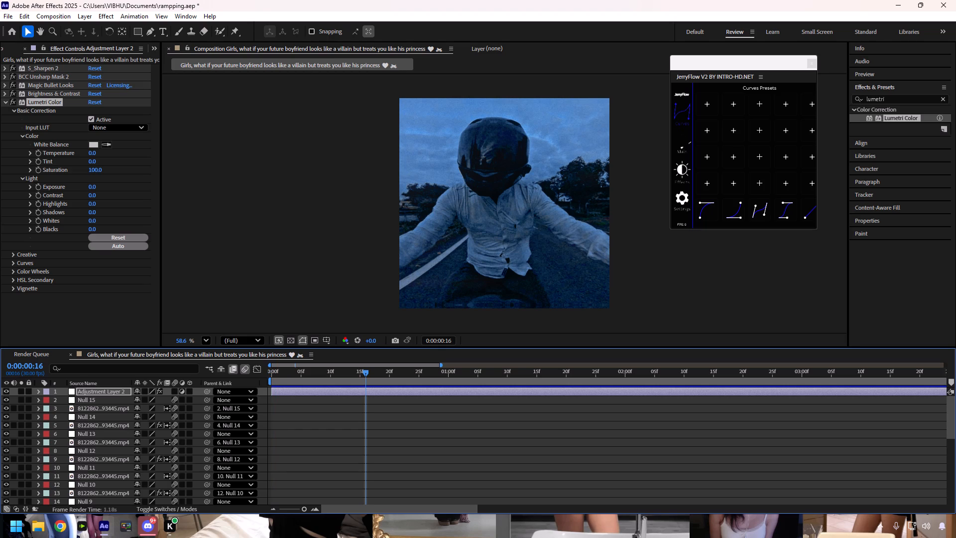
click(360, 483)
scroll(361, 443, up, 6)
scroll(367, 382, up, 4)
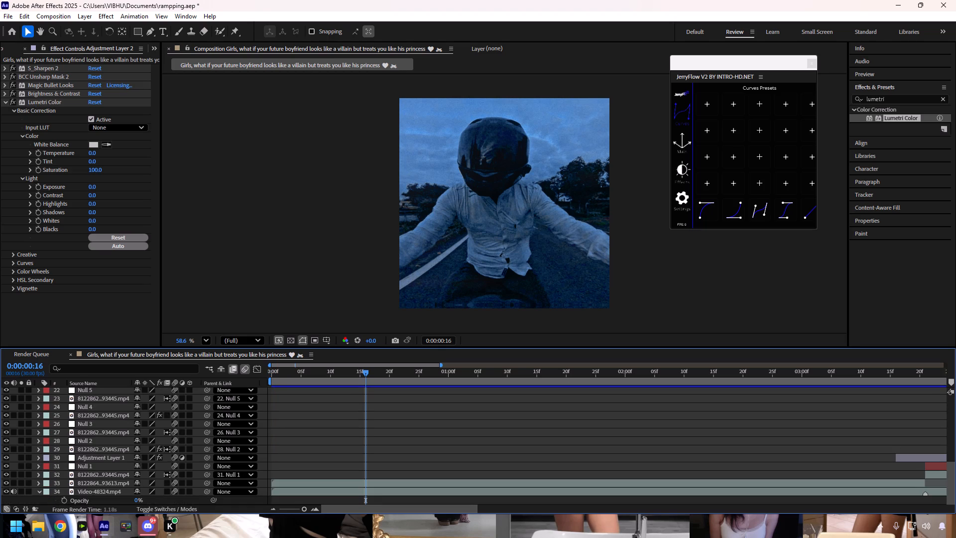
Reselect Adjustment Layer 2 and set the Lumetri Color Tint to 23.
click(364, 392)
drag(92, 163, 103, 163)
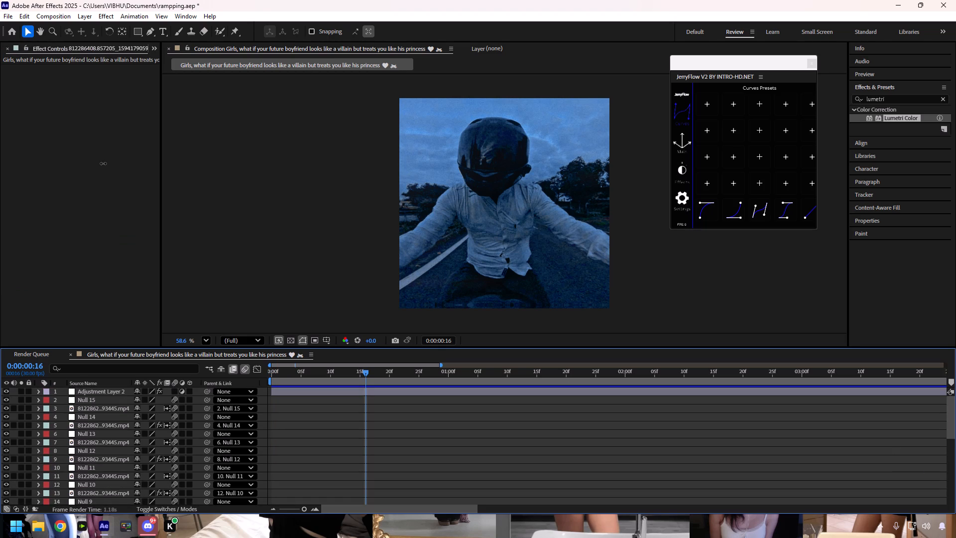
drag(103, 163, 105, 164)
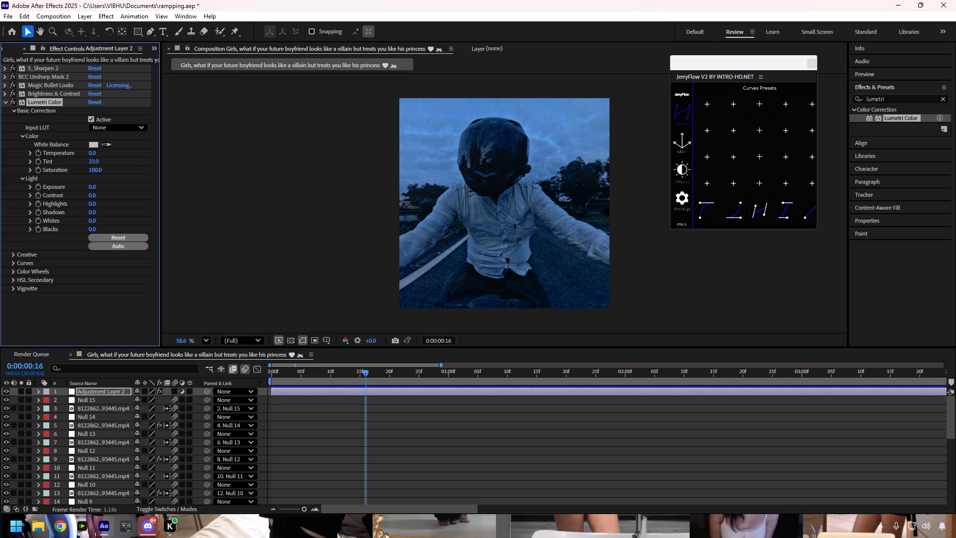
Set the composition preview resolution to Quarter and switch it back to Full.
click(248, 338)
click(249, 408)
click(240, 342)
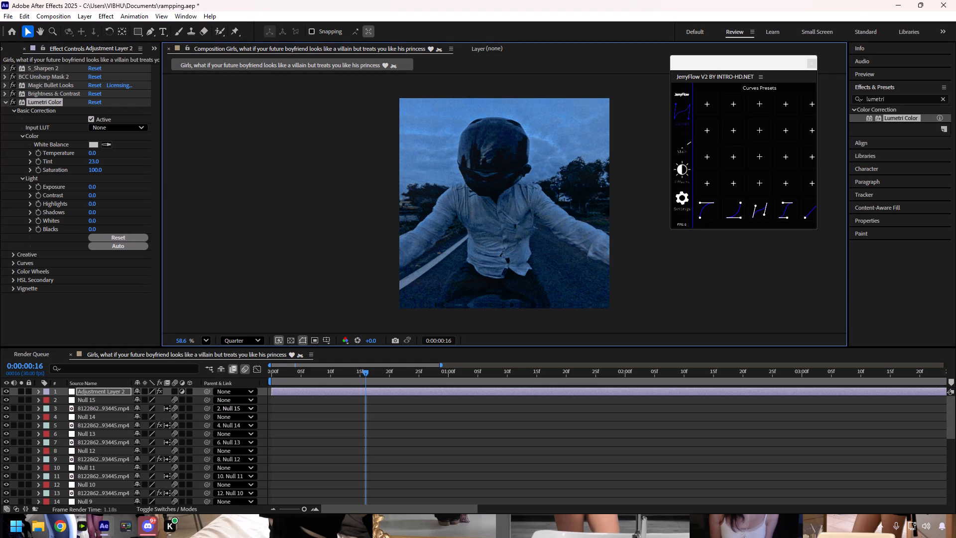
click(241, 369)
Preview and scrub the opening frames to examine the tinted grade at Full resolution.
drag(360, 372, 370, 376)
scroll(359, 406, down, 3)
scroll(360, 413, up, 7)
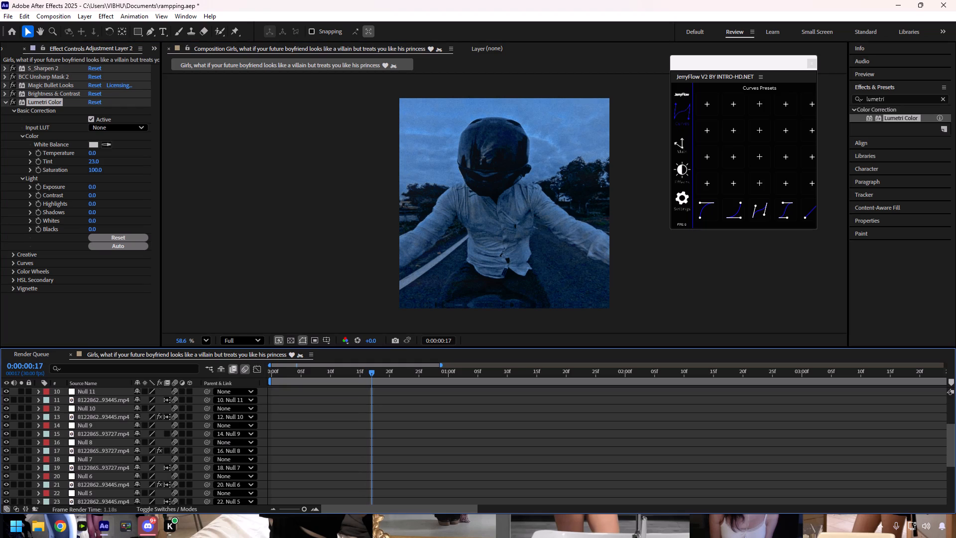
key(space)
drag(371, 374, 173, 372)
key(space)
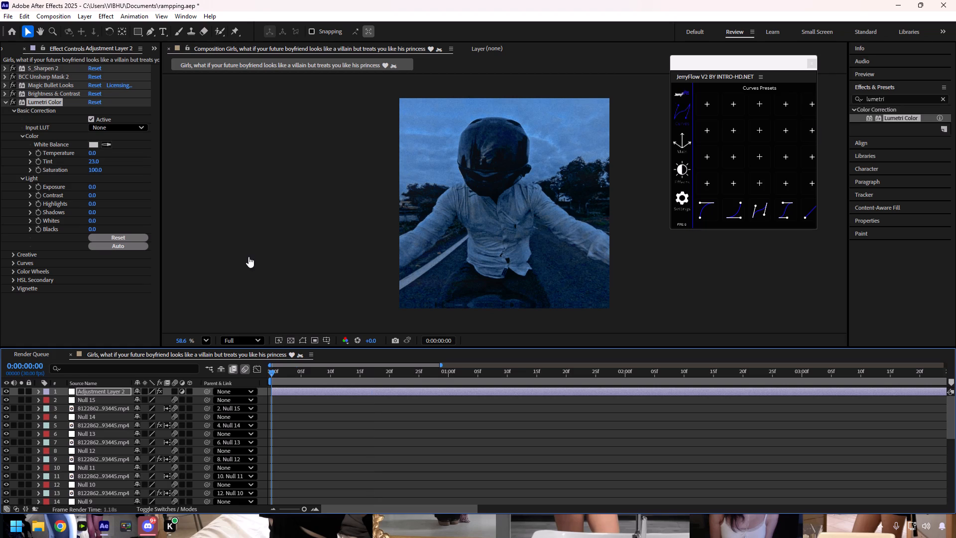
drag(274, 370, 749, 126)
drag(749, 126, 293, 369)
Save the project.
key(ctrl+s)
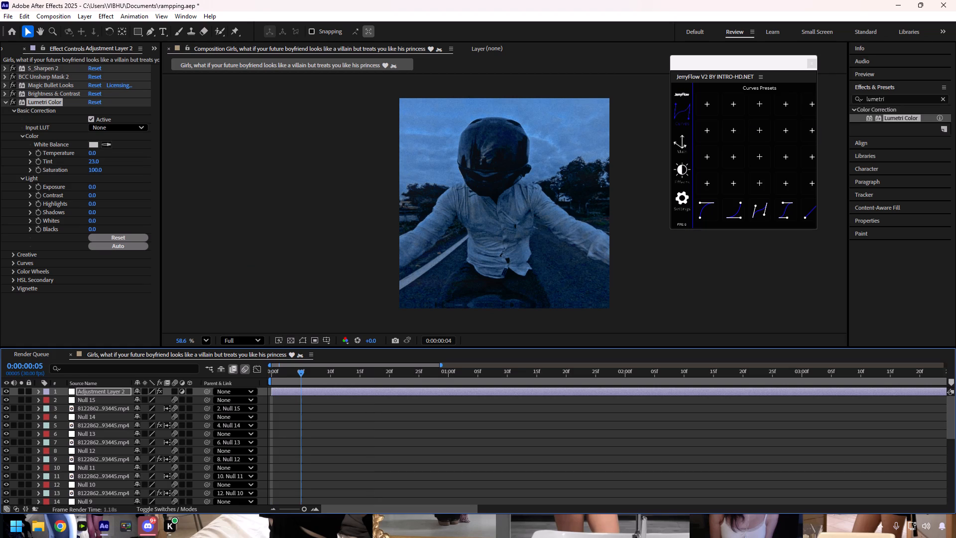
Return the playhead to 0:00:00:00 and scrub across the first second to check the graded footage.
key(space)
drag(287, 375, 242, 370)
scroll(308, 153, down, 5)
scroll(307, 278, down, 13)
scroll(300, 404, up, 2)
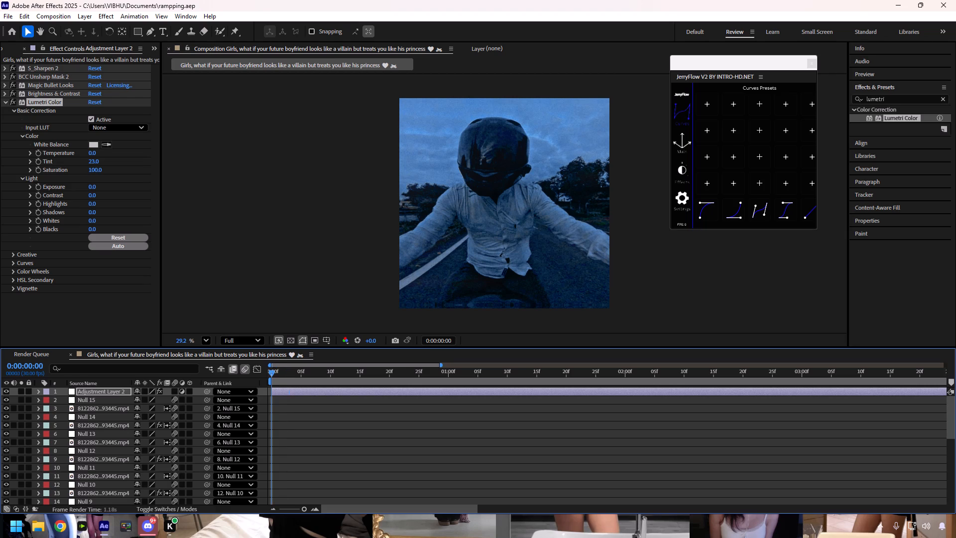
scroll(297, 412, up, 2)
drag(270, 375, 451, 394)
drag(451, 373, 181, 284)
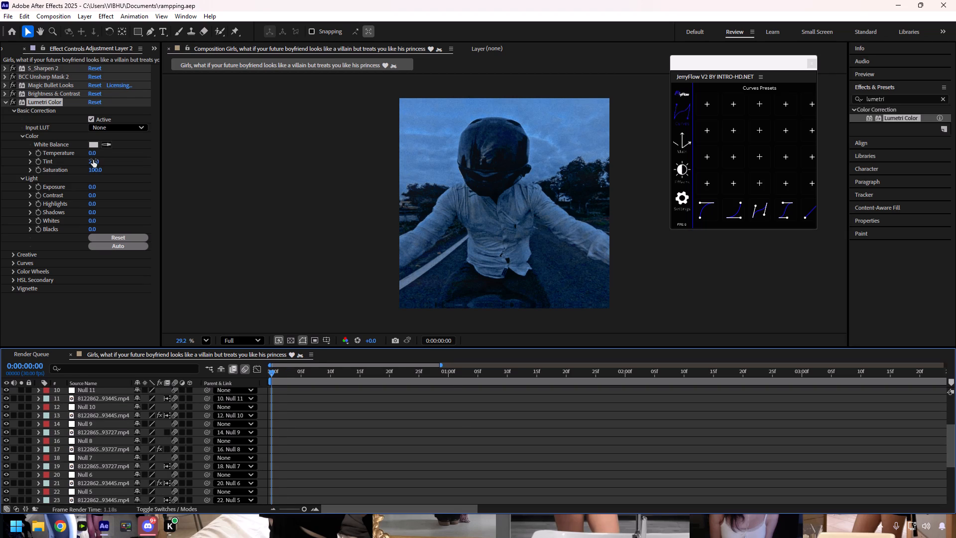
Set the Lumetri Color Tint on Adjustment Layer 2 to 20.
drag(93, 160, 81, 160)
click(93, 162)
text(20)
key(Return)
Start exporting the composition and open the Render Queue.
click(7, 18)
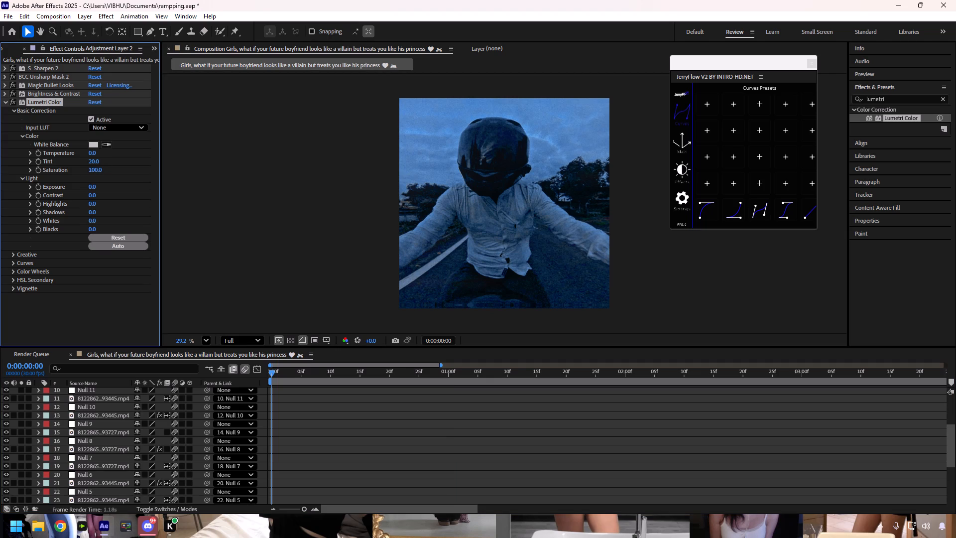
click(198, 190)
click(39, 354)
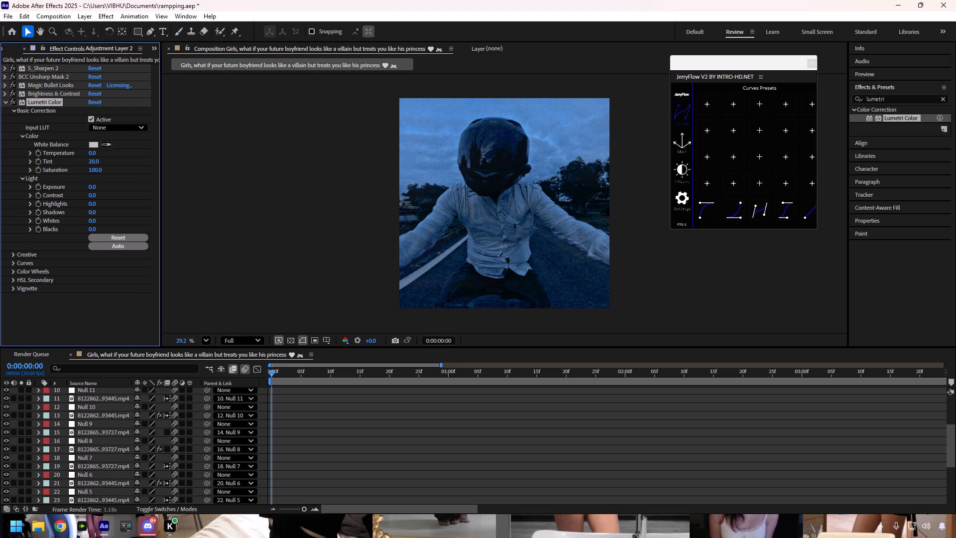